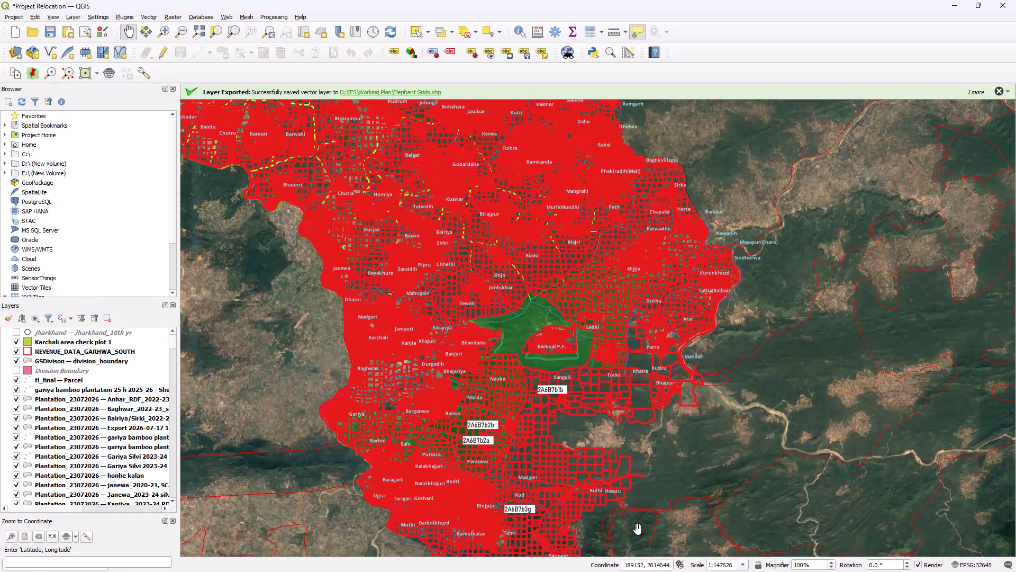
Switch to the Plots CR workbook in Excel and look through the village blocks for the Tewali entry.
{"action": "key", "text": "alt+Tab"}
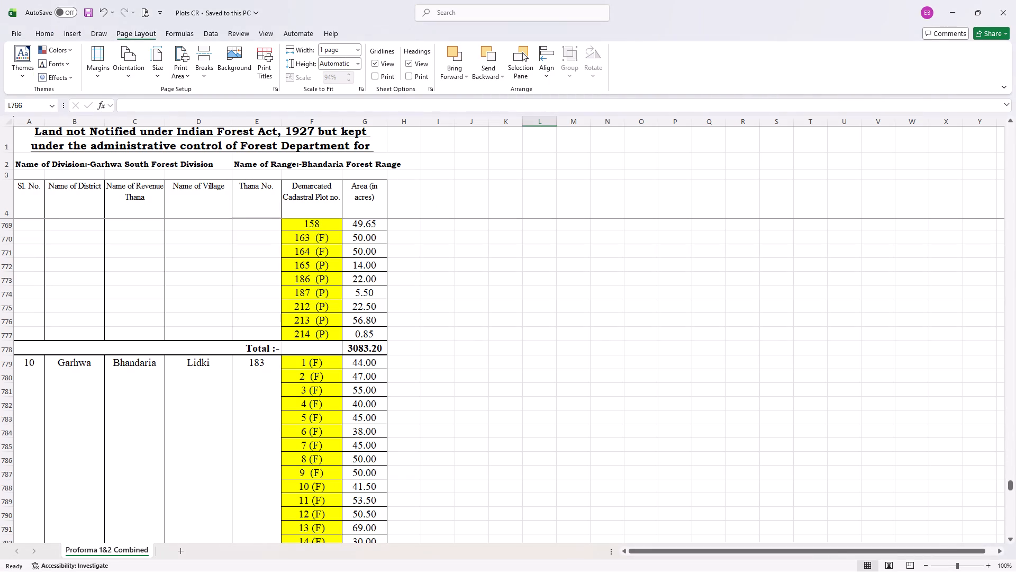
{"action": "scroll", "coordinate": [384, 406], "scroll_direction": "down", "scroll_amount": 9}
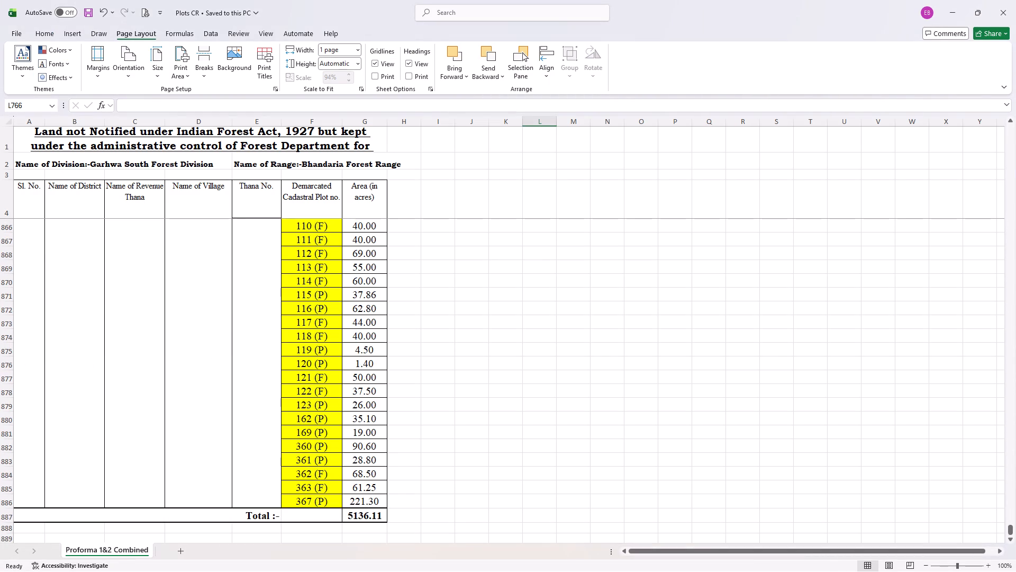
{"action": "scroll", "coordinate": [381, 406], "scroll_direction": "up", "scroll_amount": 18}
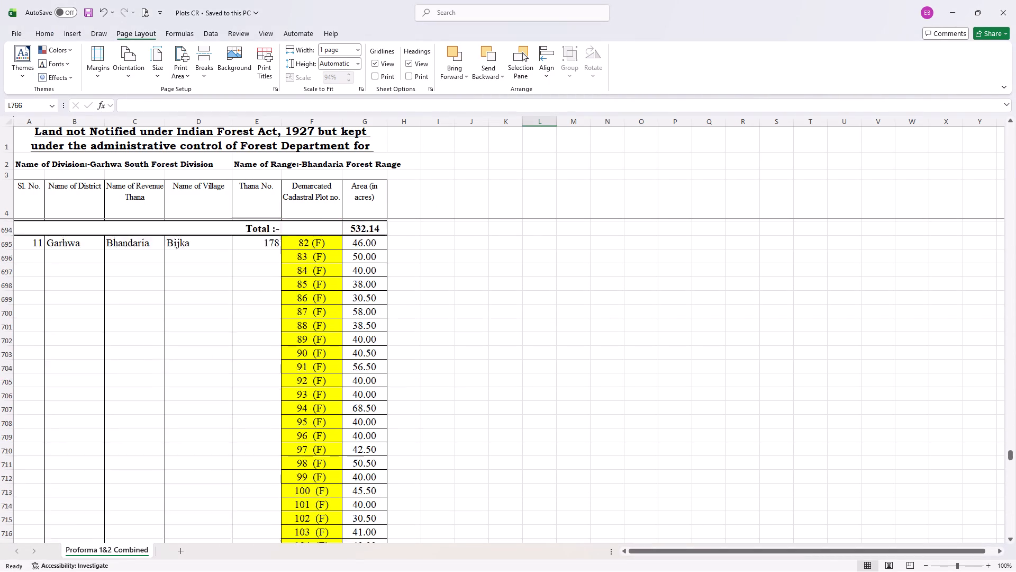
{"action": "scroll", "coordinate": [380, 418], "scroll_direction": "up", "scroll_amount": 3}
{"action": "scroll", "coordinate": [380, 425], "scroll_direction": "down", "scroll_amount": 4}
{"action": "scroll", "coordinate": [380, 425], "scroll_direction": "up", "scroll_amount": 10}
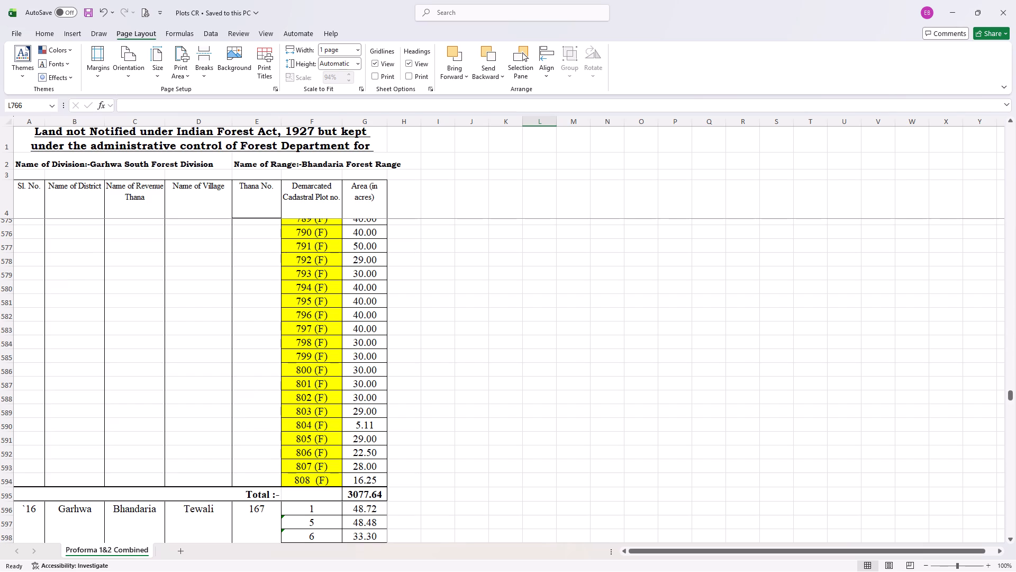
Unmerge the Tewali block's cells in the columns from Sl. No. to Thana No.
{"action": "scroll", "coordinate": [340, 399], "scroll_direction": "down", "scroll_amount": 1}
{"action": "left_click_drag", "start_coordinate": [30, 377], "coordinate": [242, 391]}
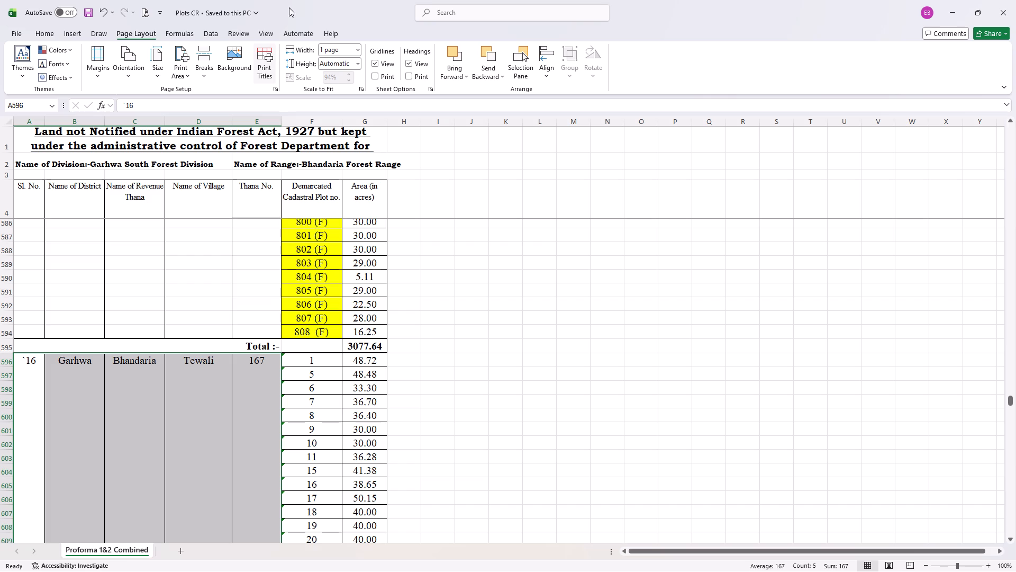
{"action": "left_click", "coordinate": [37, 36]}
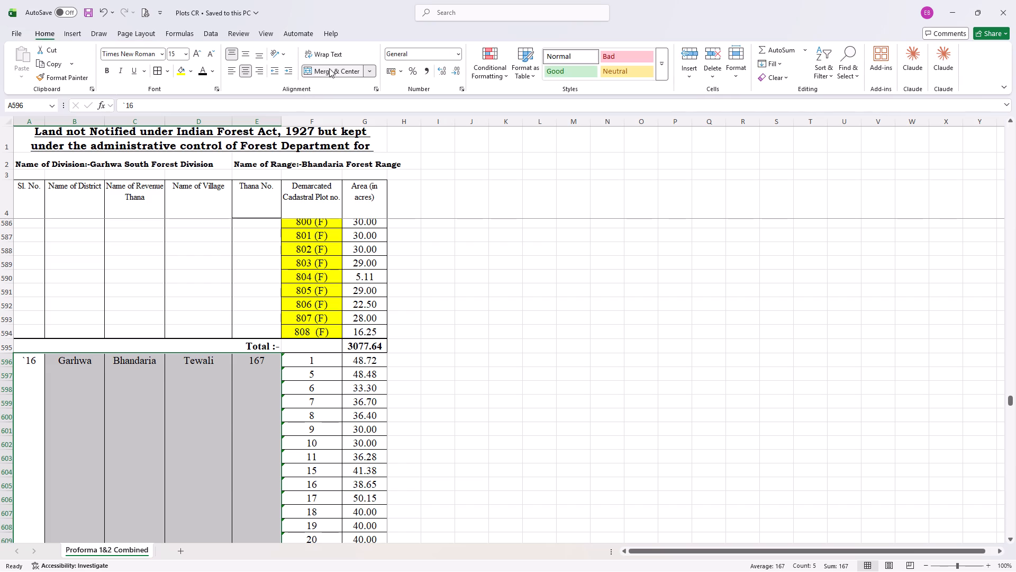
{"action": "left_click", "coordinate": [329, 69]}
{"action": "scroll", "coordinate": [307, 142], "scroll_direction": "down", "scroll_amount": 1}
{"action": "scroll", "coordinate": [144, 238], "scroll_direction": "up", "scroll_amount": 1}
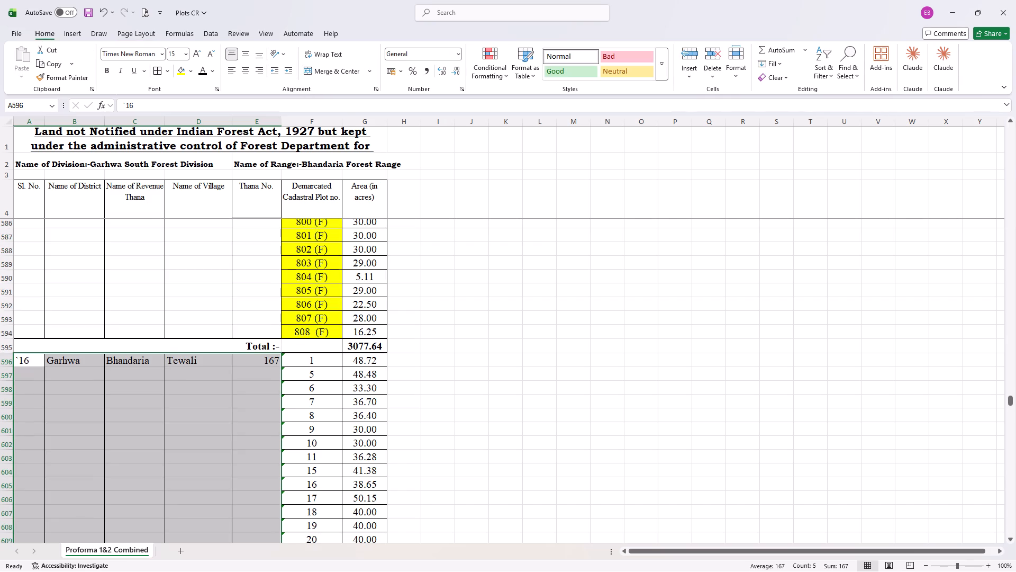
Copy the Tewali identification cells, from serial number to Thana No. 167, into the row of plot 71.
{"action": "left_click_drag", "start_coordinate": [37, 359], "coordinate": [261, 363]}
{"action": "key", "text": "ctrl+c"}
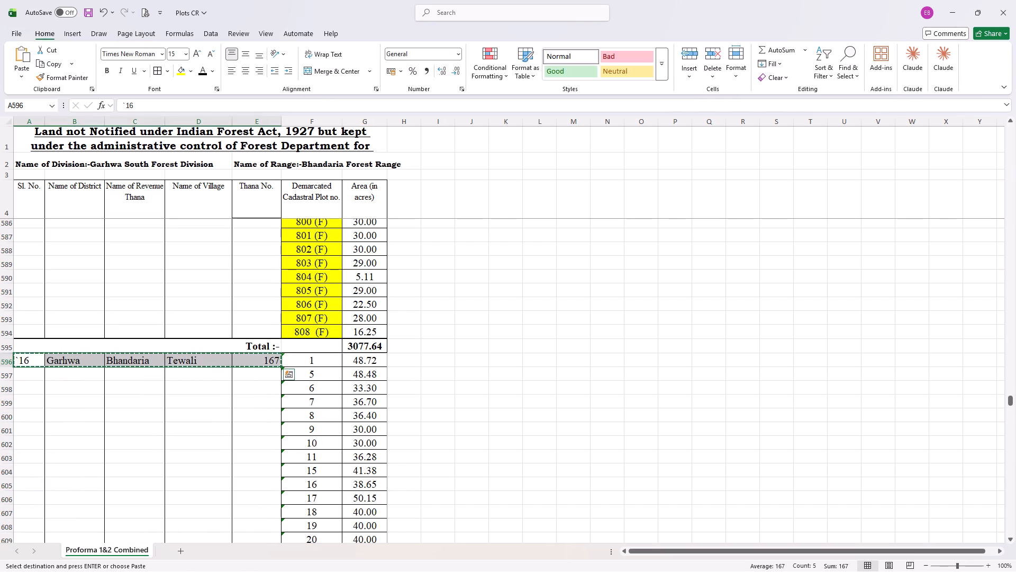
{"action": "scroll", "coordinate": [256, 362], "scroll_direction": "down", "scroll_amount": 1}
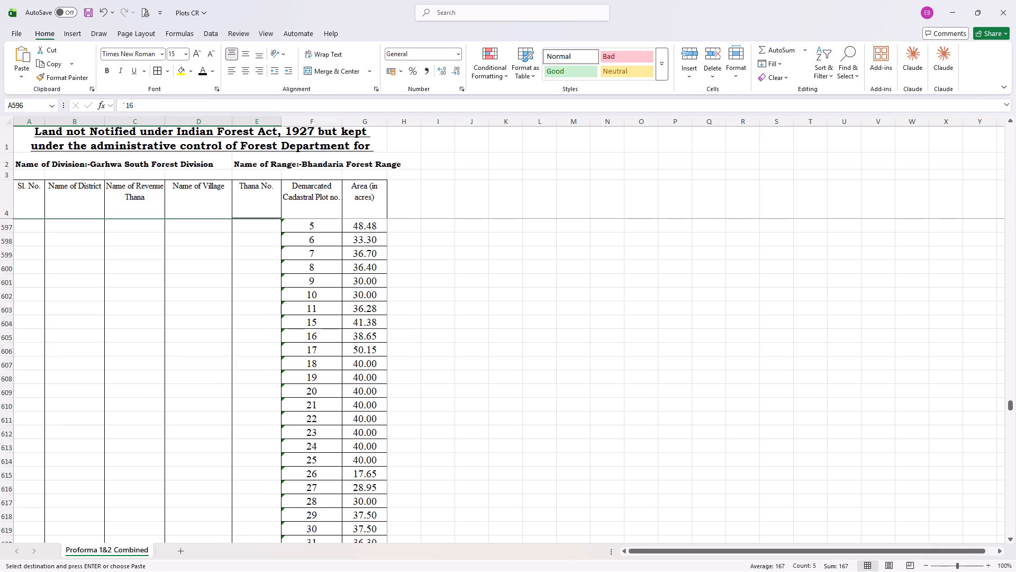
{"action": "scroll", "coordinate": [253, 363], "scroll_direction": "down", "scroll_amount": 2}
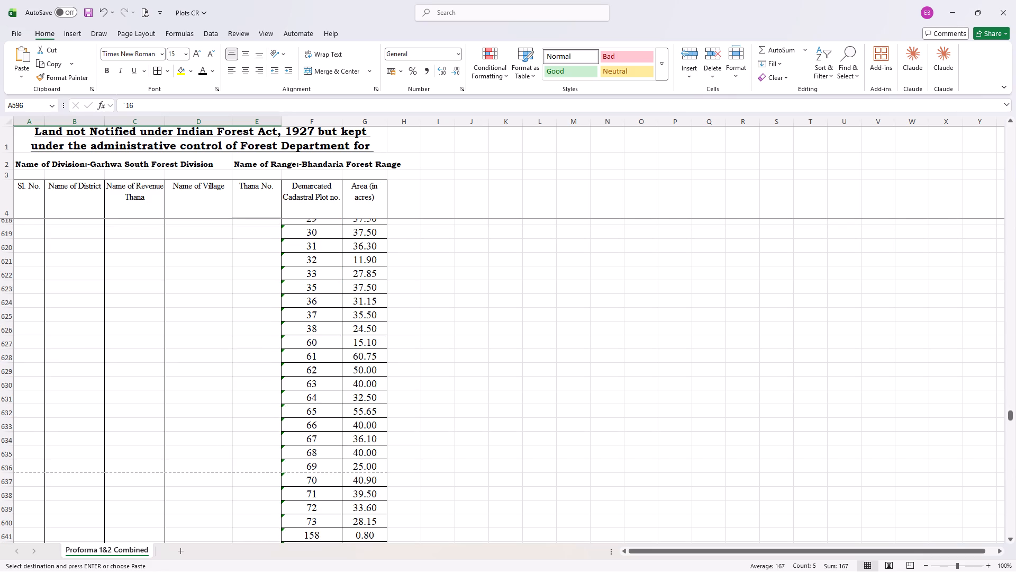
{"action": "left_click", "coordinate": [38, 496]}
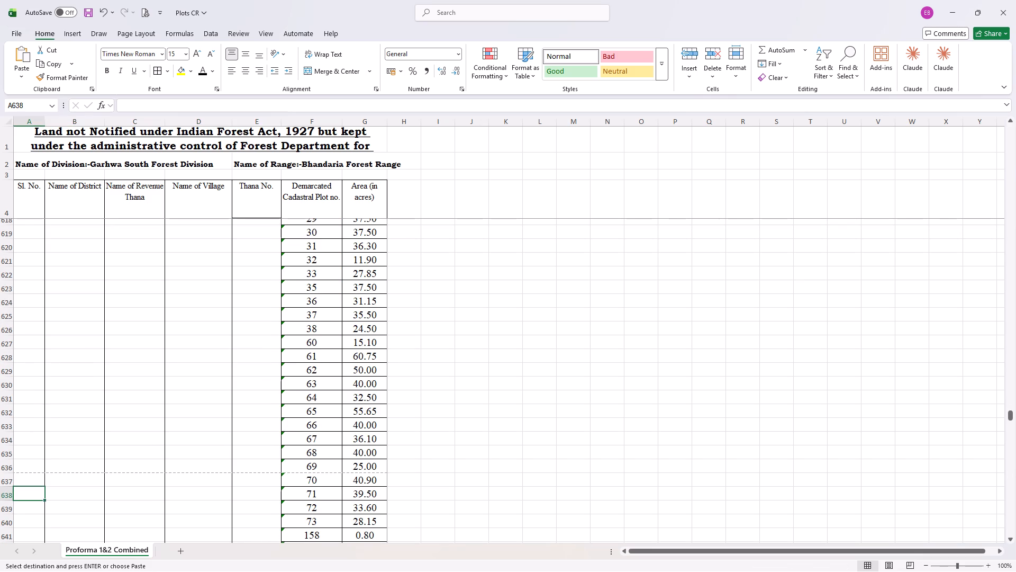
{"action": "key", "text": "ctrl+v"}
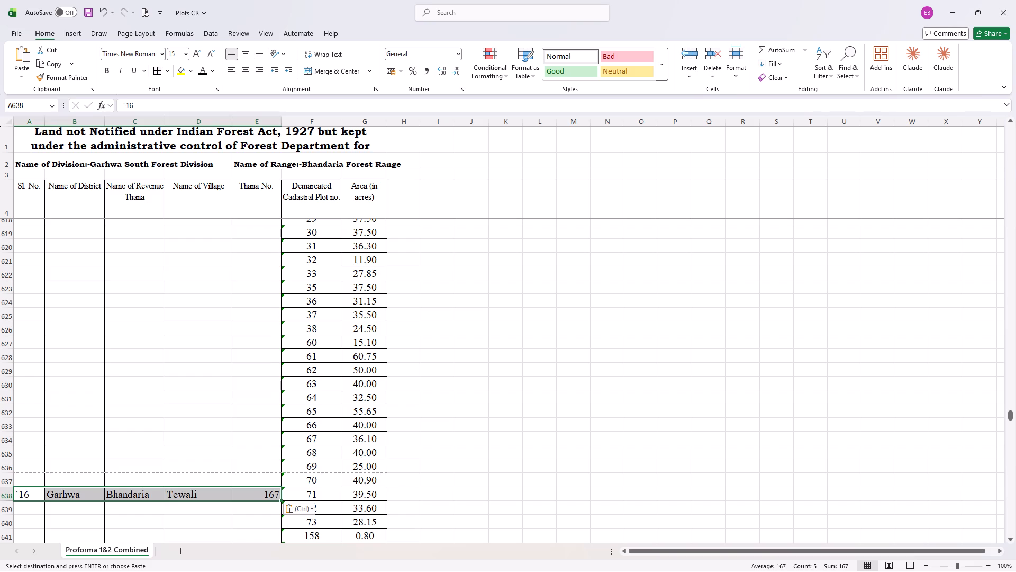
Delete the Tewali rows for plots 1 through 70, just above the plot 71 row.
{"action": "left_click_drag", "start_coordinate": [3, 481], "coordinate": [87, 221]}
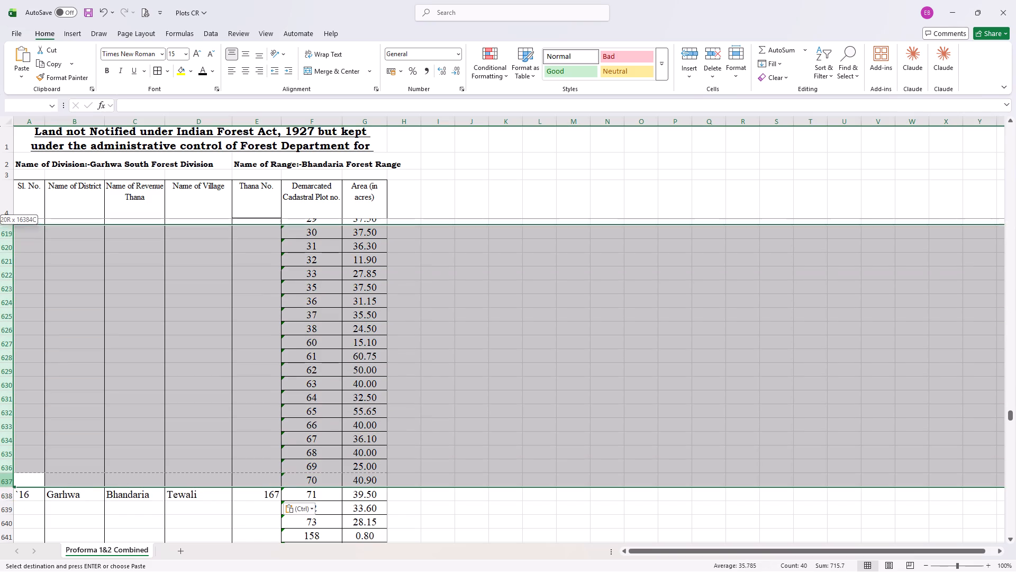
{"action": "left_click_drag", "start_coordinate": [87, 221], "coordinate": [92, 205]}
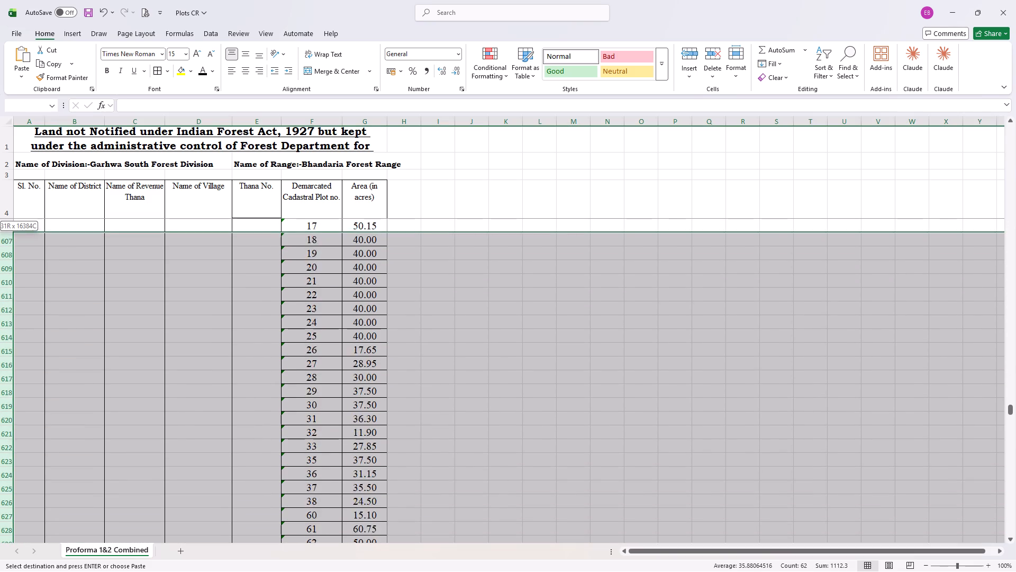
{"action": "left_click_drag", "start_coordinate": [92, 205], "coordinate": [88, 279]}
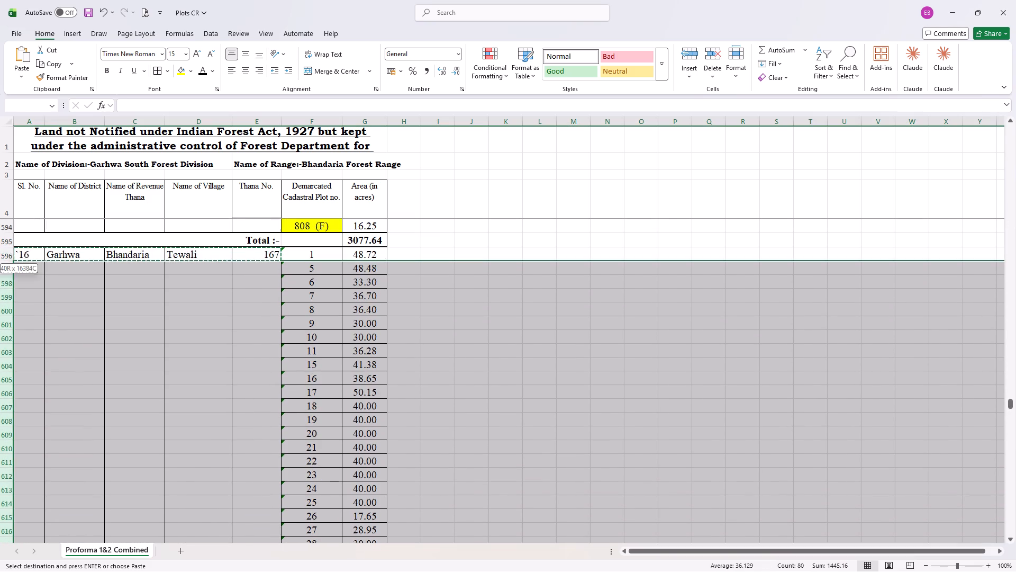
{"action": "left_click_drag", "start_coordinate": [88, 279], "coordinate": [89, 256]}
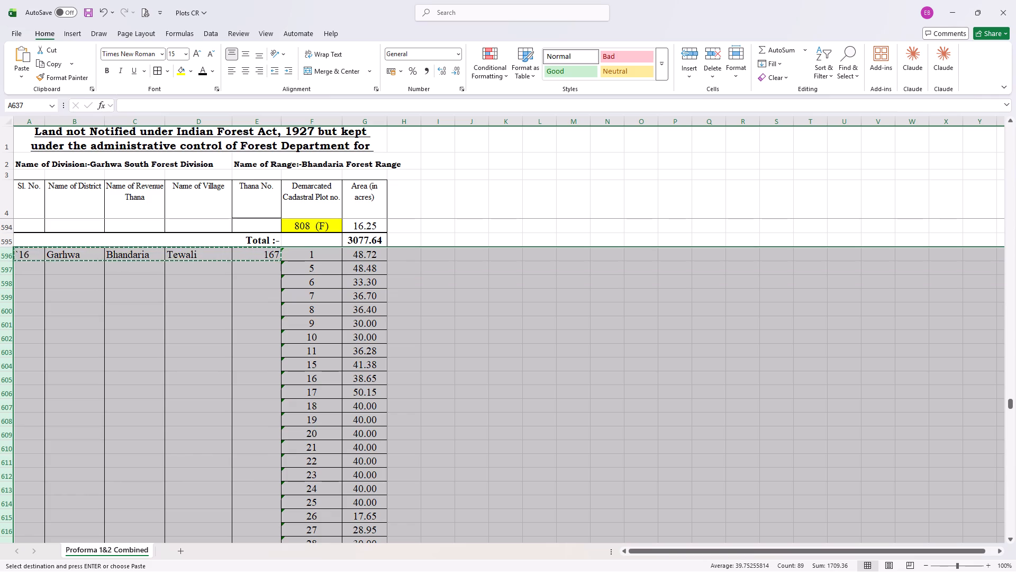
{"action": "right_click", "coordinate": [10, 254]}
{"action": "left_click", "coordinate": [37, 368]}
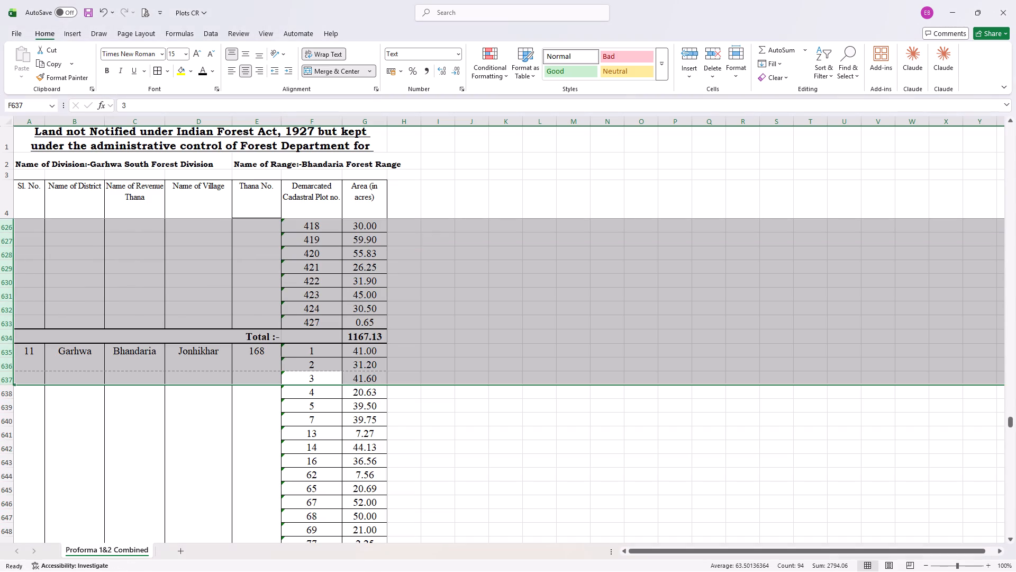
Delete the two Tewali rows for plots 283 (P) and 284 (P).
{"action": "scroll", "coordinate": [195, 395], "scroll_direction": "up", "scroll_amount": 3}
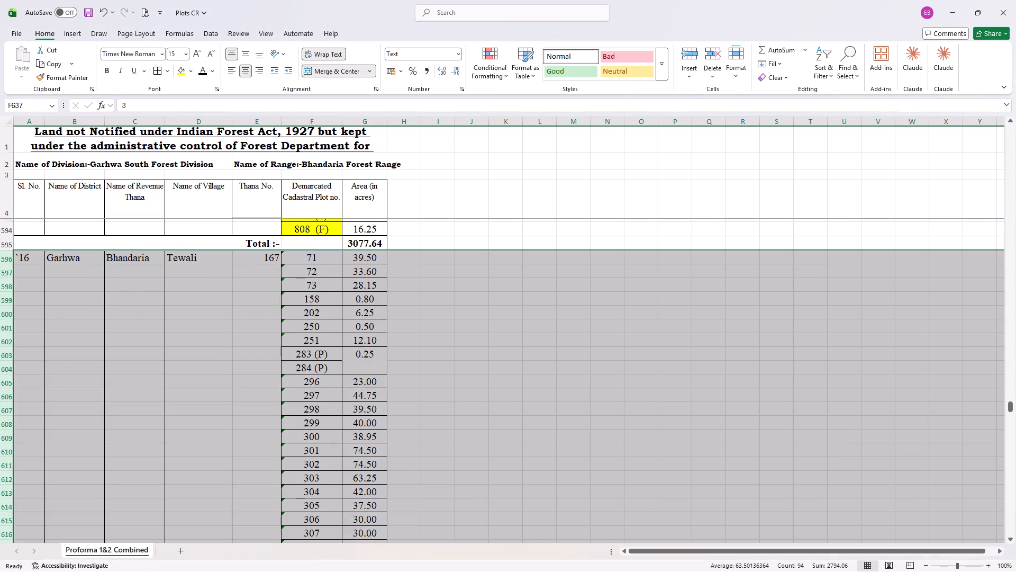
{"action": "left_click", "coordinate": [368, 363]}
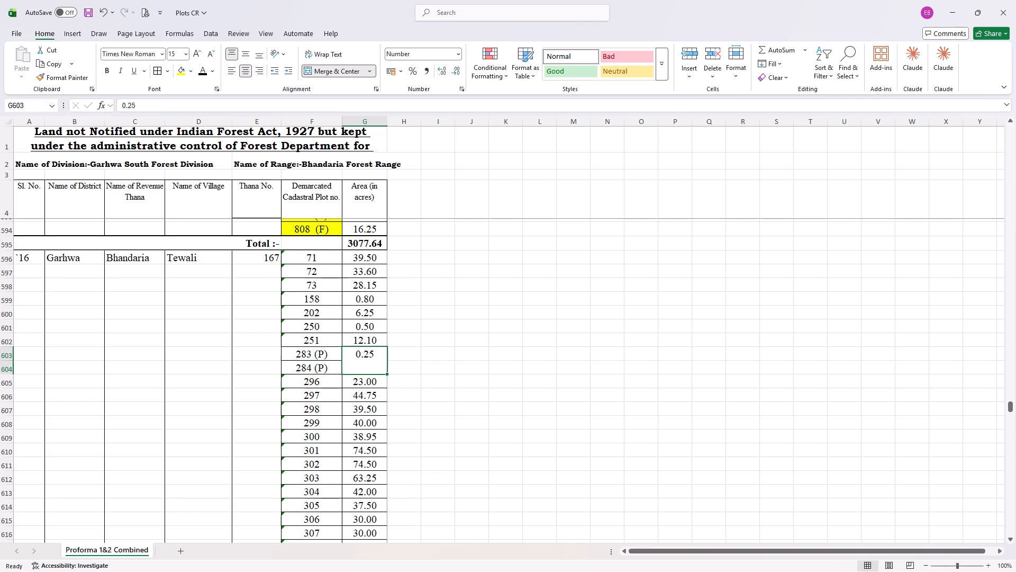
{"action": "left_click_drag", "start_coordinate": [6, 355], "coordinate": [8, 372]}
{"action": "right_click", "coordinate": [5, 351]}
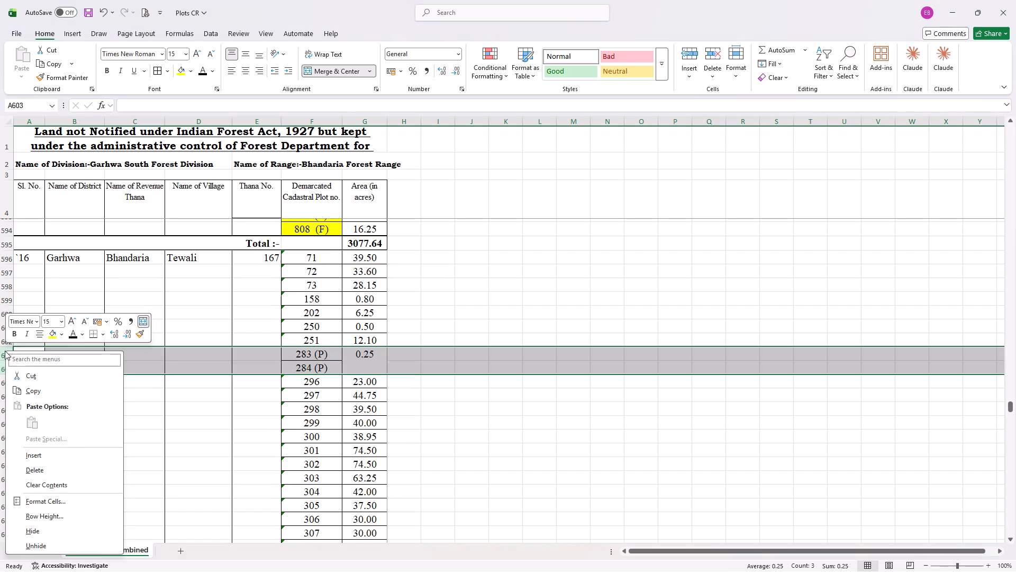
{"action": "left_click", "coordinate": [67, 468]}
Copy the (F) suffix from plot 808 above the Tewali block and append it to plot 71.
{"action": "scroll", "coordinate": [219, 422], "scroll_direction": "down", "scroll_amount": 2}
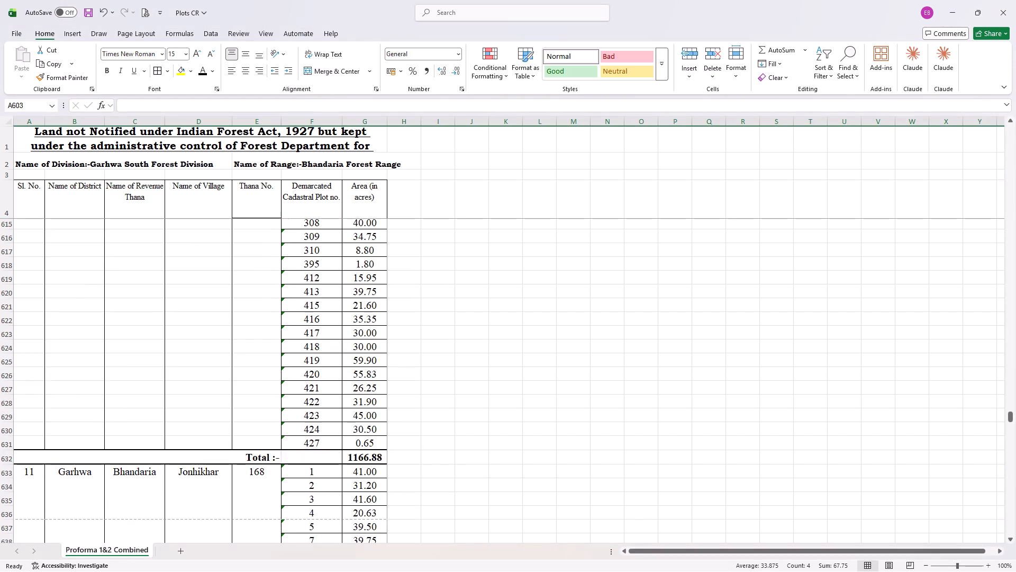
{"action": "scroll", "coordinate": [219, 422], "scroll_direction": "up", "scroll_amount": 2}
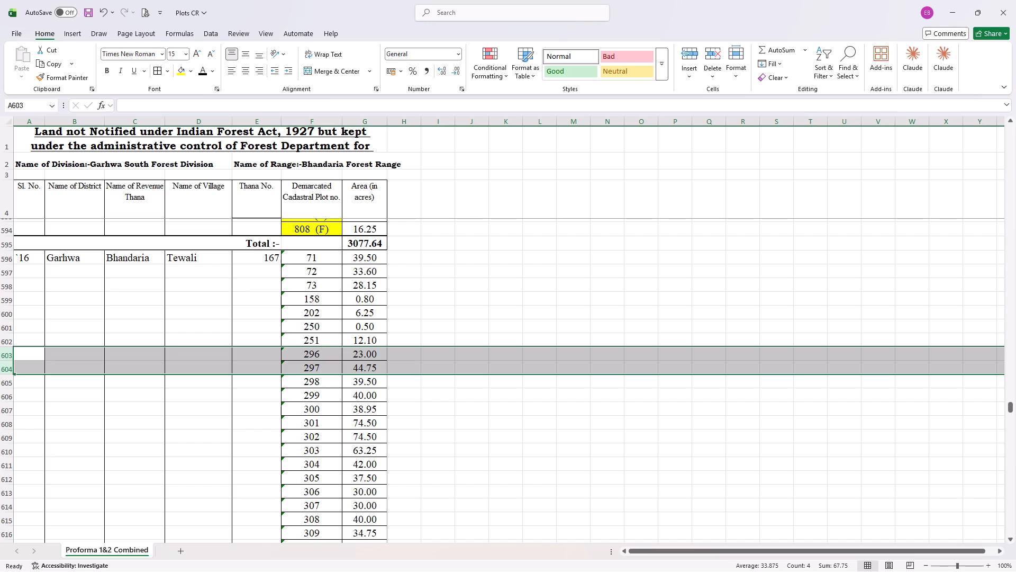
{"action": "double_click", "coordinate": [332, 228]}
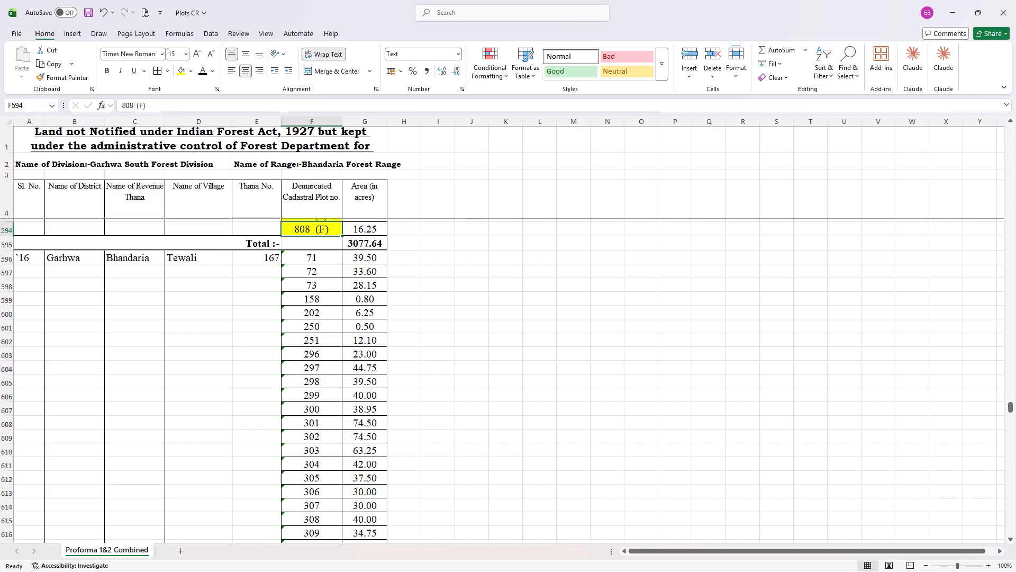
{"action": "left_click_drag", "start_coordinate": [332, 228], "coordinate": [311, 226]}
{"action": "key", "text": "ctrl+c"}
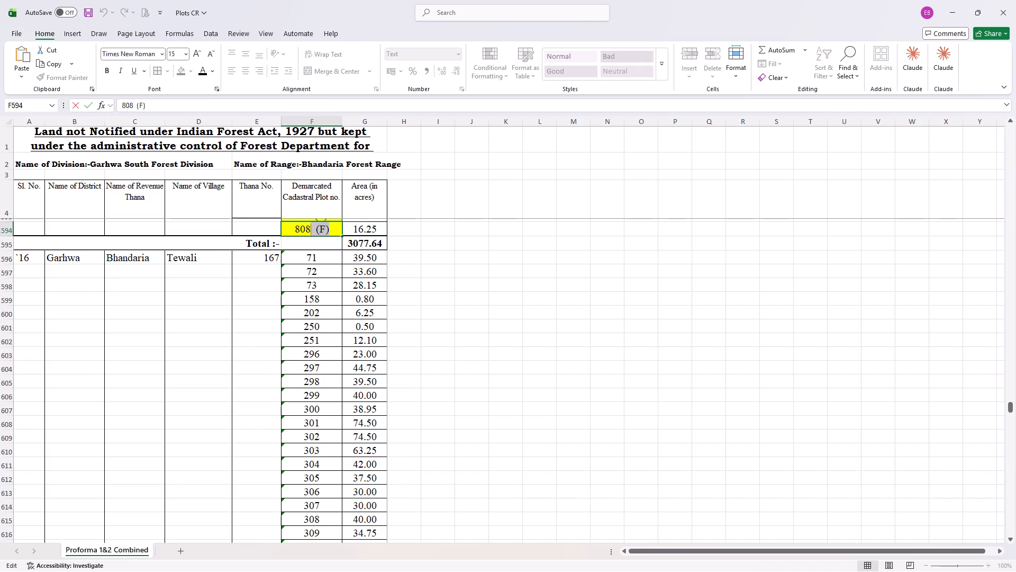
{"action": "double_click", "coordinate": [331, 258]}
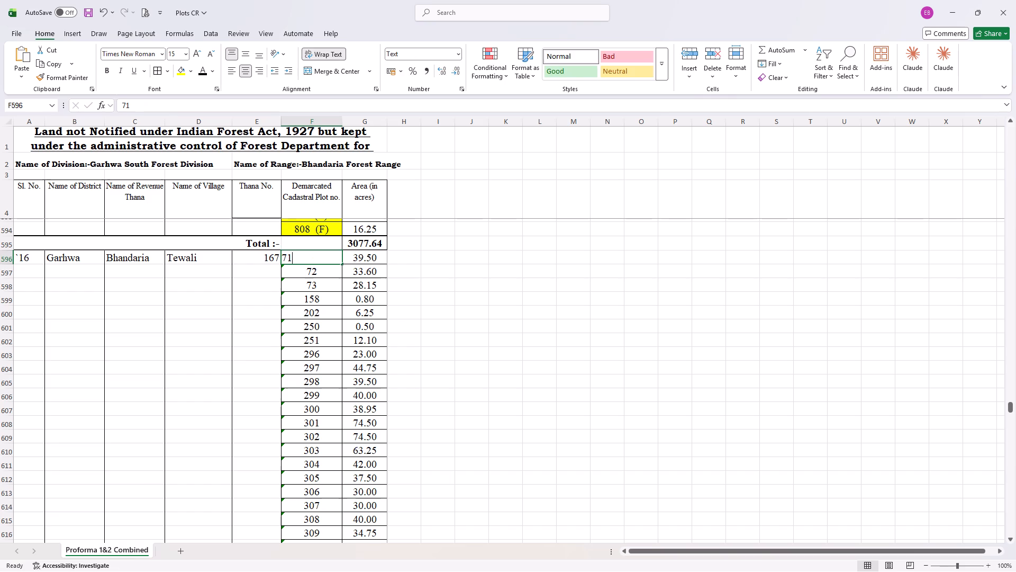
{"action": "key", "text": "ctrl+v"}
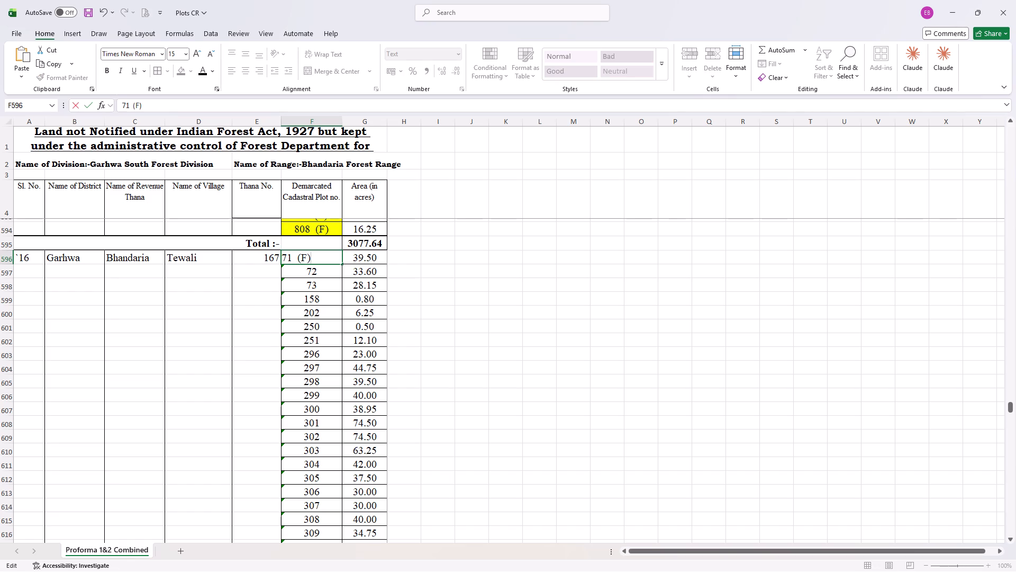
Append the (F) suffix to Tewali plot numbers 299, 301, 302, 303, 304 and 305.
{"action": "double_click", "coordinate": [329, 397]}
{"action": "key", "text": "ctrl+v"}
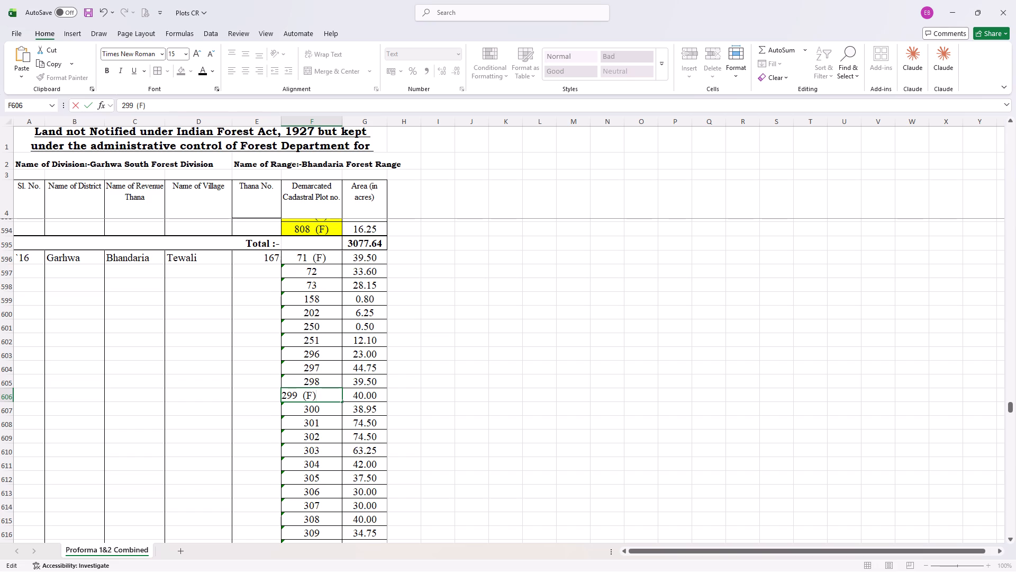
{"action": "double_click", "coordinate": [325, 422]}
{"action": "key", "text": "ctrl+v"}
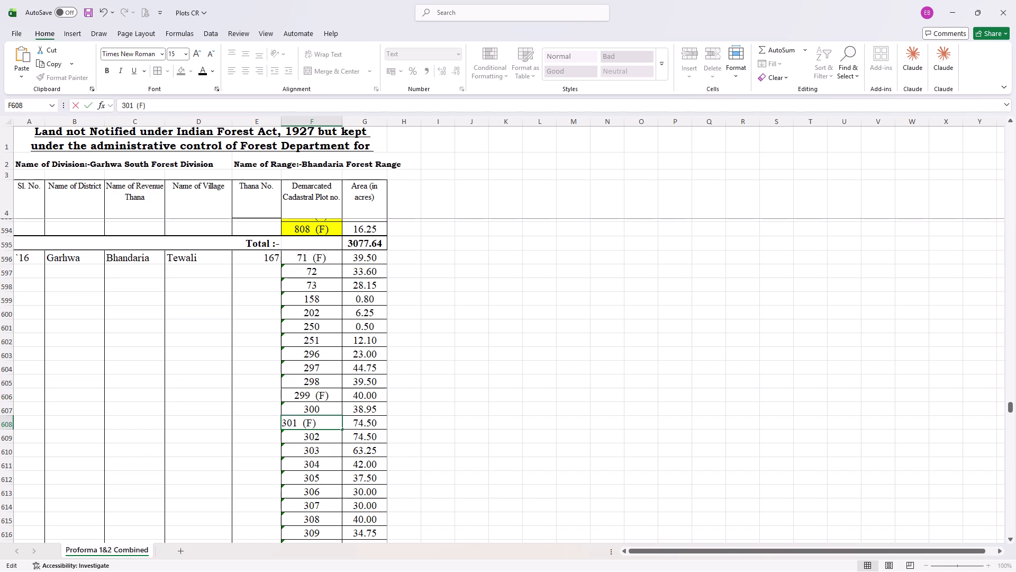
{"action": "double_click", "coordinate": [326, 437]}
{"action": "key", "text": "ctrl+v"}
{"action": "double_click", "coordinate": [326, 450]}
{"action": "key", "text": "ctrl+v"}
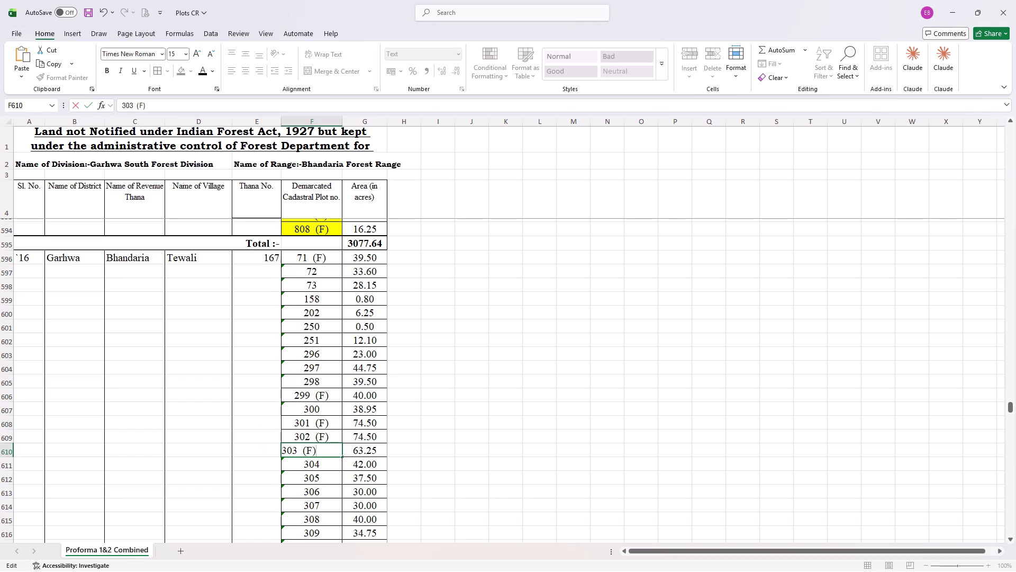
{"action": "scroll", "coordinate": [327, 446], "scroll_direction": "down", "scroll_amount": 1}
{"action": "double_click", "coordinate": [336, 318]}
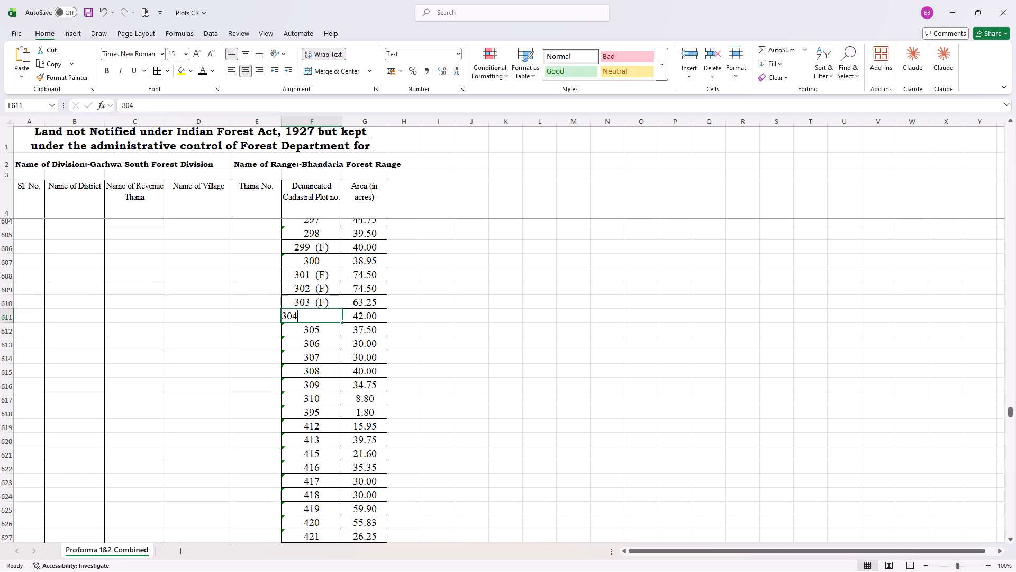
{"action": "key", "text": "ctrl+v"}
{"action": "double_click", "coordinate": [335, 328]}
{"action": "key", "text": "ctrl+v"}
Append the (F) suffix to Tewali plot numbers 306, 307, 308, 309 and 310.
{"action": "left_click", "coordinate": [333, 348]}
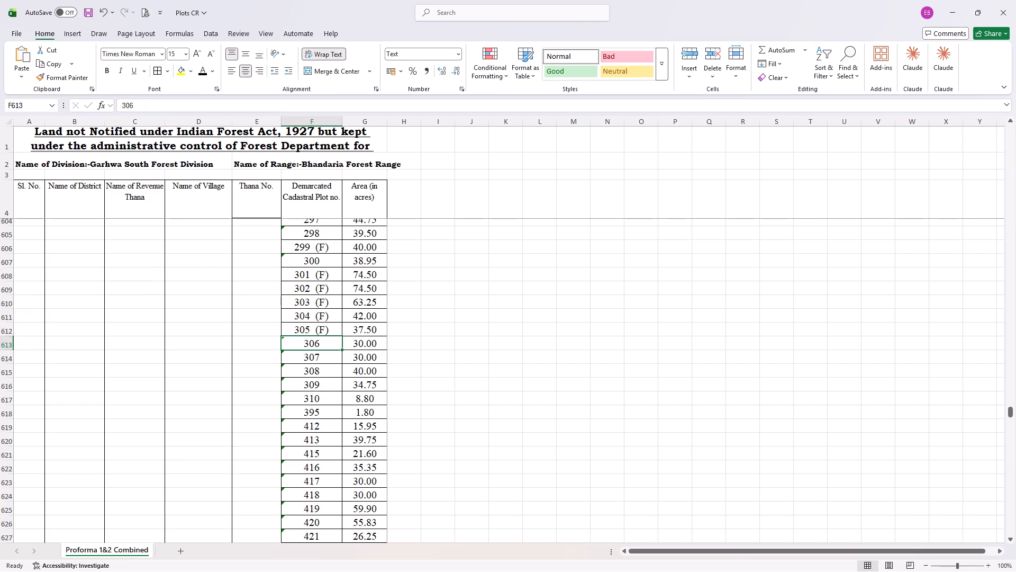
{"action": "double_click", "coordinate": [332, 344]}
{"action": "key", "text": "ctrl+v"}
{"action": "double_click", "coordinate": [331, 359]}
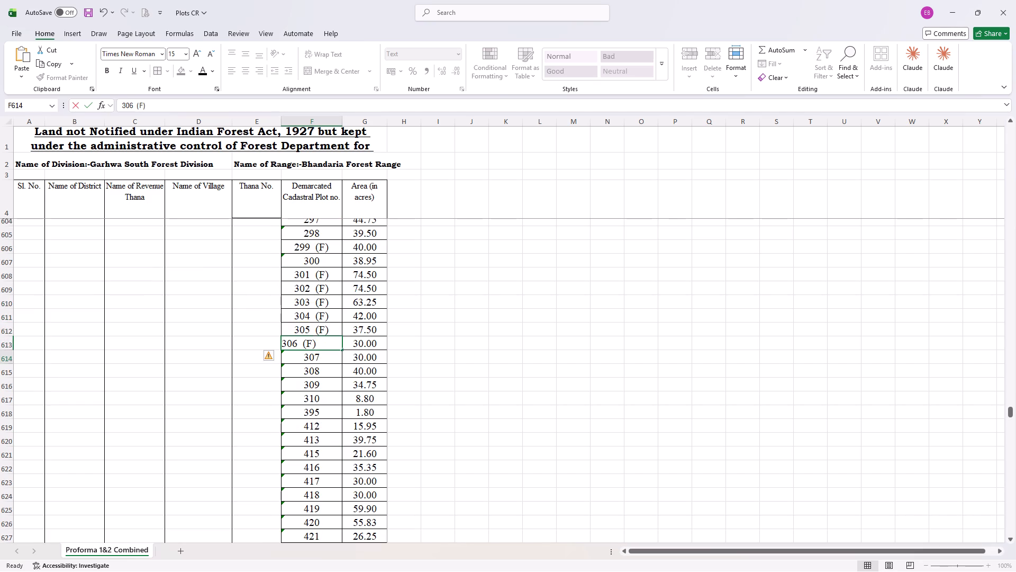
{"action": "key", "text": "ctrl+v"}
{"action": "double_click", "coordinate": [331, 371]}
{"action": "key", "text": "ctrl+v"}
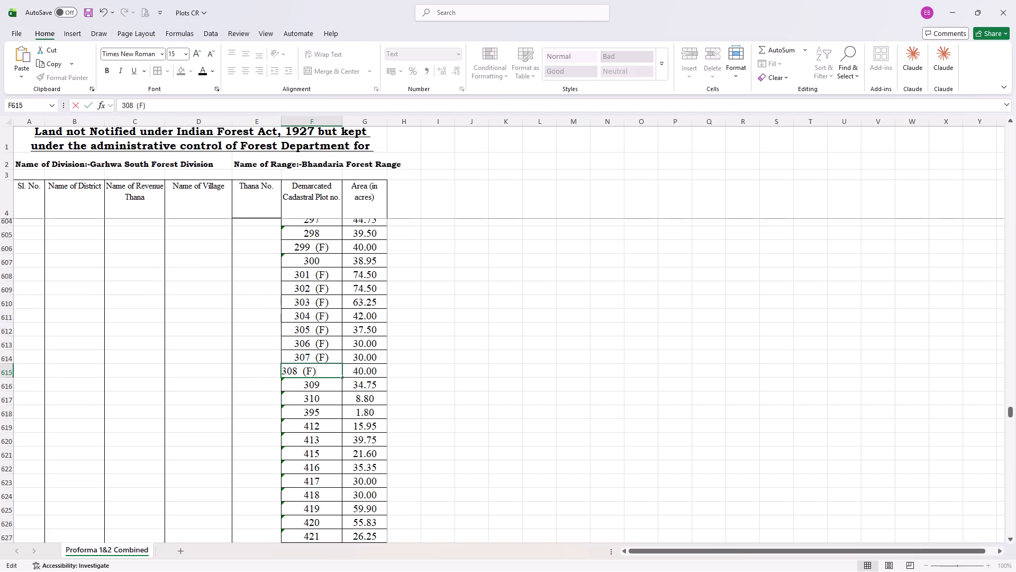
{"action": "double_click", "coordinate": [334, 385]}
{"action": "key", "text": "ctrl+v"}
{"action": "double_click", "coordinate": [333, 400]}
{"action": "key", "text": "ctrl+v"}
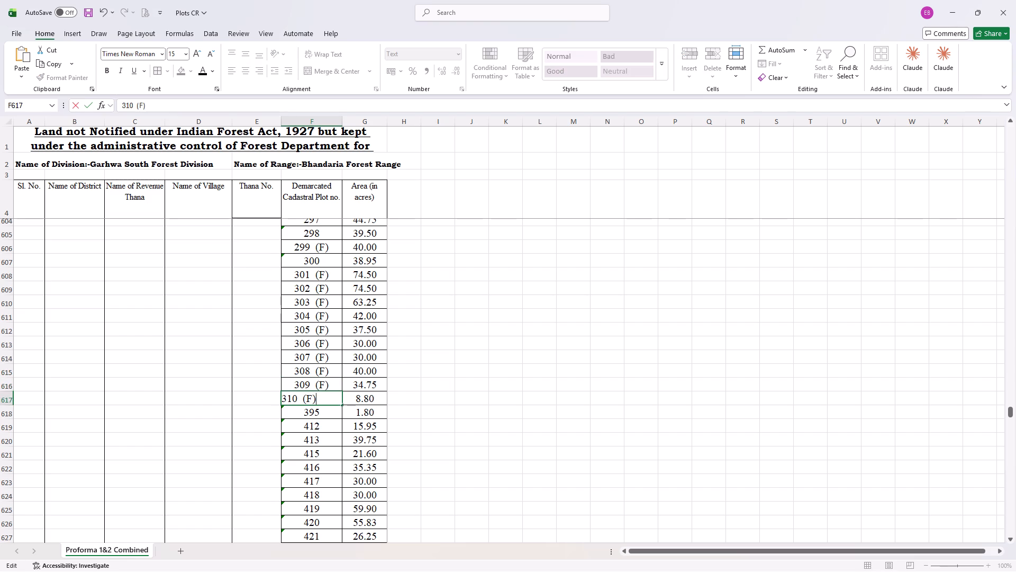
Change the suffix of Tewali plots 310 and 309 to (P).
{"action": "left_click", "coordinate": [309, 397]}
{"action": "key", "text": "Delete"}
{"action": "key", "text": "shift+p"}
{"action": "key", "text": "Up"}
{"action": "double_click", "coordinate": [326, 384]}
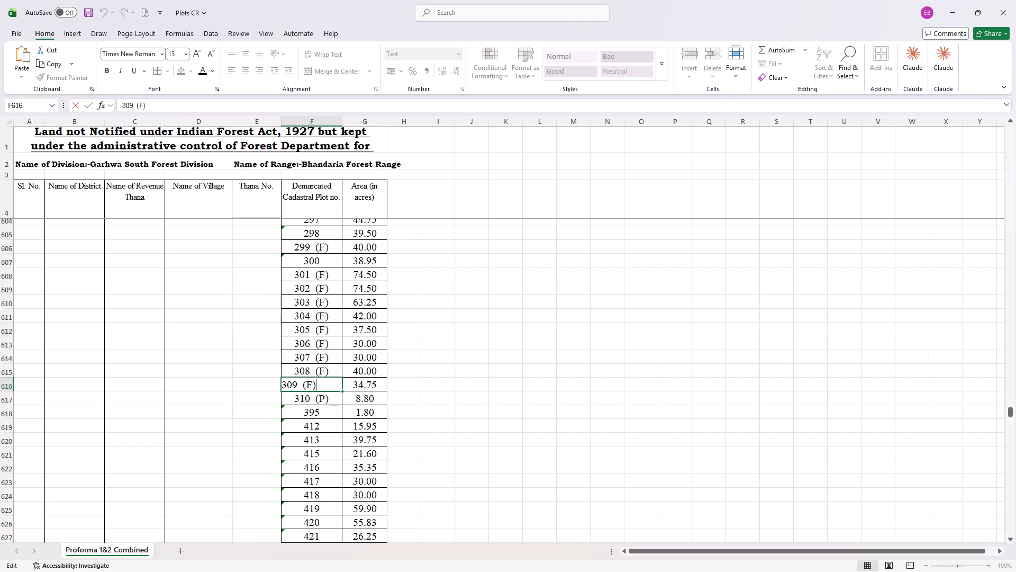
{"action": "key", "text": "Left"}
{"action": "key", "text": "BackSpace"}
{"action": "key", "text": "shift+p"}
{"action": "left_click", "coordinate": [301, 413]}
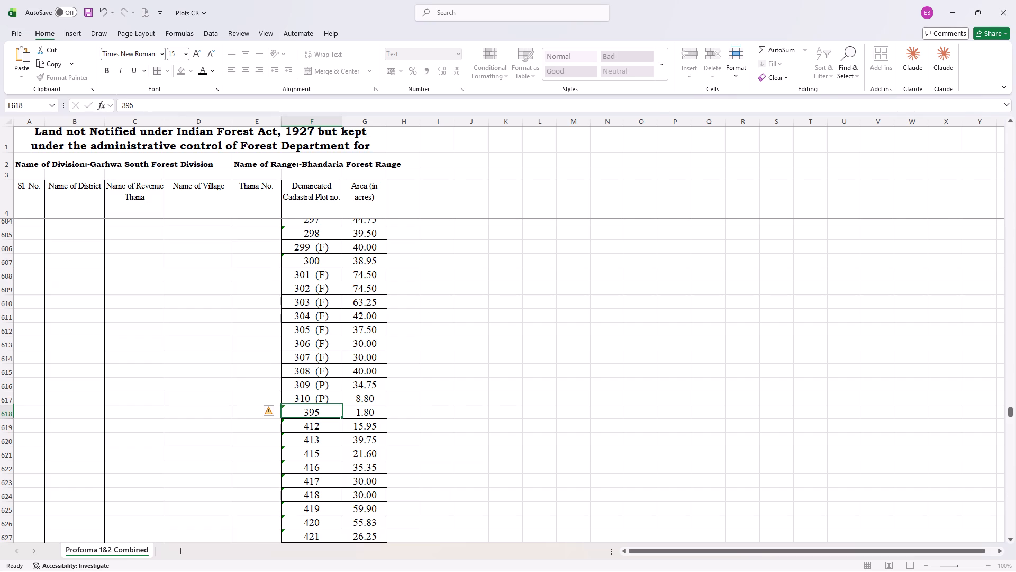
Copy the (P) suffix from plot 310 and append it to Tewali plots 395, 412, 413 and 415.
{"action": "double_click", "coordinate": [329, 396]}
{"action": "left_click_drag", "start_coordinate": [329, 396], "coordinate": [295, 400]}
{"action": "key", "text": "ctrl+c"}
{"action": "double_click", "coordinate": [328, 411]}
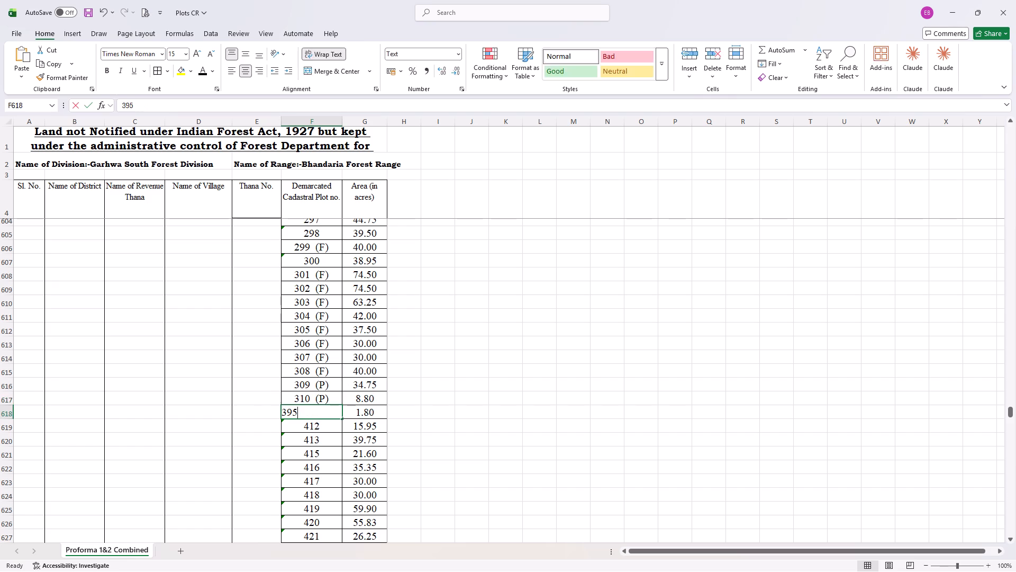
{"action": "key", "text": "ctrl+v"}
{"action": "double_click", "coordinate": [332, 425]}
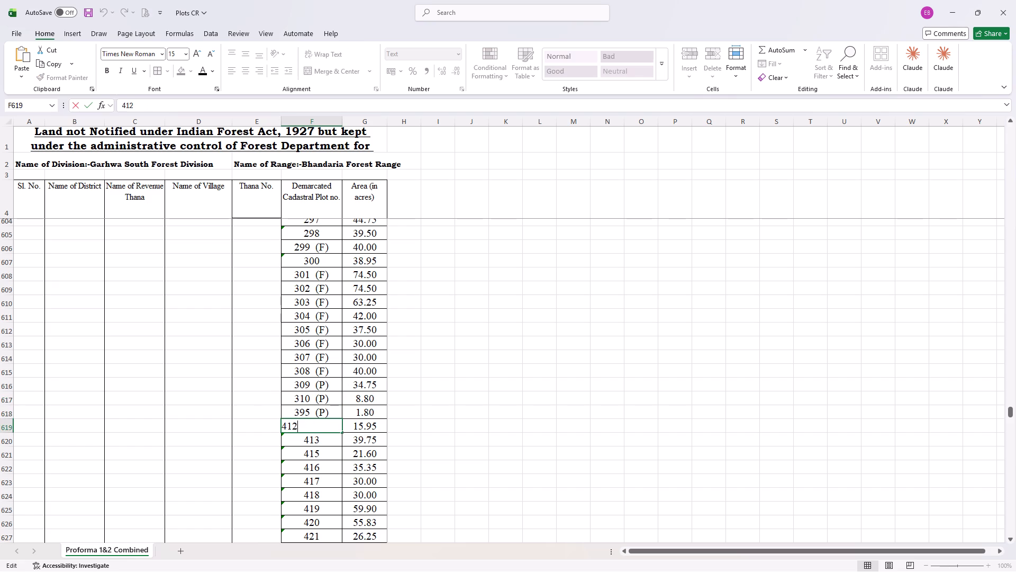
{"action": "key", "text": "ctrl+v"}
{"action": "double_click", "coordinate": [337, 439]}
{"action": "key", "text": "ctrl+v"}
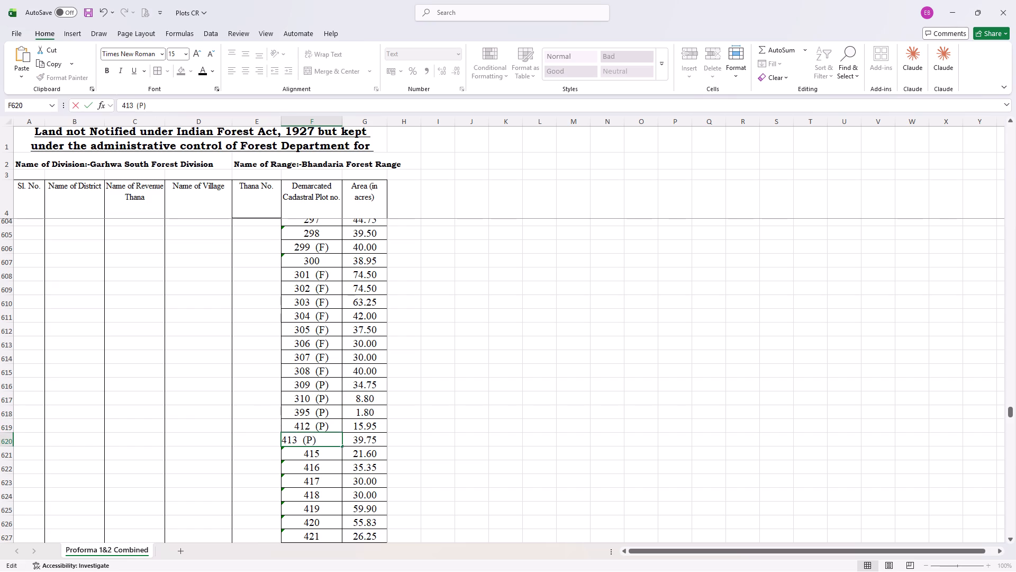
{"action": "double_click", "coordinate": [332, 456]}
{"action": "key", "text": "ctrl+v"}
Give Tewali plot number 416 the suffix (F).
{"action": "double_click", "coordinate": [334, 464]}
{"action": "key", "text": "ctrl+v"}
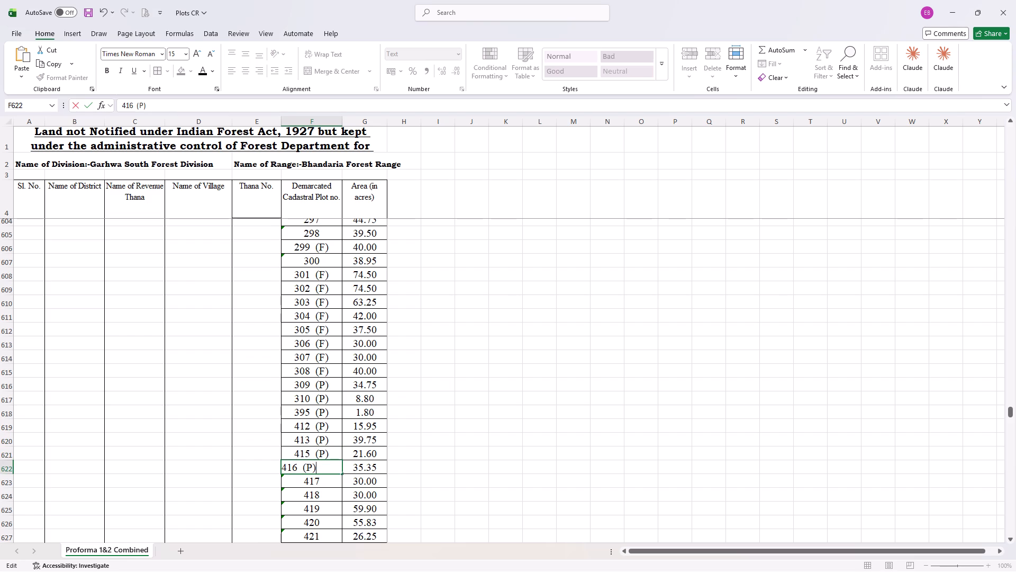
{"action": "left_click", "coordinate": [309, 462]}
{"action": "key", "text": "Delete"}
{"action": "key", "text": "shift+f"}
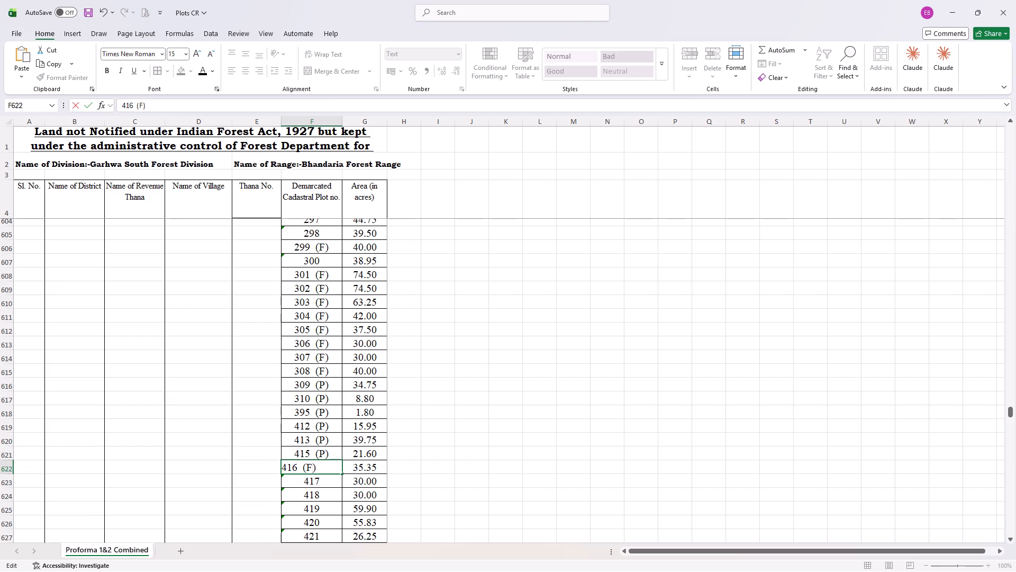
{"action": "left_click", "coordinate": [328, 482]}
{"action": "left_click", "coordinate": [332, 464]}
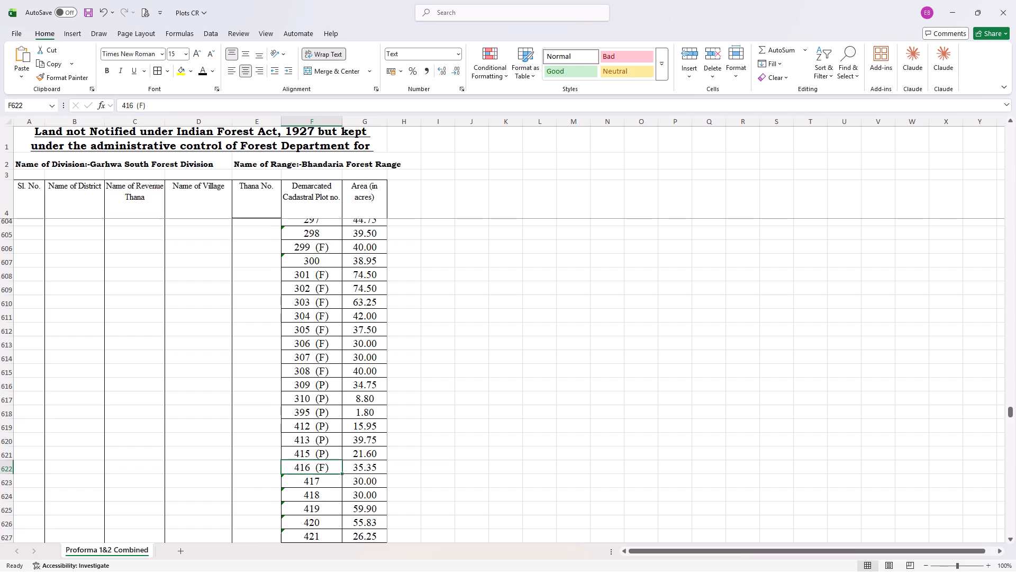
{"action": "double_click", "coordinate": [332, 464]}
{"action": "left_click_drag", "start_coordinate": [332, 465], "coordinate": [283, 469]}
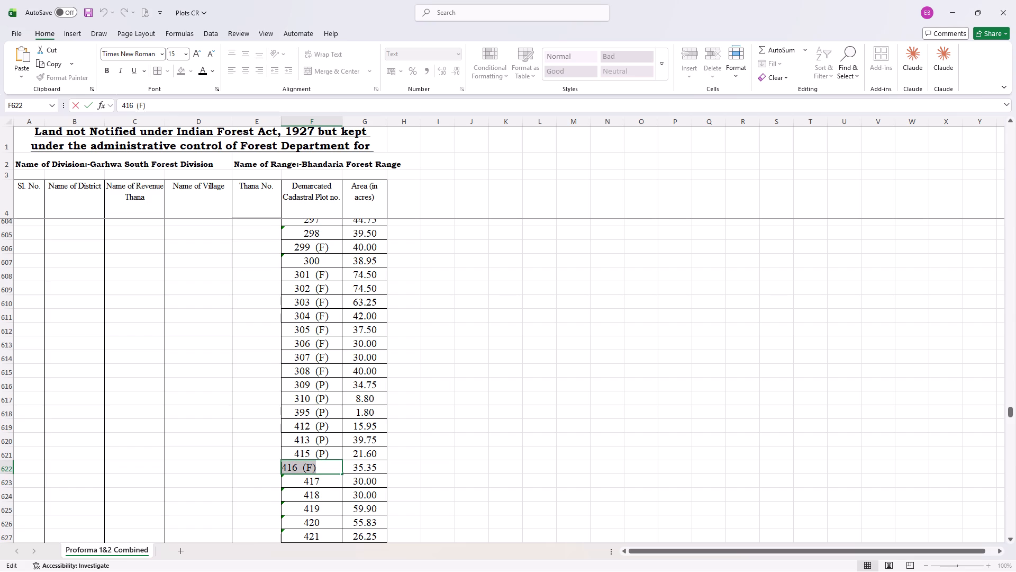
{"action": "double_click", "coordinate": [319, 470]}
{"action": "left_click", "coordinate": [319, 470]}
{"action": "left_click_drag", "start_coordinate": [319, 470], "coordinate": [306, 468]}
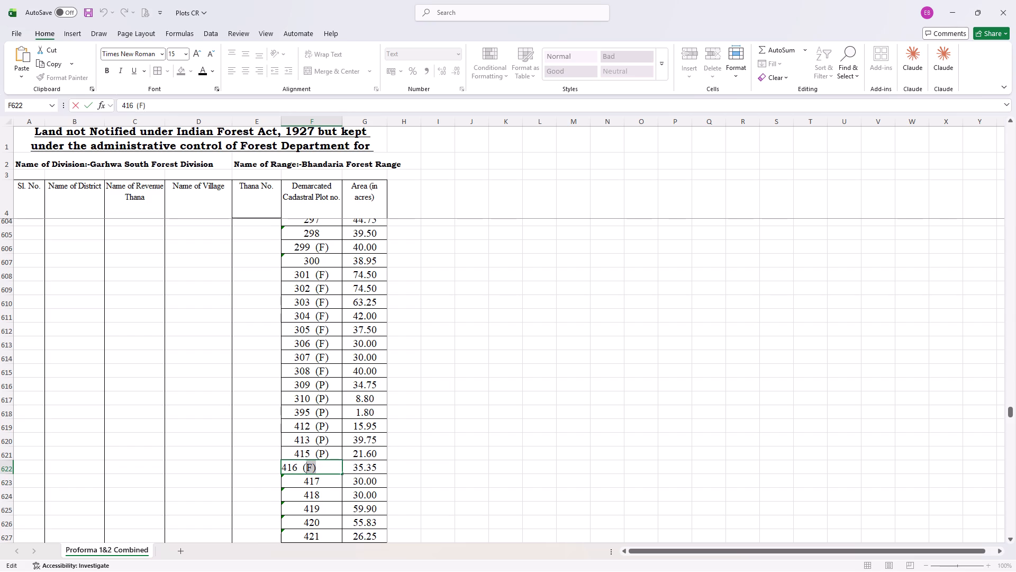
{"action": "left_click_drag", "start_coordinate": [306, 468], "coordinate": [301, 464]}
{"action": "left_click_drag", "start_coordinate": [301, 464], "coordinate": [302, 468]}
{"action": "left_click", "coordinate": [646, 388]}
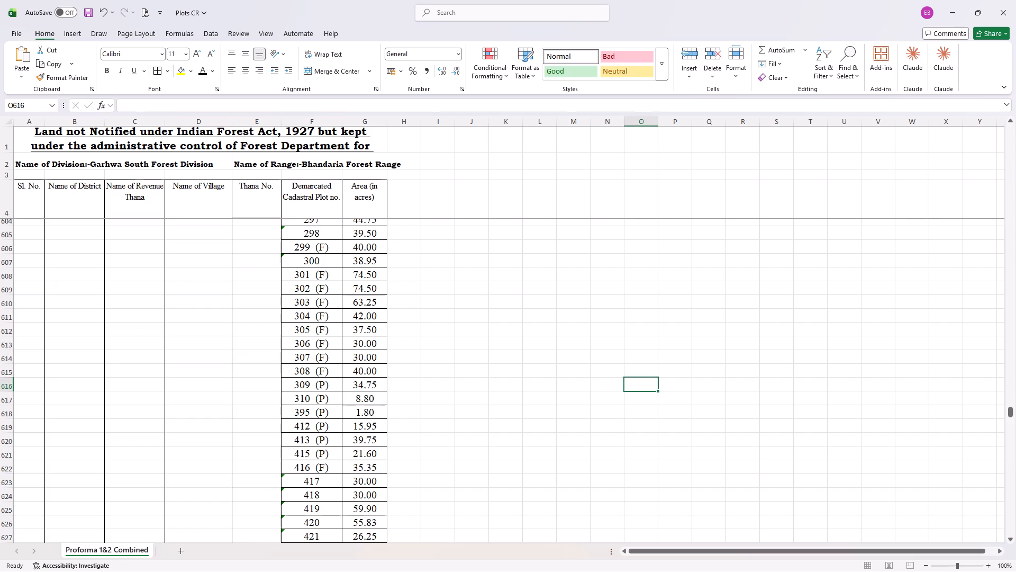
Copy the (F) suffix from plot 416 and append it to Tewali plot numbers 417 and 418.
{"action": "double_click", "coordinate": [311, 470]}
{"action": "left_click_drag", "start_coordinate": [296, 468], "coordinate": [304, 467]}
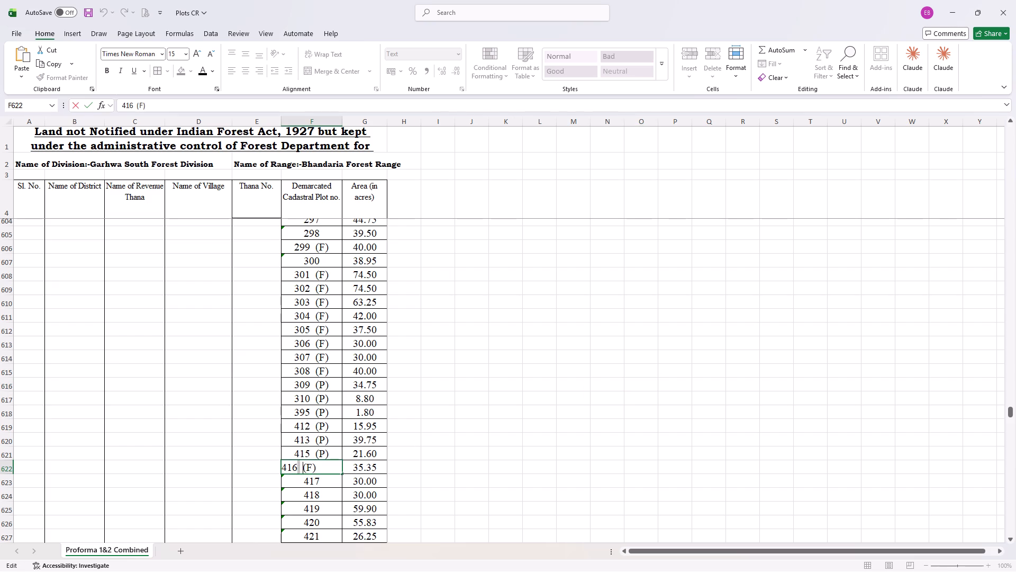
{"action": "left_click_drag", "start_coordinate": [304, 467], "coordinate": [322, 467]}
{"action": "key", "text": "ctrl+c"}
{"action": "double_click", "coordinate": [335, 484]}
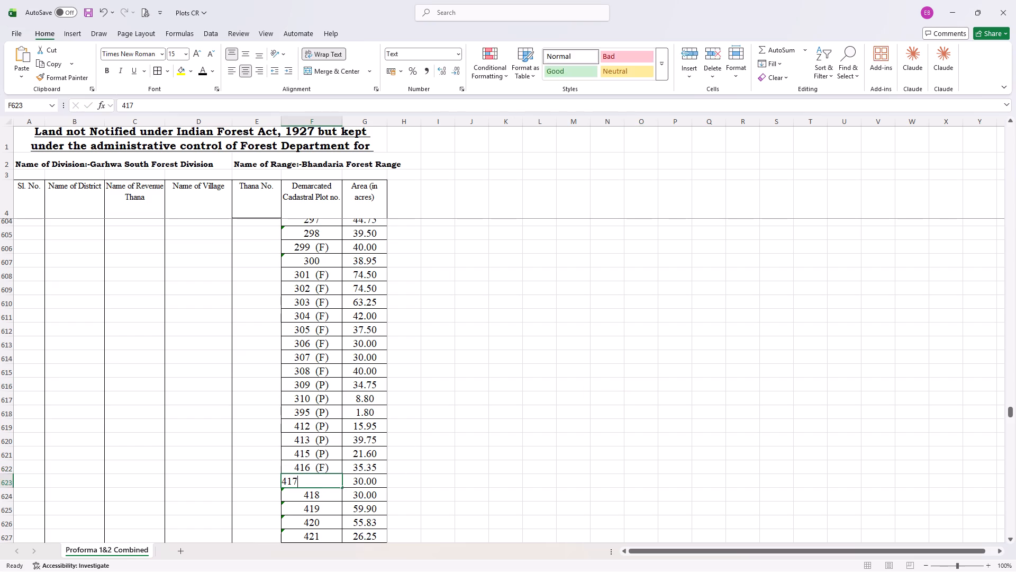
{"action": "key", "text": "ctrl+v"}
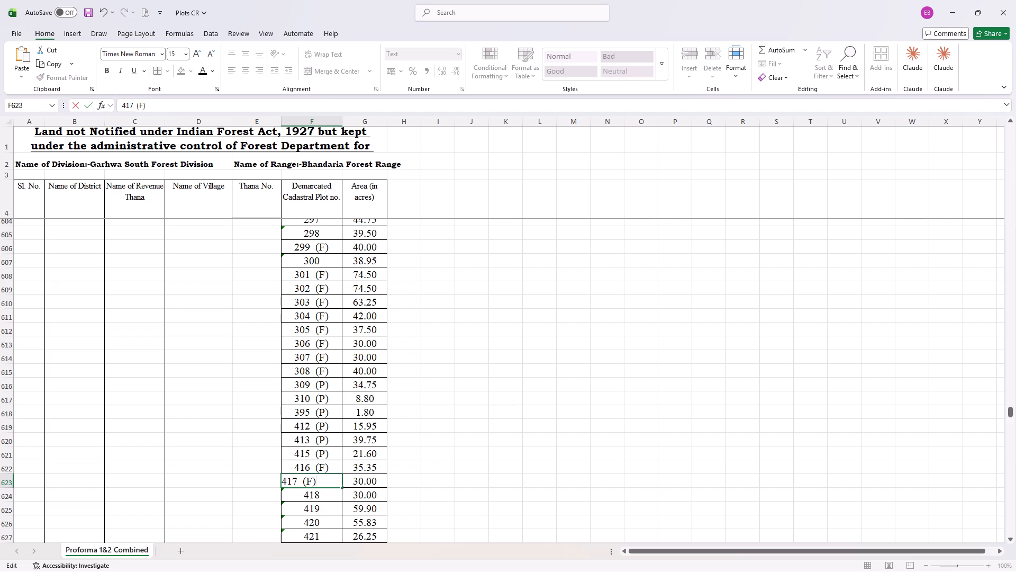
{"action": "double_click", "coordinate": [322, 497]}
{"action": "key", "text": "ctrl+v"}
{"action": "left_click", "coordinate": [322, 502]}
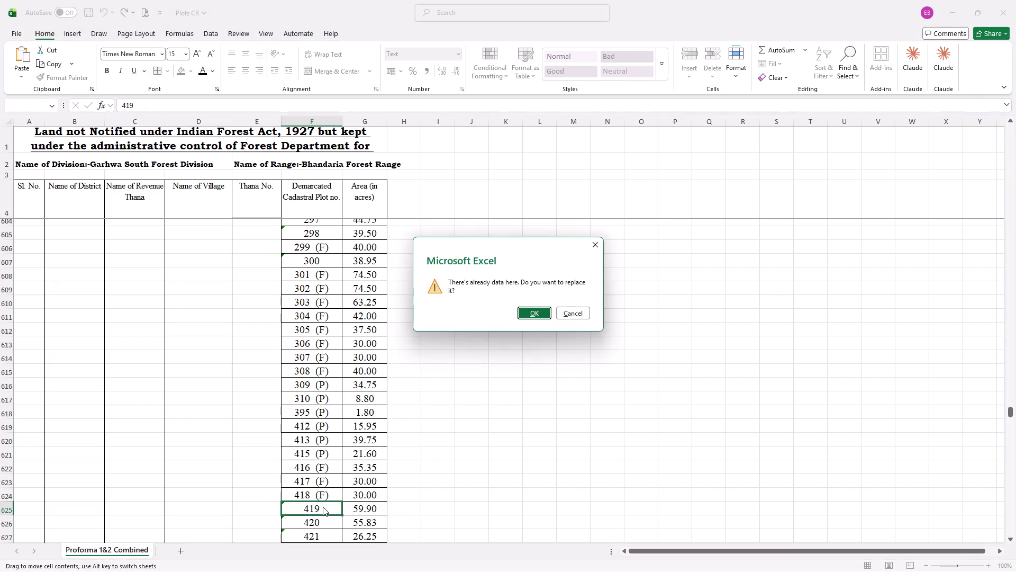
{"action": "left_click", "coordinate": [586, 310]}
Append the (F) suffix to Tewali plot numbers 419, 420, 421, 422, 423, 424 and 427.
{"action": "scroll", "coordinate": [275, 437], "scroll_direction": "down", "scroll_amount": 1}
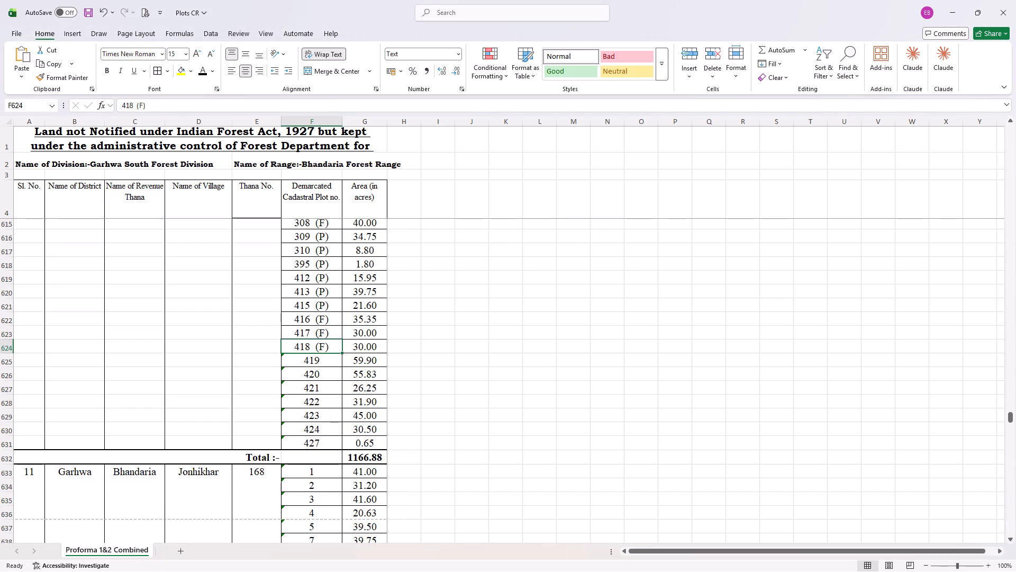
{"action": "double_click", "coordinate": [329, 361]}
{"action": "key", "text": "ctrl+v"}
{"action": "double_click", "coordinate": [328, 376]}
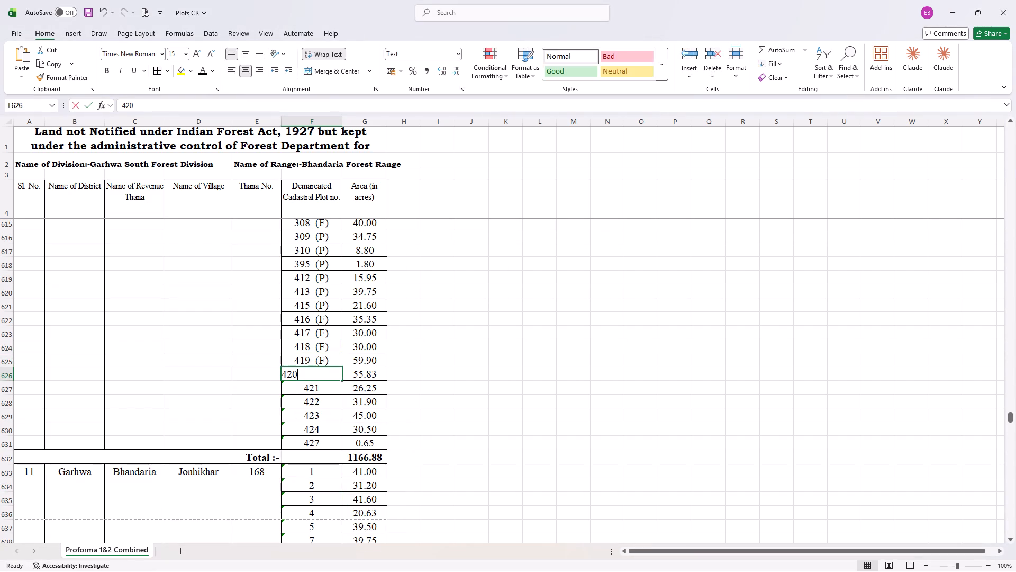
{"action": "key", "text": "ctrl+v"}
{"action": "double_click", "coordinate": [329, 387]}
{"action": "key", "text": "ctrl+v"}
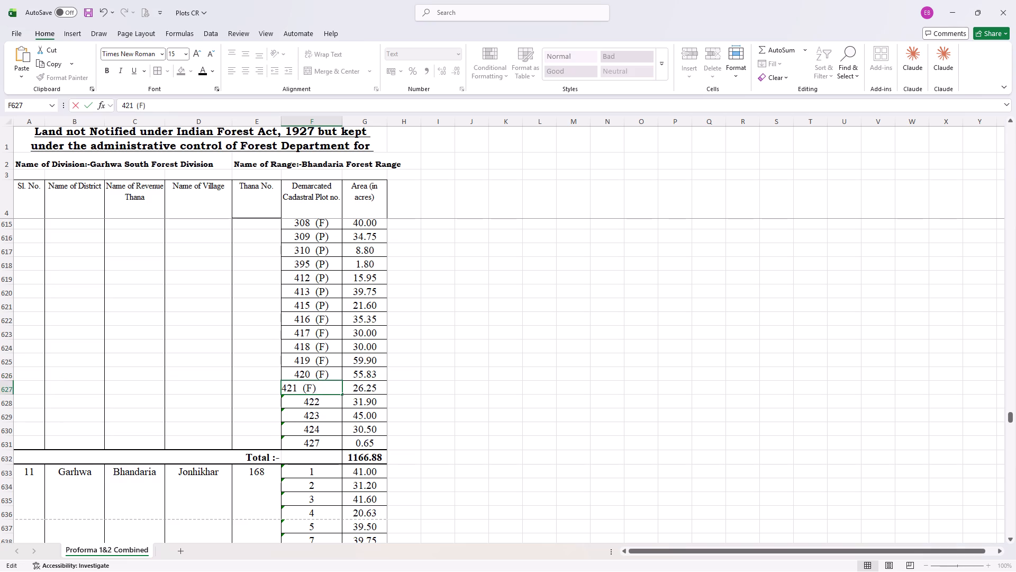
{"action": "double_click", "coordinate": [328, 405]}
{"action": "key", "text": "ctrl+v"}
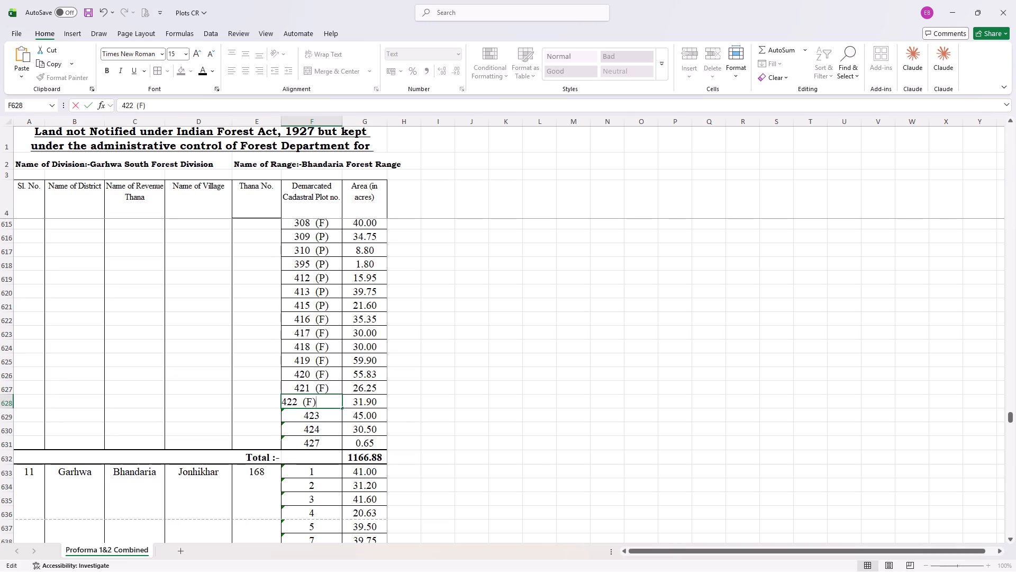
{"action": "double_click", "coordinate": [333, 414]}
{"action": "key", "text": "ctrl+v"}
{"action": "double_click", "coordinate": [334, 432]}
{"action": "key", "text": "ctrl+v"}
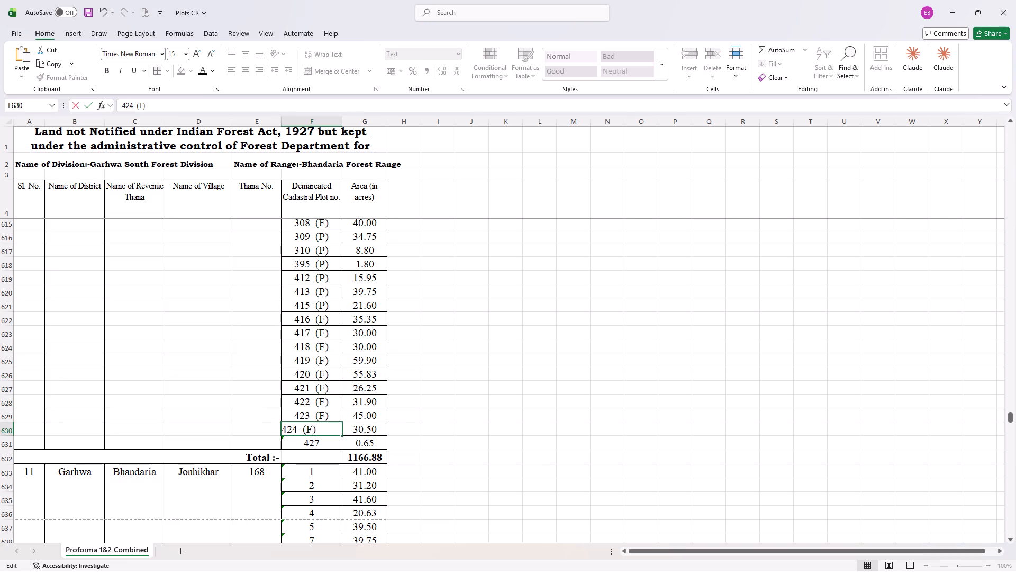
{"action": "double_click", "coordinate": [337, 442]}
{"action": "key", "text": "ctrl+v"}
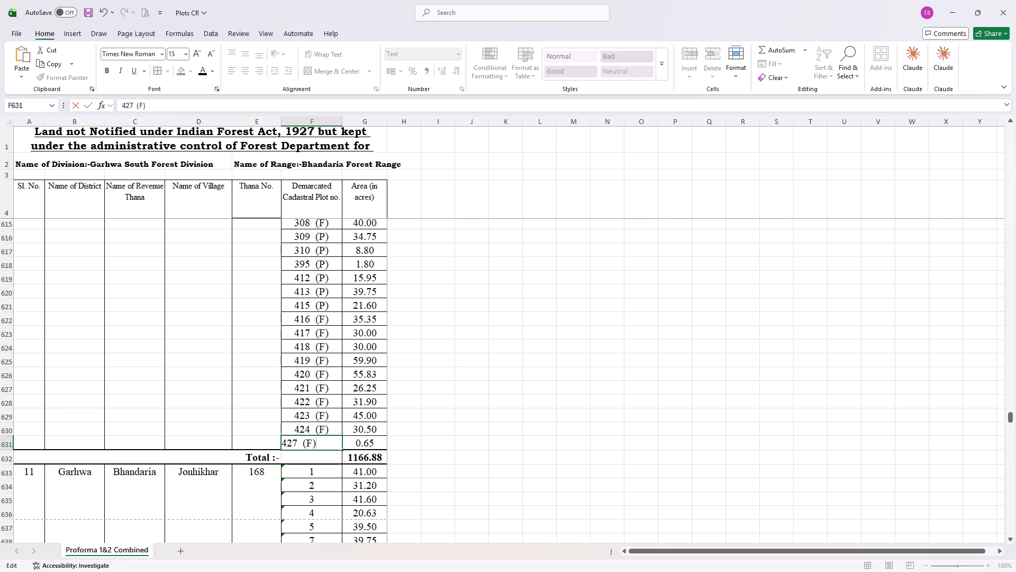
Copy the (P) suffix from plot 777 above the Tewali block and append it to Tewali plot 72.
{"action": "scroll", "coordinate": [337, 441], "scroll_direction": "up", "scroll_amount": 1}
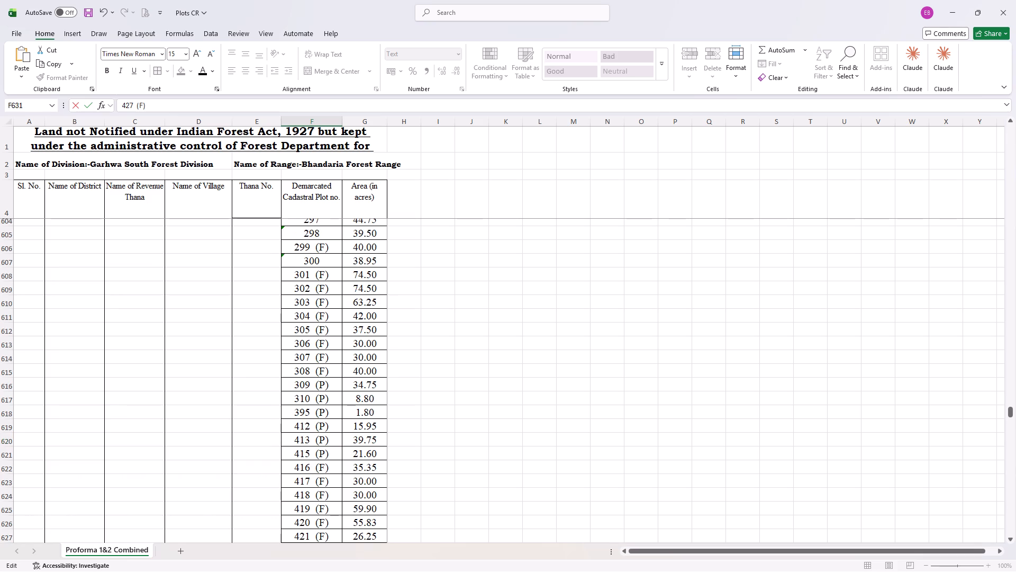
{"action": "left_click", "coordinate": [328, 259]}
{"action": "scroll", "coordinate": [331, 267], "scroll_direction": "up", "scroll_amount": 1}
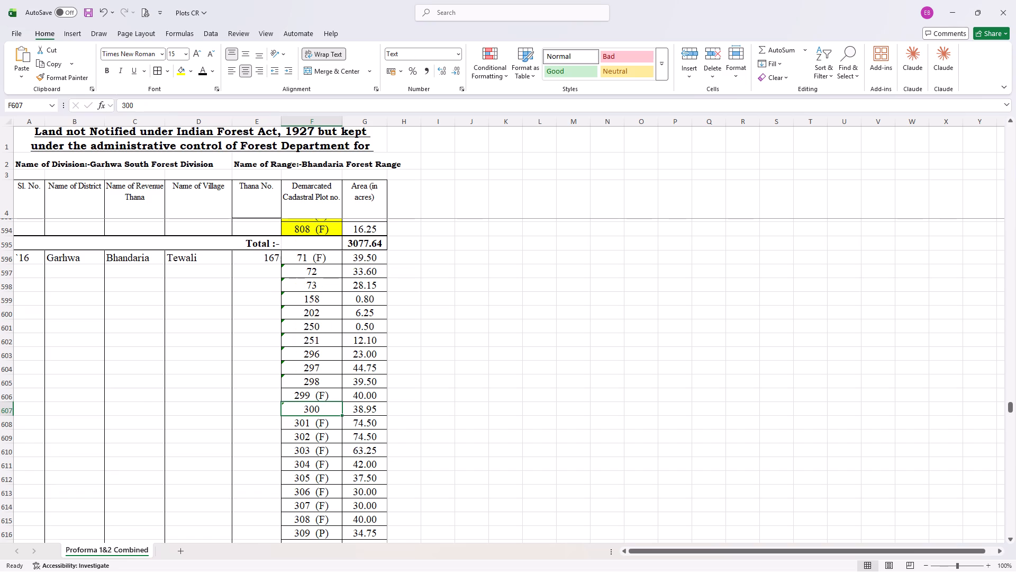
{"action": "scroll", "coordinate": [330, 283], "scroll_direction": "up", "scroll_amount": 3}
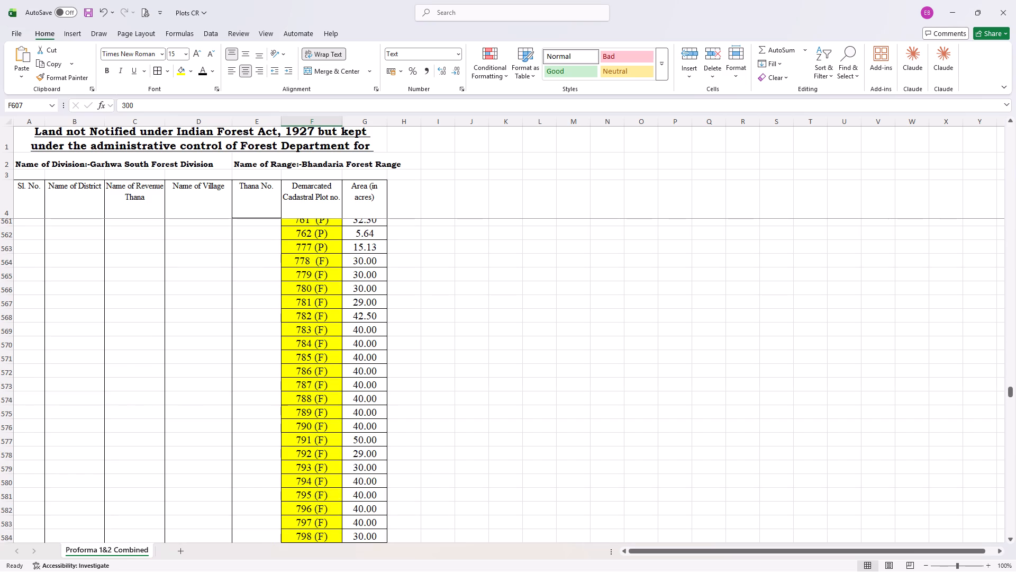
{"action": "double_click", "coordinate": [331, 248]}
{"action": "left_click_drag", "start_coordinate": [331, 248], "coordinate": [328, 247]}
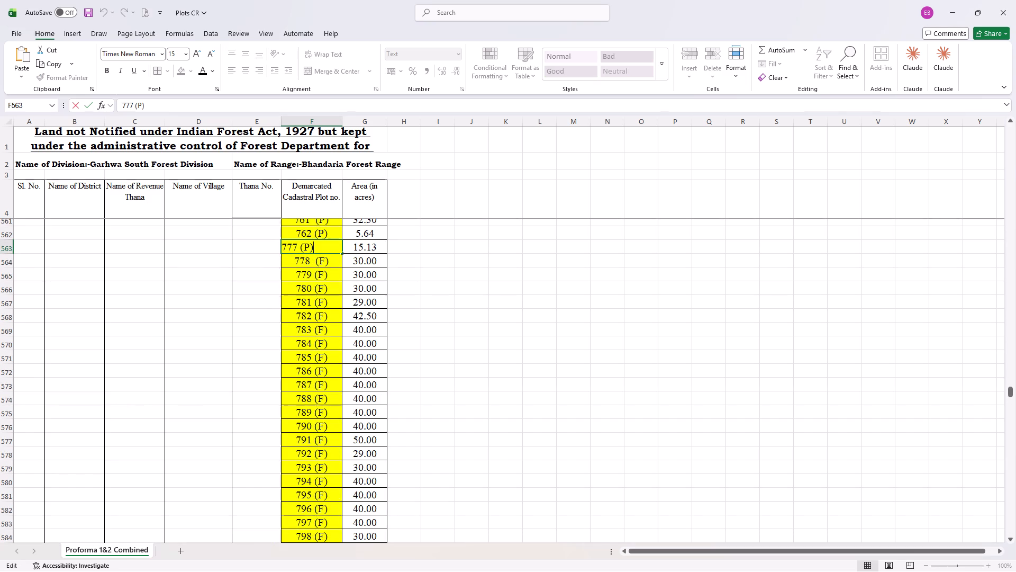
{"action": "left_click_drag", "start_coordinate": [328, 247], "coordinate": [296, 249]}
{"action": "key", "text": "ctrl+c"}
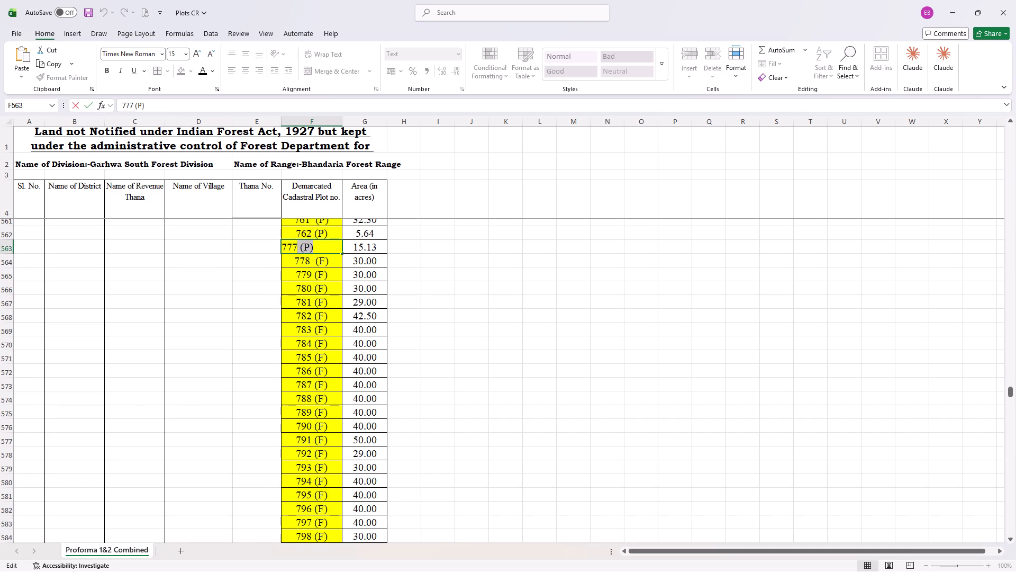
{"action": "scroll", "coordinate": [319, 278], "scroll_direction": "down", "scroll_amount": 2}
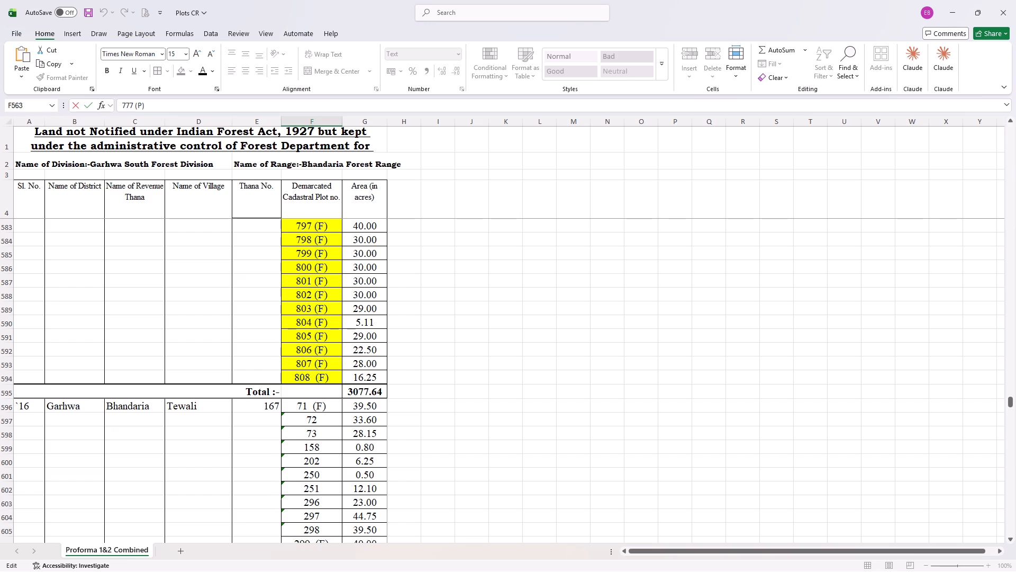
{"action": "double_click", "coordinate": [334, 417]}
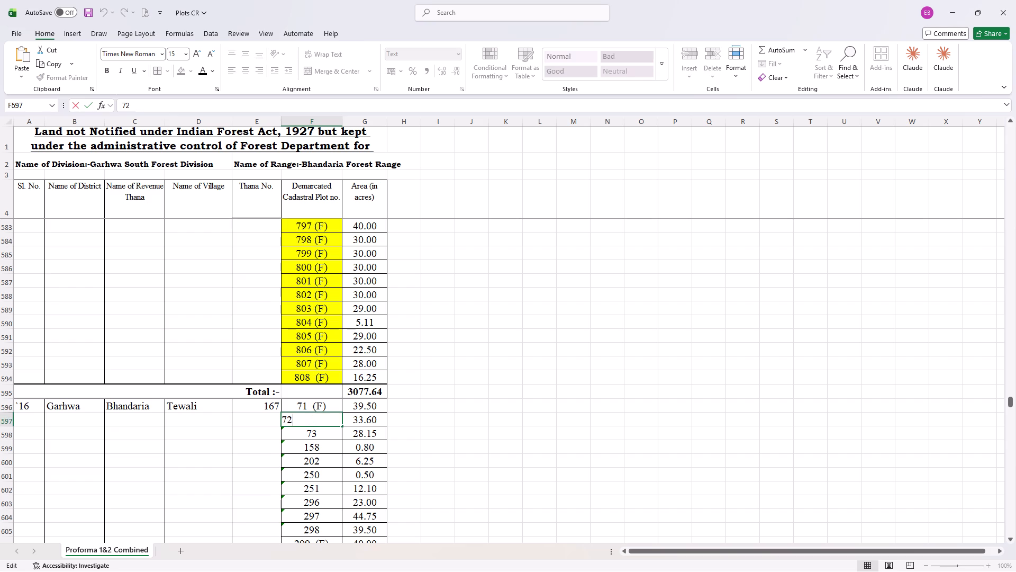
{"action": "key", "text": "ctrl+v"}
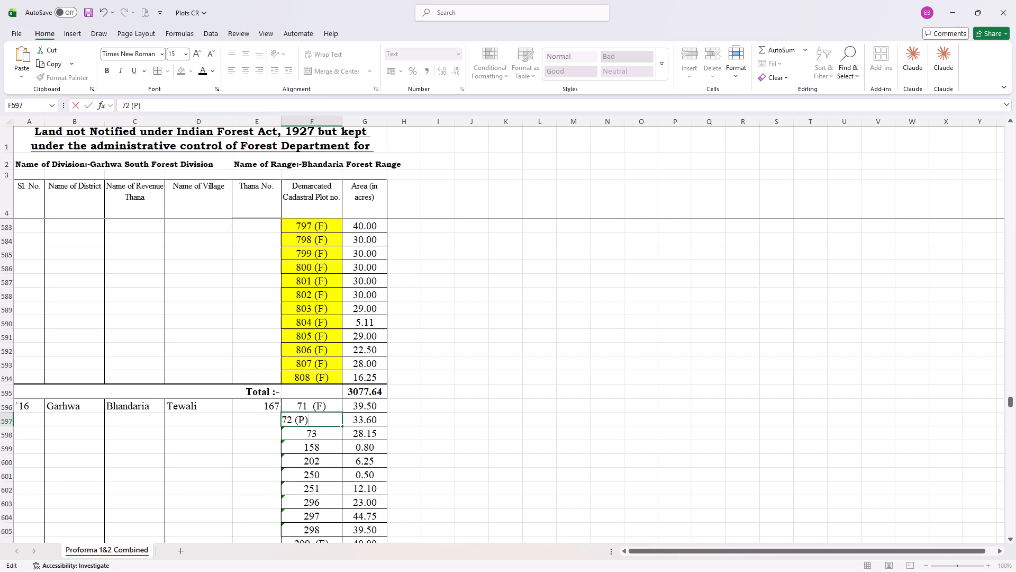
Append the copied (P) suffix to Tewali plot numbers 158, 202 and 296.
{"action": "left_click", "coordinate": [332, 442]}
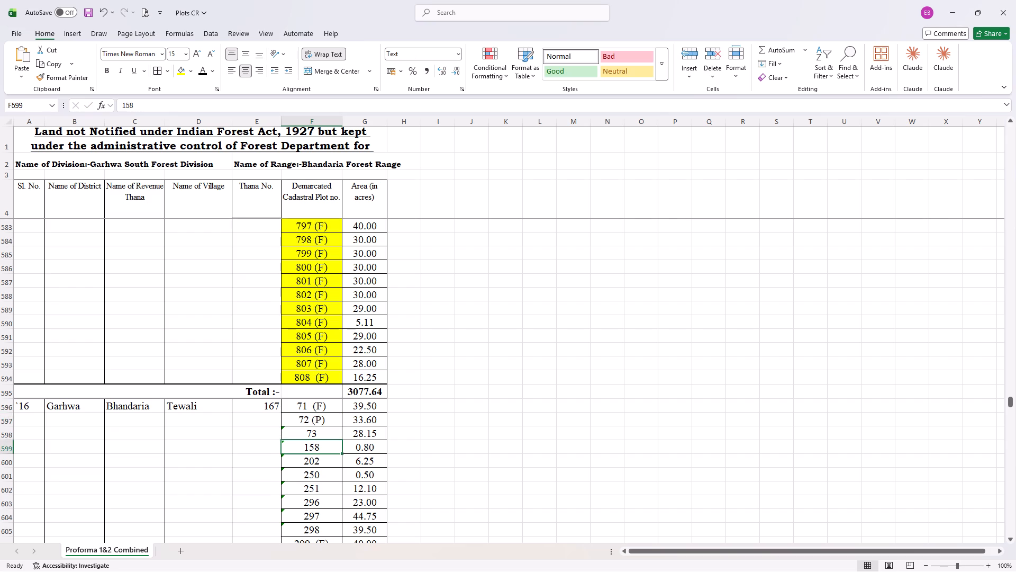
{"action": "double_click", "coordinate": [334, 445]}
{"action": "key", "text": "ctrl+v"}
{"action": "double_click", "coordinate": [330, 461]}
{"action": "key", "text": "ctrl+v"}
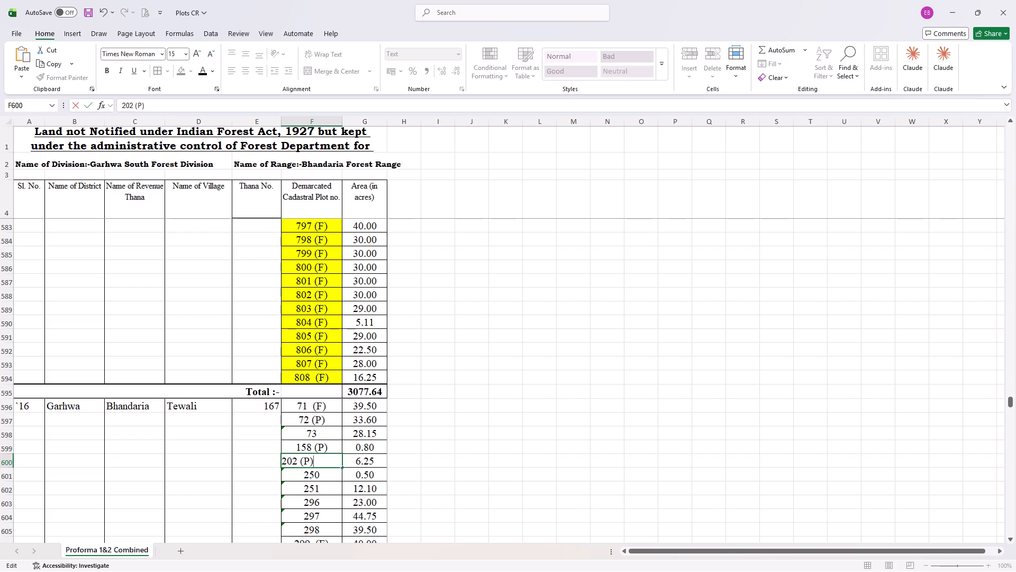
{"action": "double_click", "coordinate": [330, 502]}
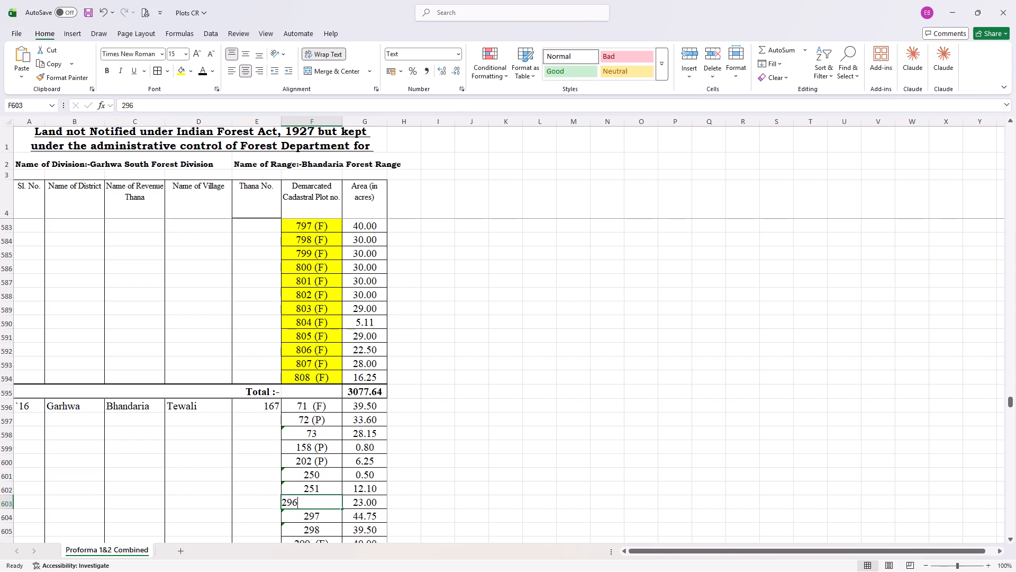
{"action": "key", "text": "ctrl+v"}
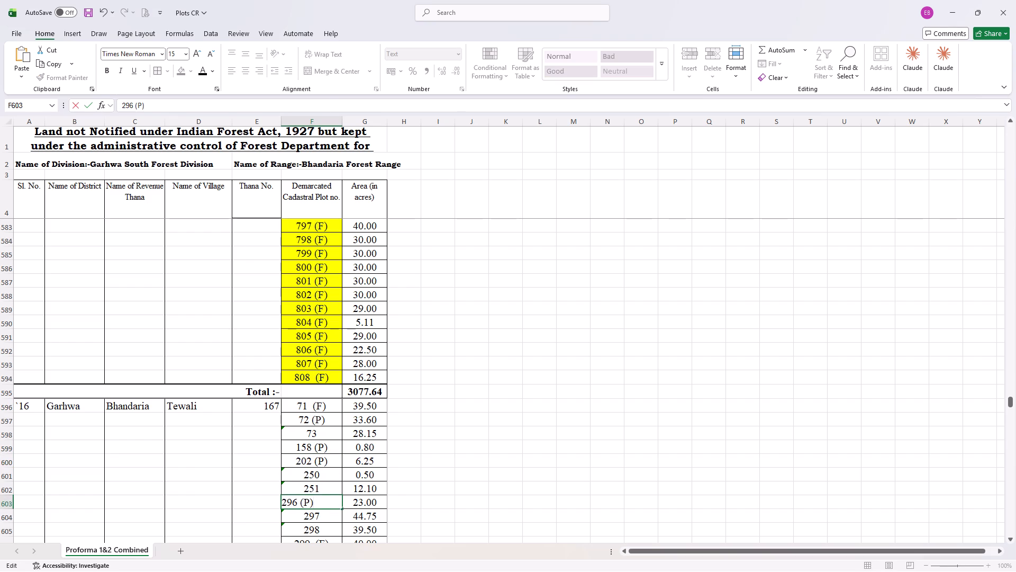
Append the copied (P) suffix to Tewali plot numbers 297, 298 and 300.
{"action": "scroll", "coordinate": [330, 502], "scroll_direction": "down", "scroll_amount": 1}
{"action": "double_click", "coordinate": [333, 370]}
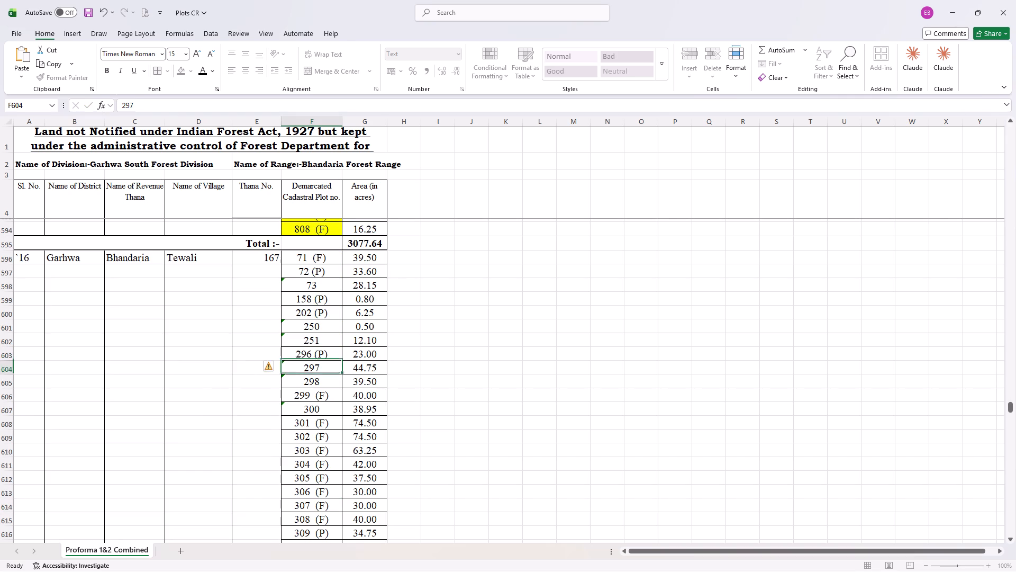
{"action": "key", "text": "ctrl+v"}
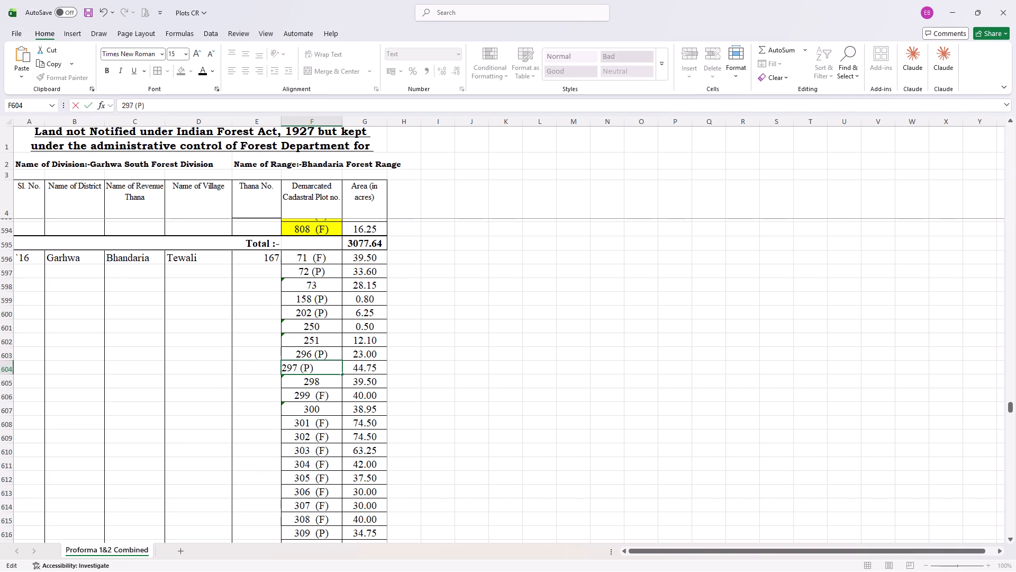
{"action": "double_click", "coordinate": [332, 384]}
{"action": "key", "text": "ctrl+v"}
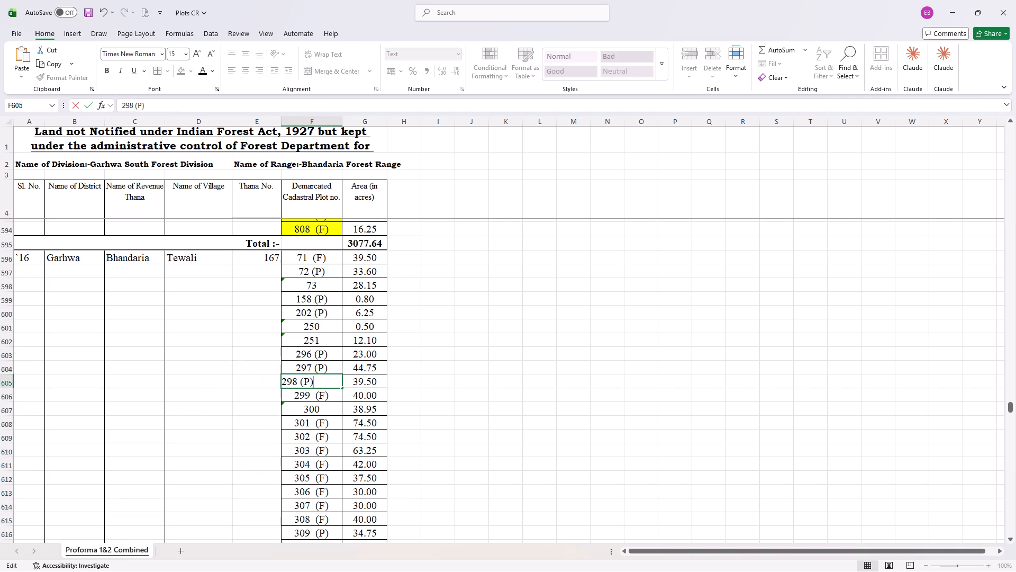
{"action": "double_click", "coordinate": [332, 407]}
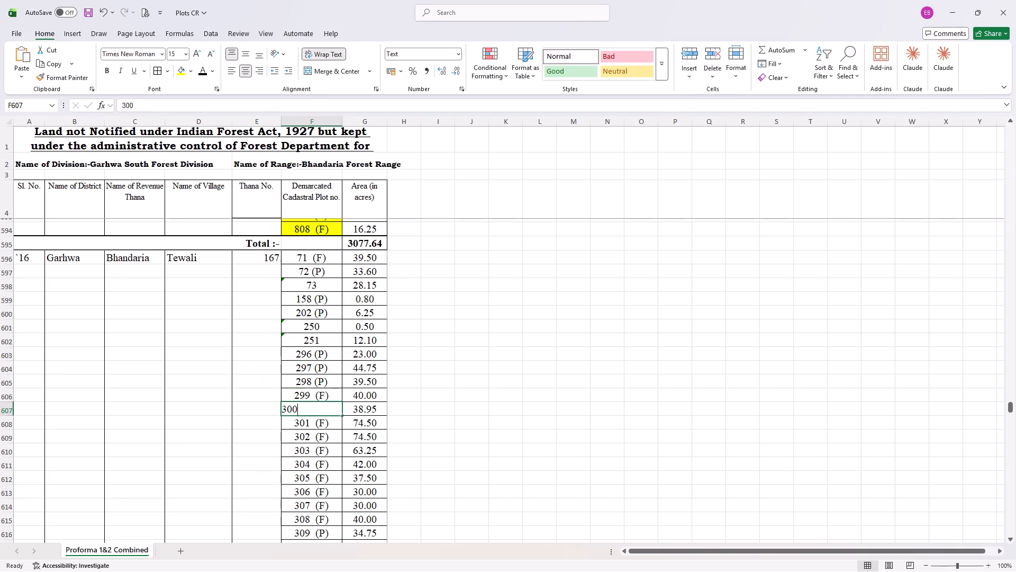
{"action": "key", "text": "ctrl+v"}
{"action": "left_click", "coordinate": [466, 321]}
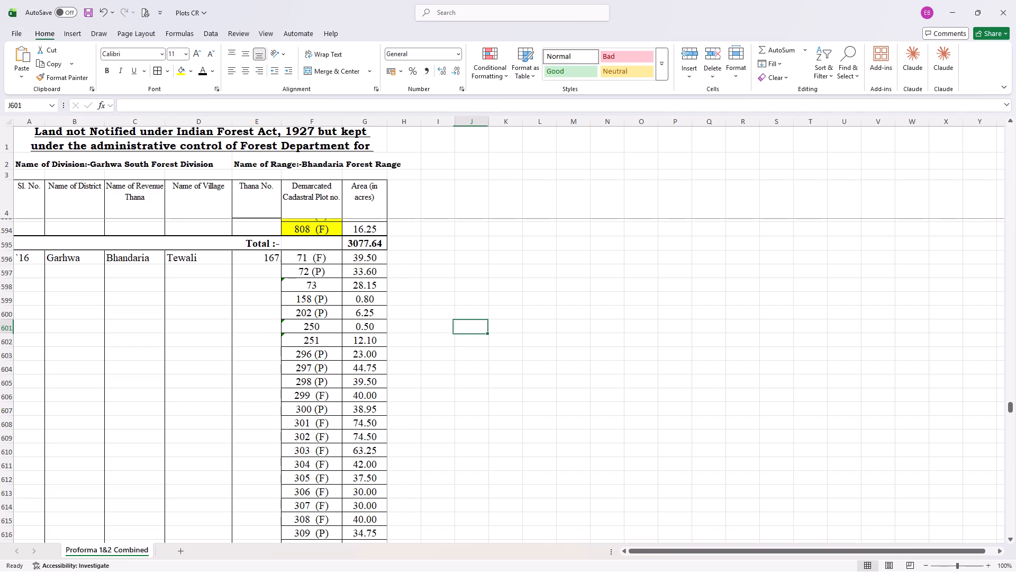
Delete the Tewali rows for the unsuffixed plots 250, 251 and 73.
{"action": "left_click_drag", "start_coordinate": [5, 324], "coordinate": [7, 338]}
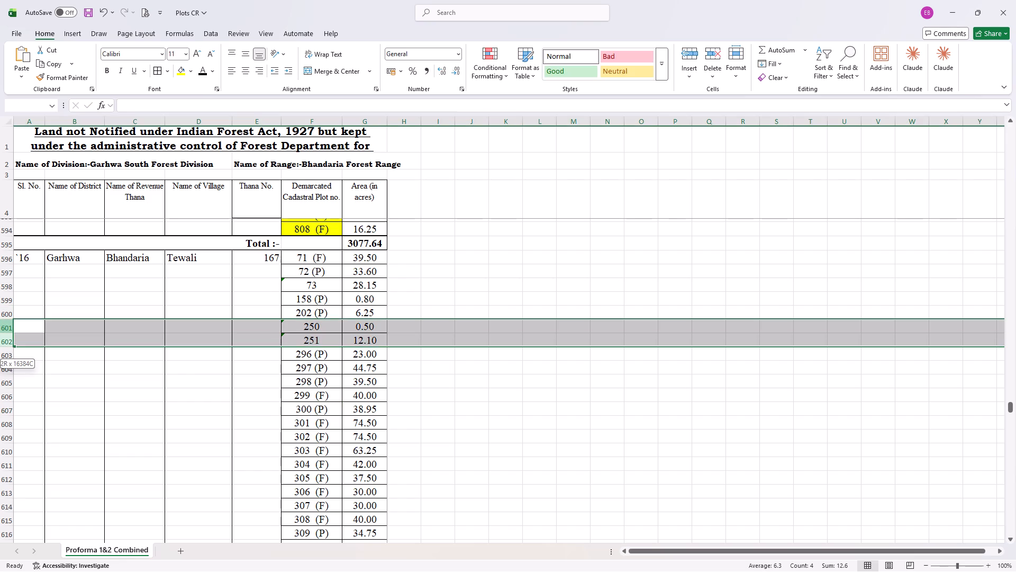
{"action": "left_click_drag", "start_coordinate": [7, 338], "coordinate": [7, 341]}
{"action": "right_click", "coordinate": [8, 339]}
{"action": "left_click", "coordinate": [41, 461]}
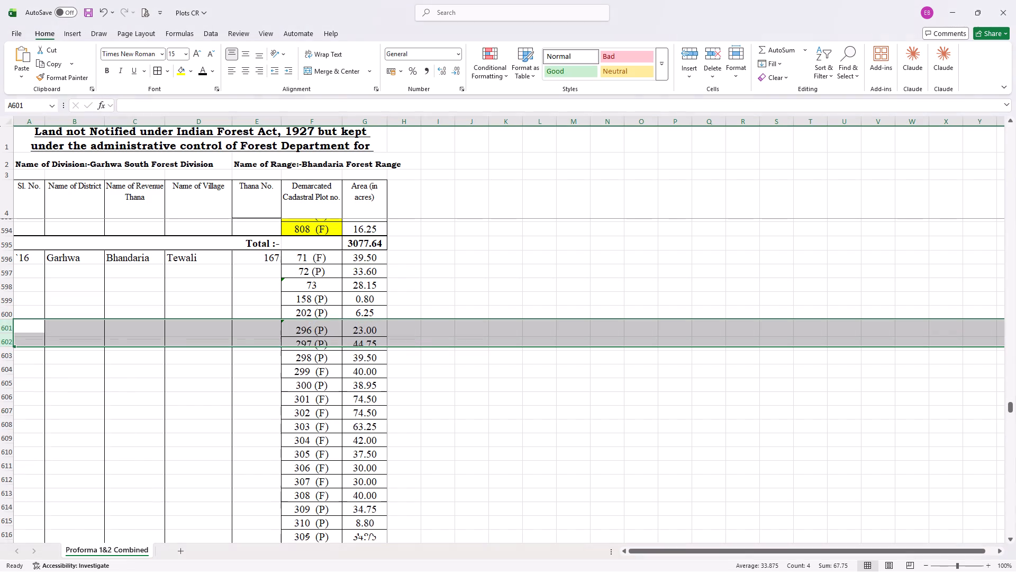
{"action": "left_click", "coordinate": [13, 281]}
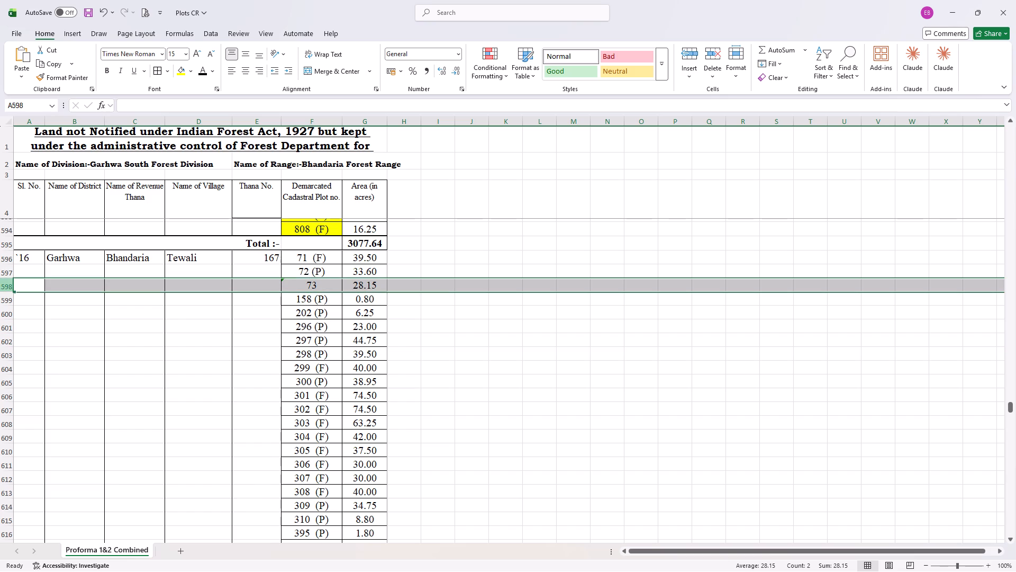
{"action": "right_click", "coordinate": [6, 287]}
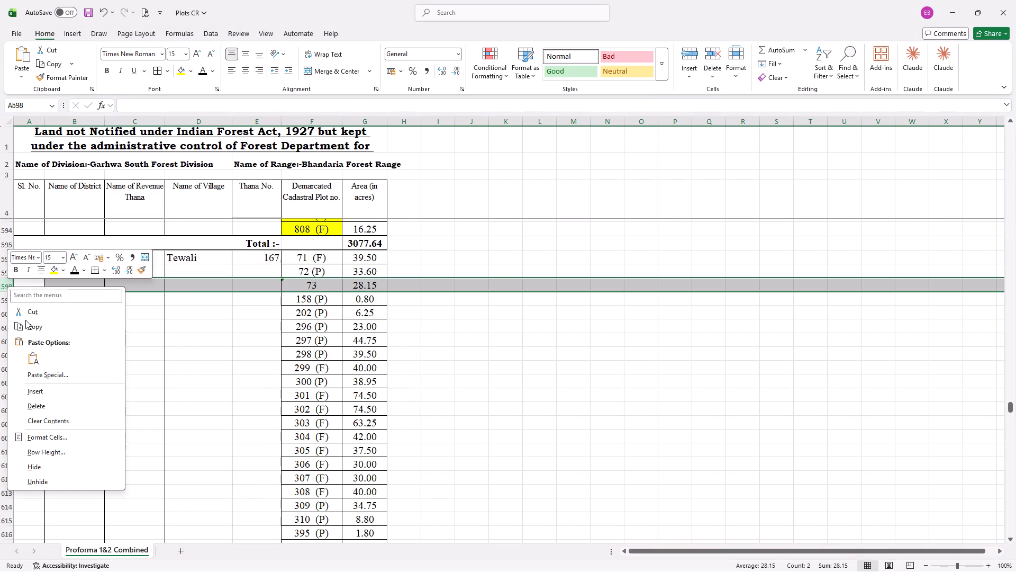
{"action": "left_click", "coordinate": [44, 405]}
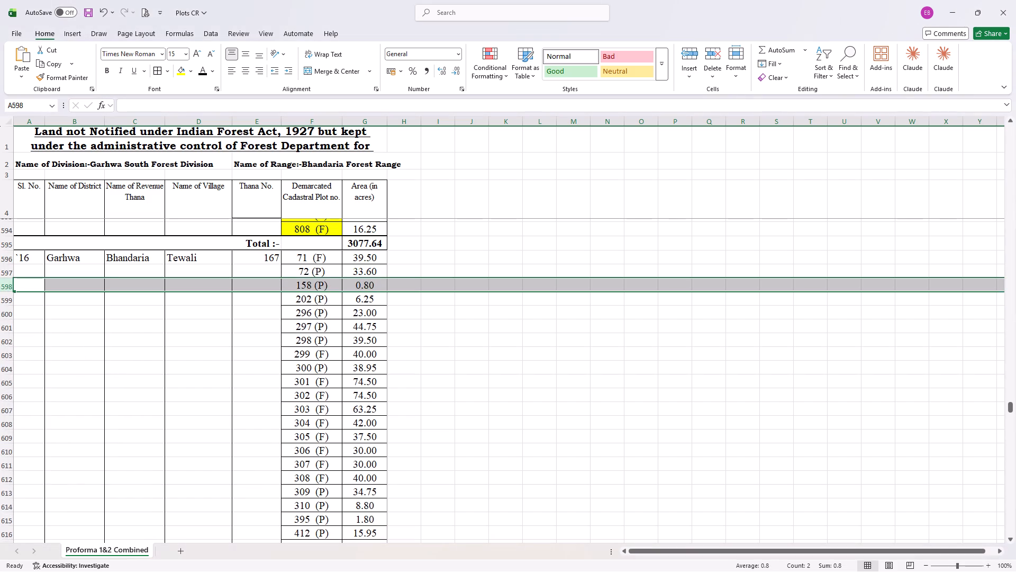
Fill all Tewali plot number cells, from 71 (F) through 427 (F), with yellow.
{"action": "scroll", "coordinate": [296, 364], "scroll_direction": "down", "scroll_amount": 2}
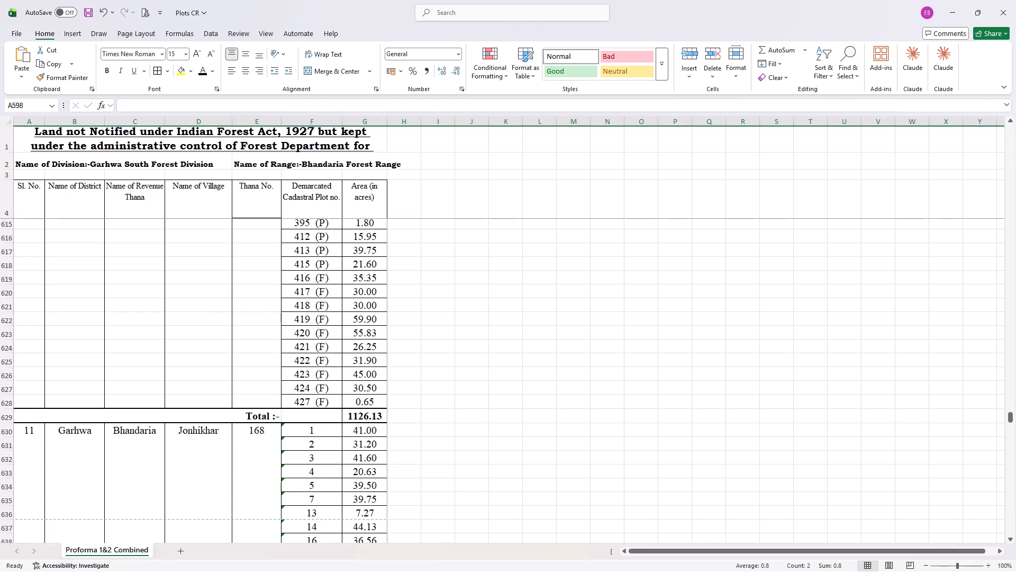
{"action": "scroll", "coordinate": [303, 390], "scroll_direction": "up", "scroll_amount": 2}
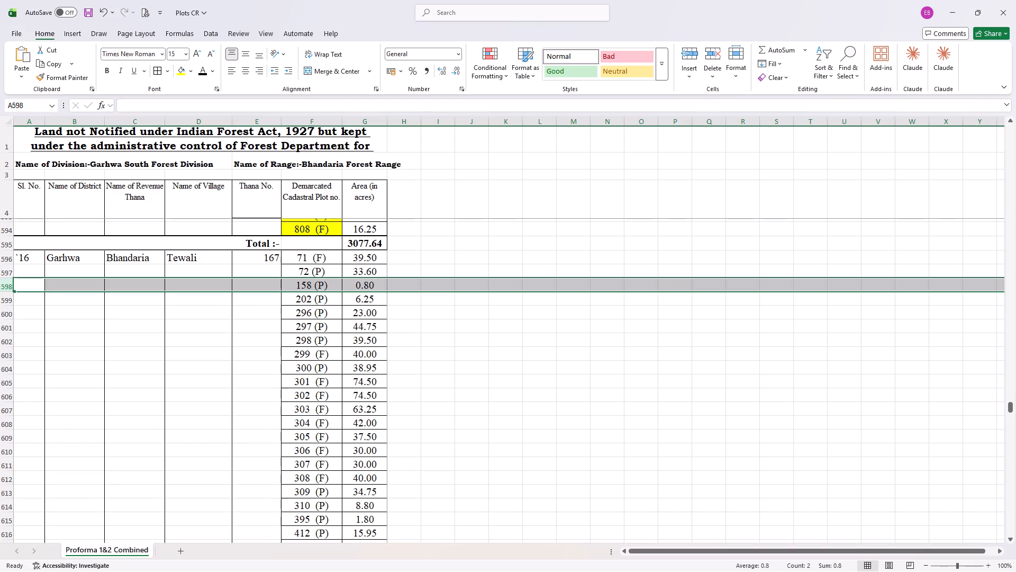
{"action": "left_click_drag", "start_coordinate": [326, 260], "coordinate": [321, 526]}
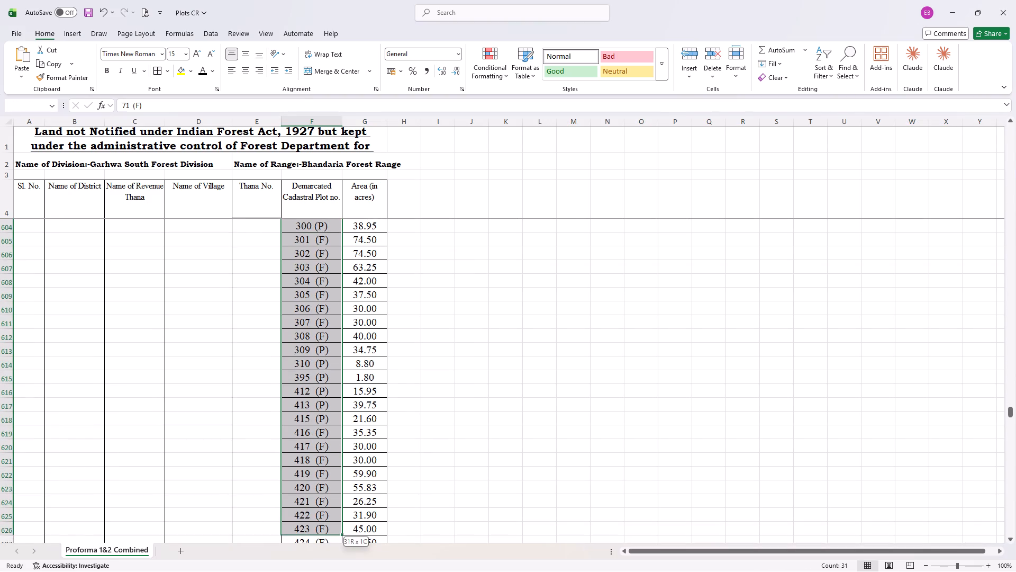
{"action": "left_click_drag", "start_coordinate": [321, 526], "coordinate": [323, 377]}
{"action": "left_click", "coordinate": [180, 74]}
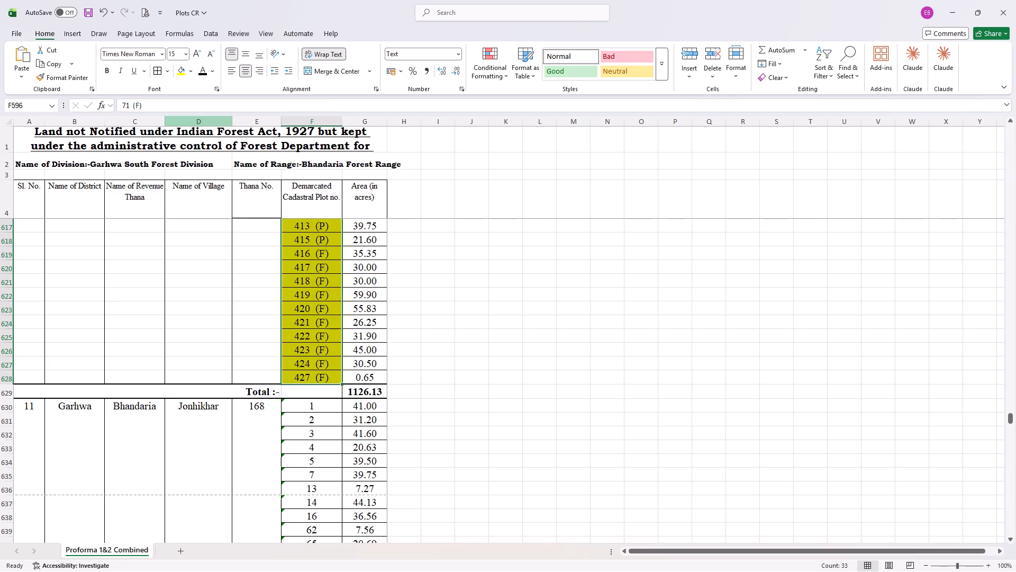
{"action": "scroll", "coordinate": [401, 326], "scroll_direction": "up", "scroll_amount": 2}
{"action": "left_click", "coordinate": [424, 324]}
Review the highlighted plot numbers and suffixes in the Tewali block and the village block above it.
{"action": "scroll", "coordinate": [424, 324], "scroll_direction": "up", "scroll_amount": 6}
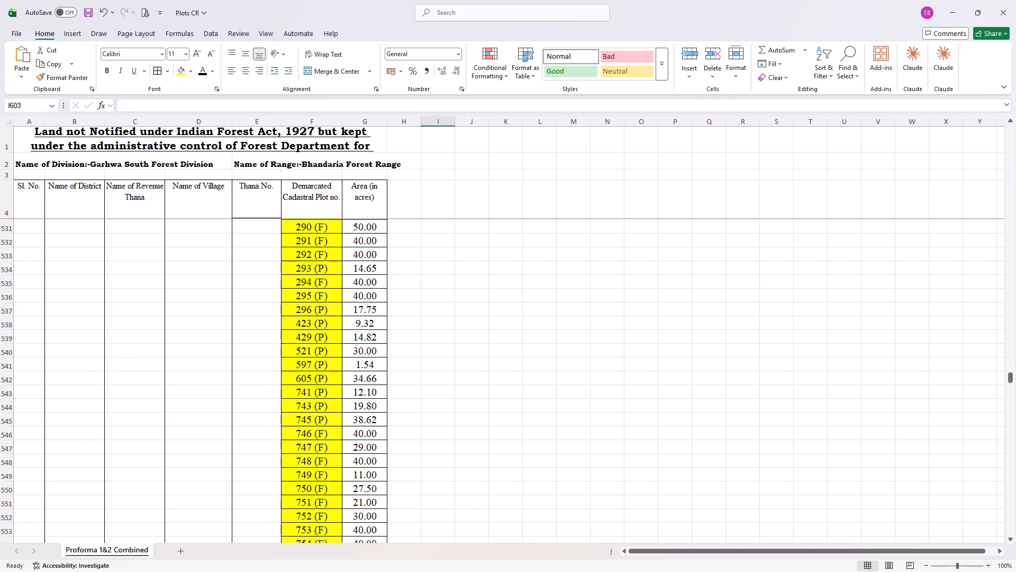
{"action": "scroll", "coordinate": [424, 324], "scroll_direction": "up", "scroll_amount": 4}
{"action": "scroll", "coordinate": [424, 324], "scroll_direction": "down", "scroll_amount": 2}
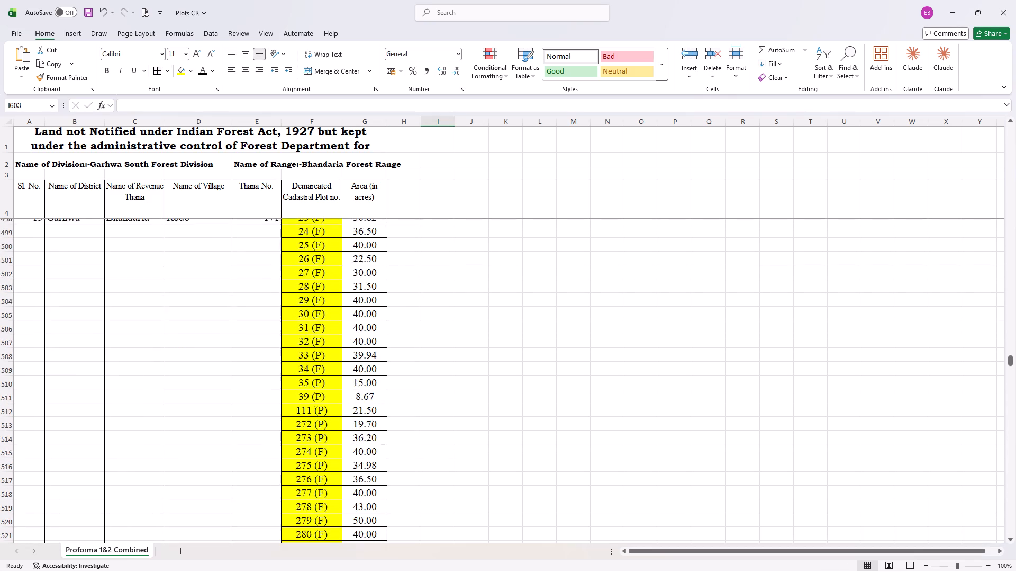
{"action": "scroll", "coordinate": [424, 324], "scroll_direction": "down", "scroll_amount": 10}
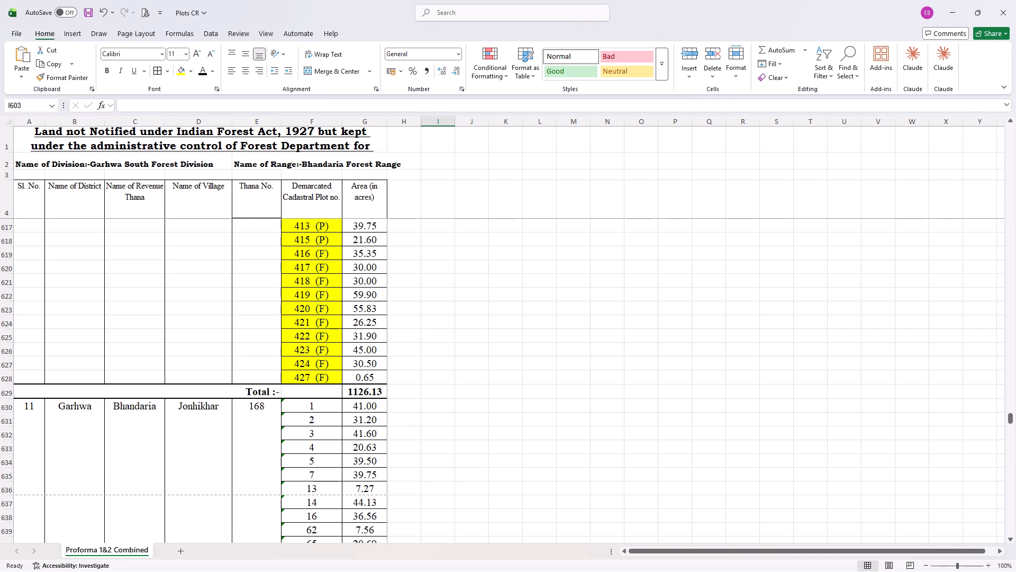
{"action": "scroll", "coordinate": [424, 324], "scroll_direction": "up", "scroll_amount": 11}
{"action": "scroll", "coordinate": [424, 324], "scroll_direction": "down", "scroll_amount": 1}
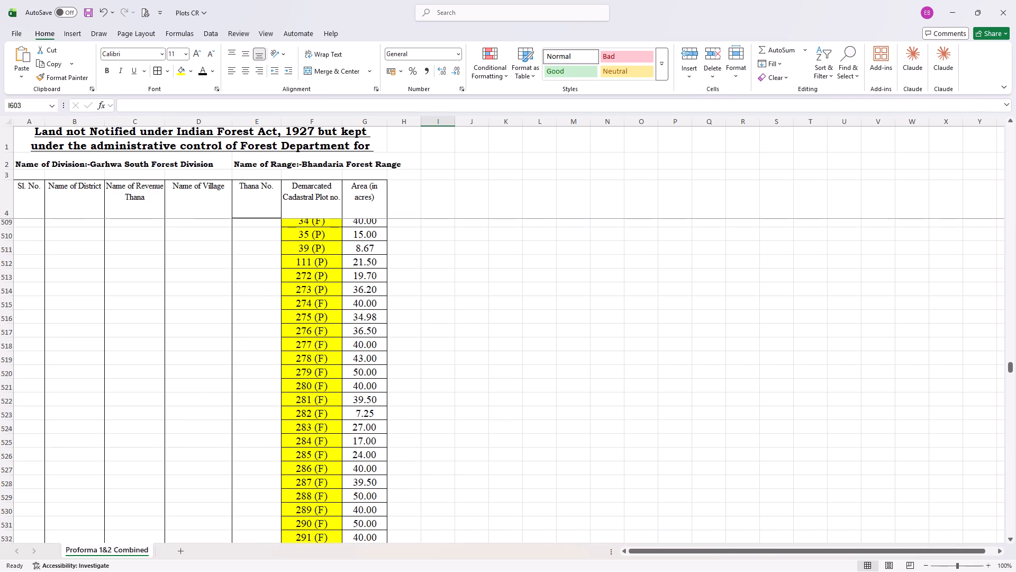
{"action": "scroll", "coordinate": [424, 324], "scroll_direction": "down", "scroll_amount": 9}
{"action": "scroll", "coordinate": [424, 324], "scroll_direction": "up", "scroll_amount": 2}
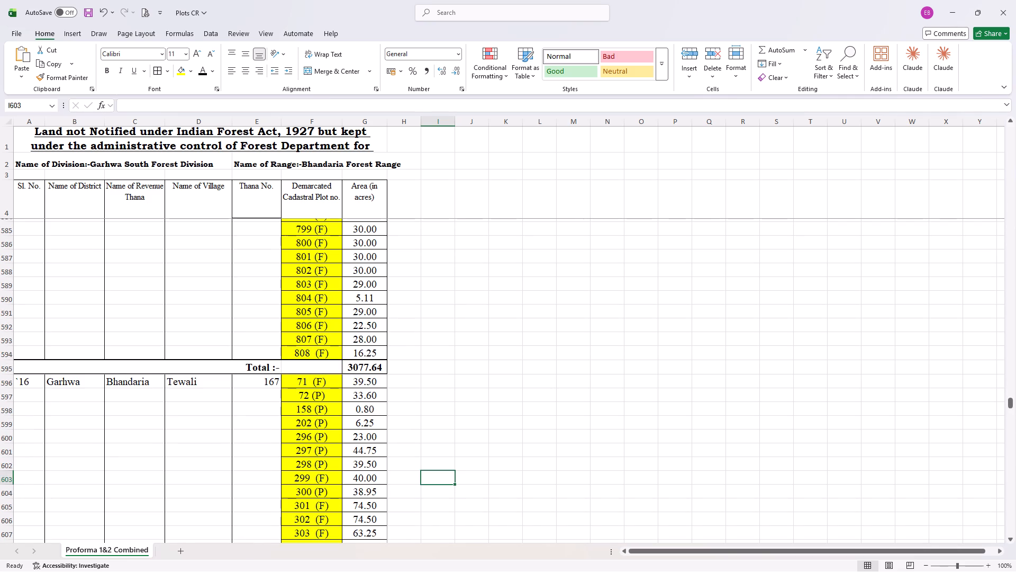
{"action": "scroll", "coordinate": [360, 371], "scroll_direction": "down", "scroll_amount": 4}
{"action": "scroll", "coordinate": [360, 371], "scroll_direction": "up", "scroll_amount": 1}
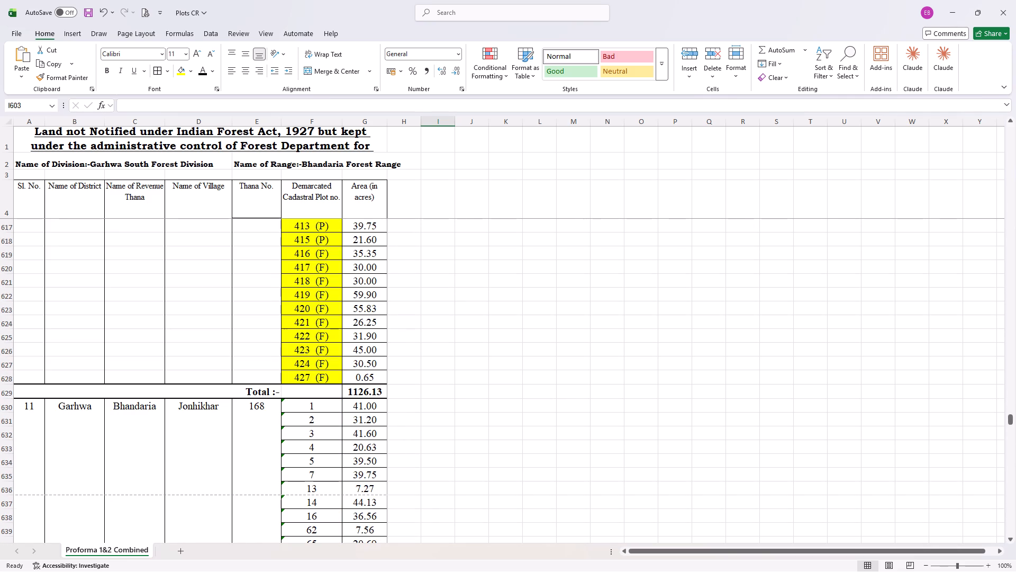
Check which area cells the Tewali total formula sums.
{"action": "double_click", "coordinate": [375, 394]}
{"action": "scroll", "coordinate": [383, 394], "scroll_direction": "up", "scroll_amount": 2}
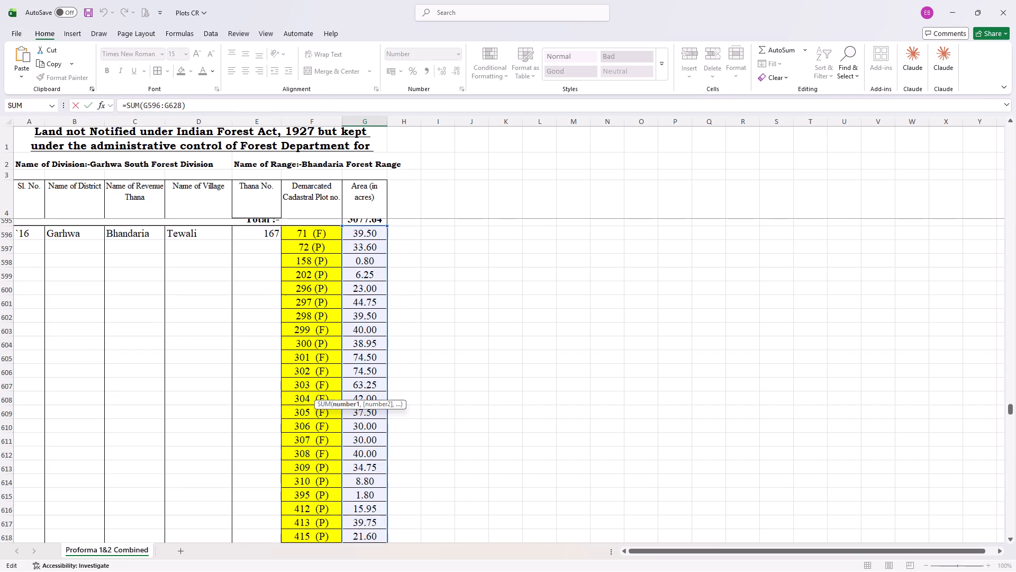
{"action": "scroll", "coordinate": [383, 394], "scroll_direction": "up", "scroll_amount": 1}
{"action": "key", "text": "Return"}
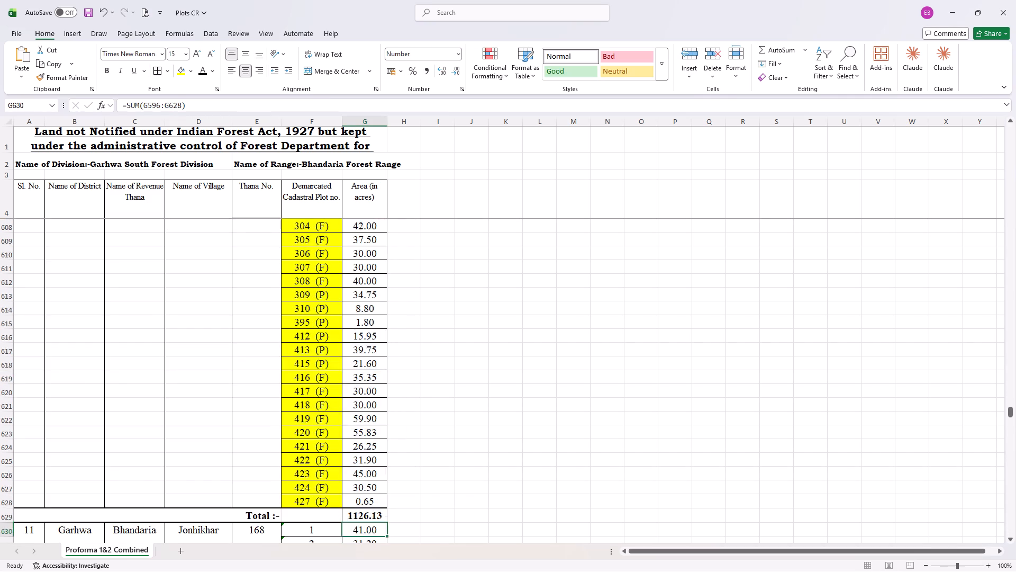
Delete the empty columns H to M beside the plot table.
{"action": "scroll", "coordinate": [517, 394], "scroll_direction": "down", "scroll_amount": 1}
{"action": "scroll", "coordinate": [517, 394], "scroll_direction": "up", "scroll_amount": 20}
{"action": "scroll", "coordinate": [517, 394], "scroll_direction": "up", "scroll_amount": 20}
{"action": "scroll", "coordinate": [517, 394], "scroll_direction": "up", "scroll_amount": 1}
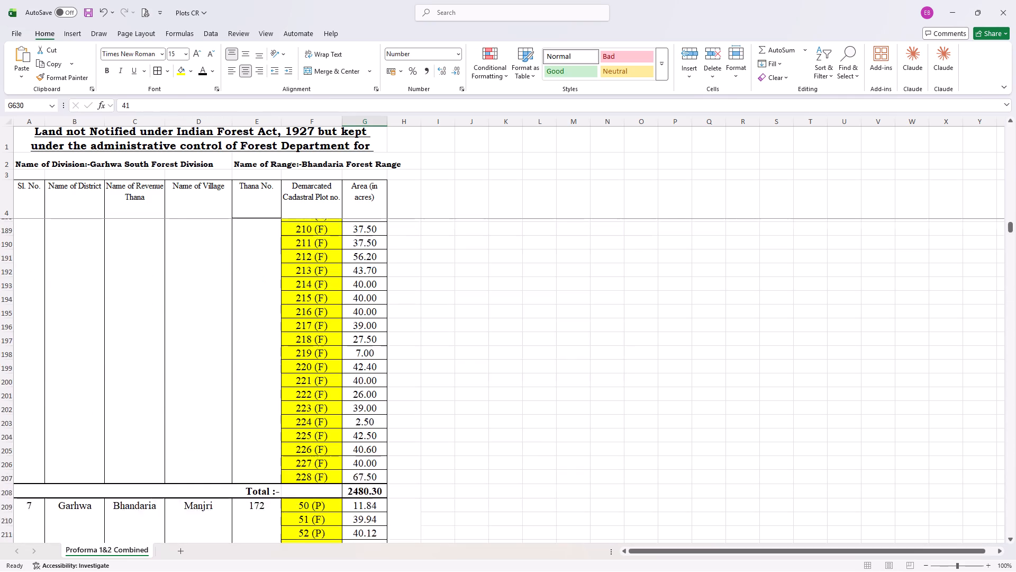
{"action": "scroll", "coordinate": [509, 388], "scroll_direction": "up", "scroll_amount": 14}
{"action": "scroll", "coordinate": [509, 388], "scroll_direction": "up", "scroll_amount": 13}
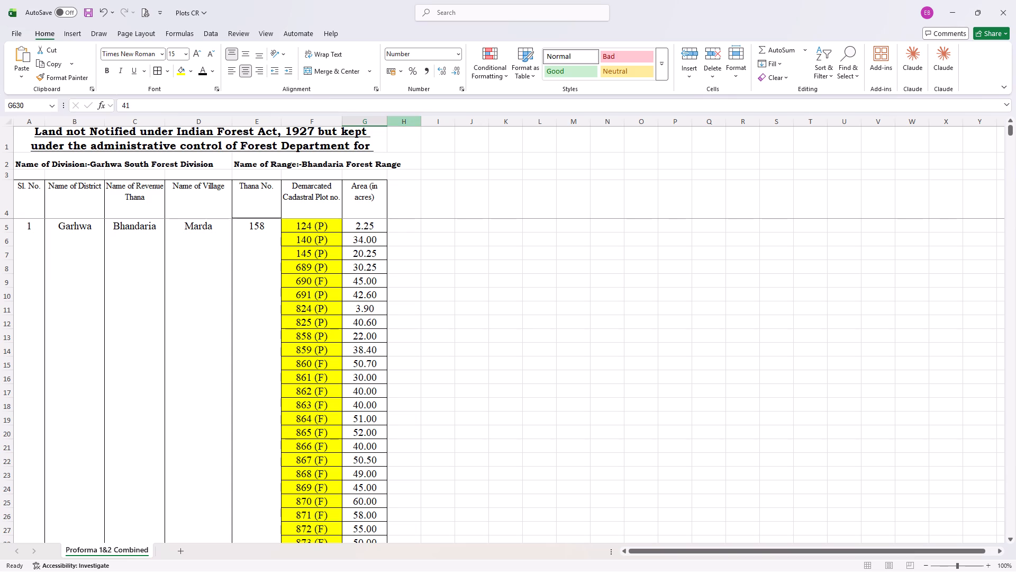
{"action": "left_click_drag", "start_coordinate": [413, 122], "coordinate": [585, 123]}
{"action": "right_click", "coordinate": [585, 119]}
{"action": "left_click", "coordinate": [650, 239]}
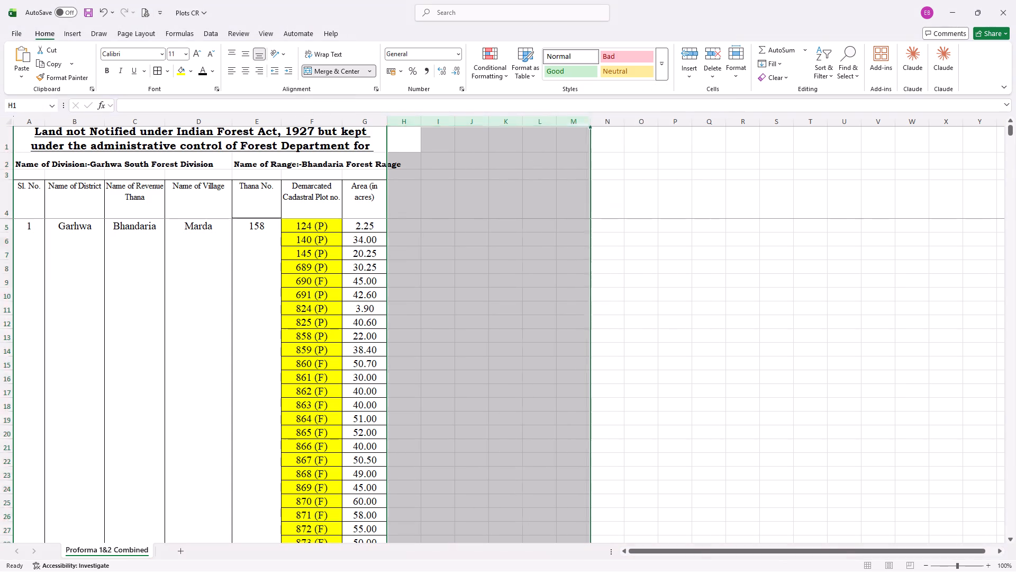
Check which area cells the total formula of the Marda village block sums.
{"action": "scroll", "coordinate": [373, 237], "scroll_direction": "up", "scroll_amount": 3}
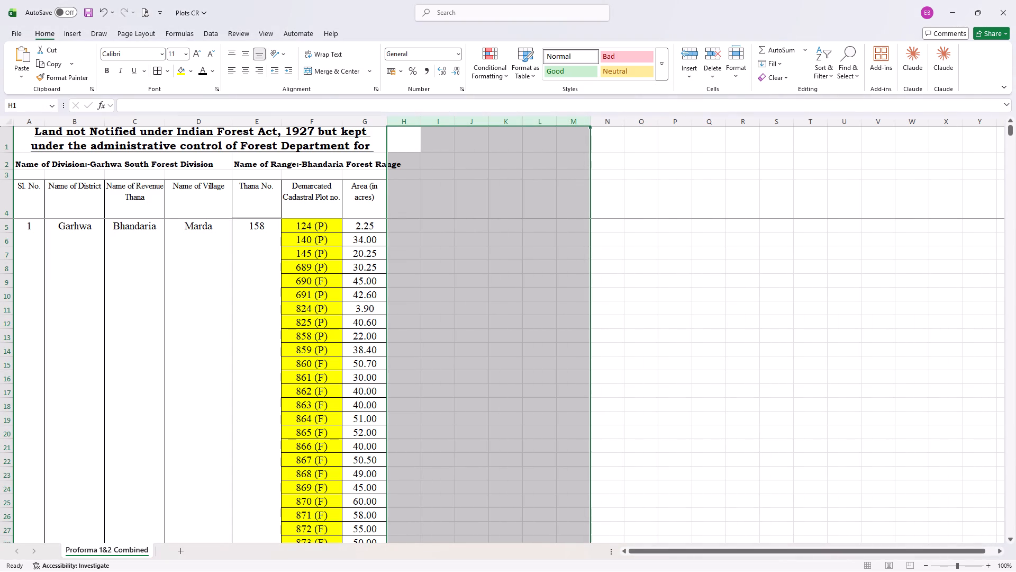
{"action": "scroll", "coordinate": [343, 282], "scroll_direction": "down", "scroll_amount": 4}
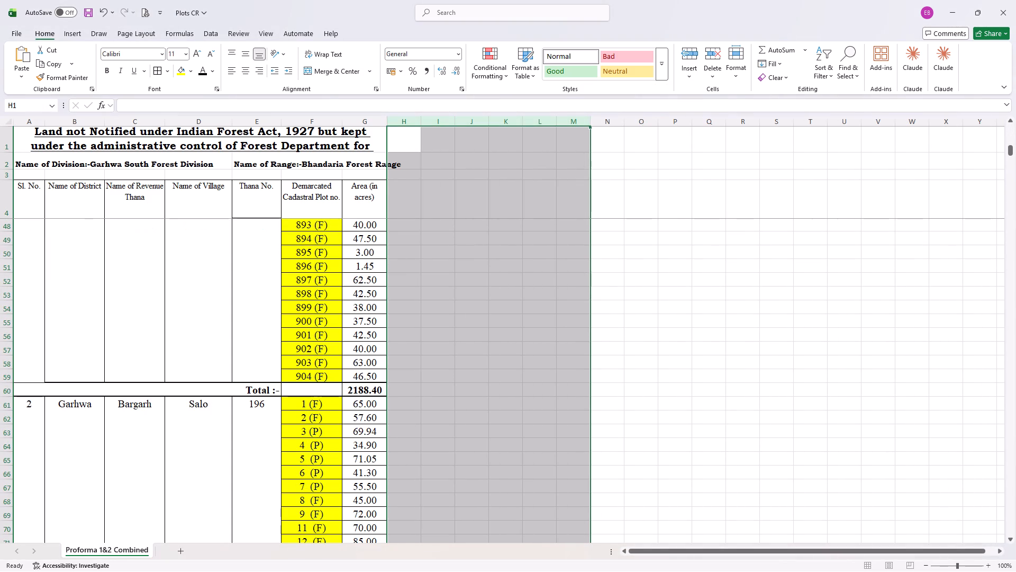
{"action": "double_click", "coordinate": [375, 393]}
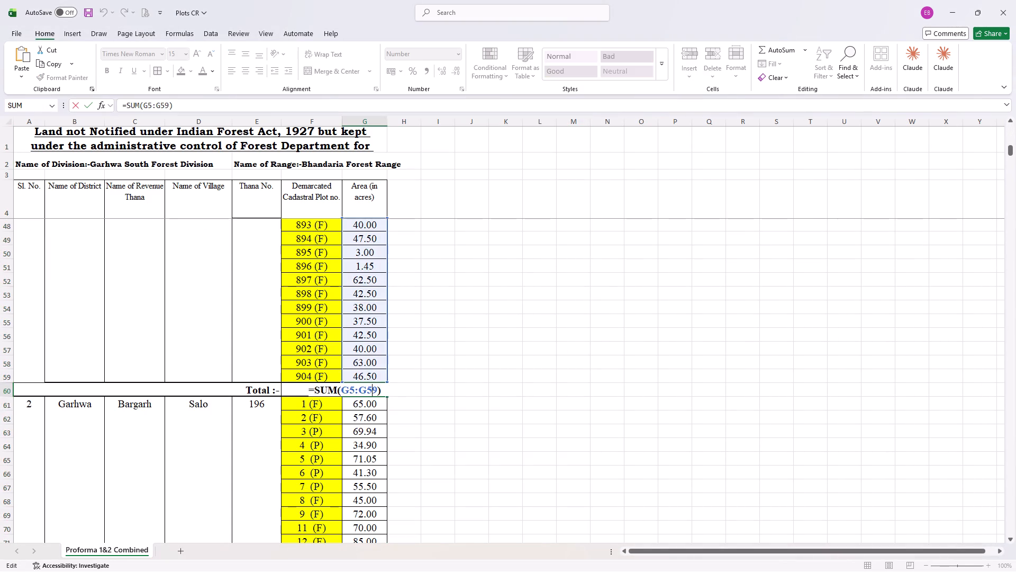
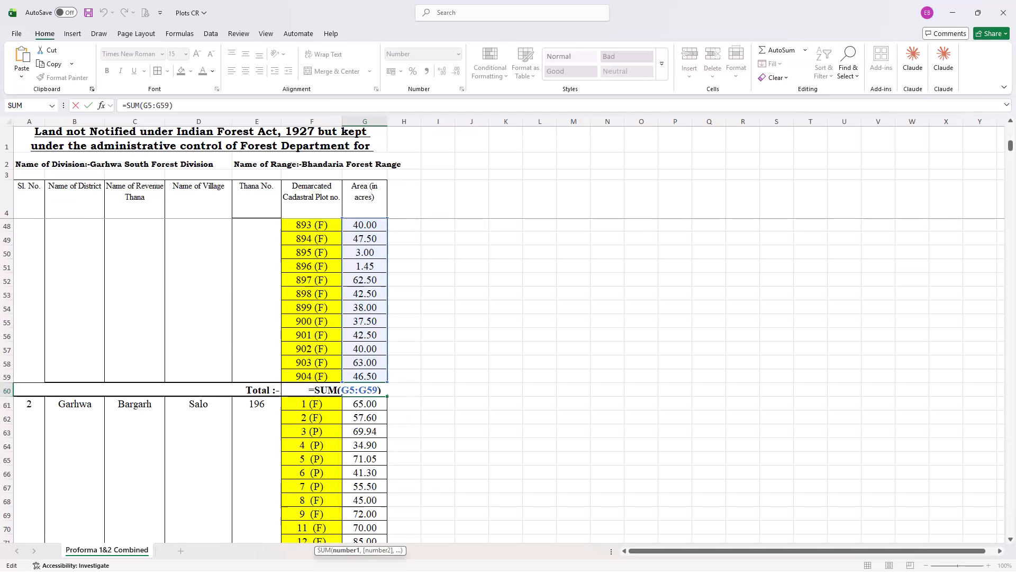
Close the Marda total formula and check which area cells the total formula of the Salo village block sums.
{"action": "key", "text": "Return"}
{"action": "scroll", "coordinate": [397, 392], "scroll_direction": "down", "scroll_amount": 2}
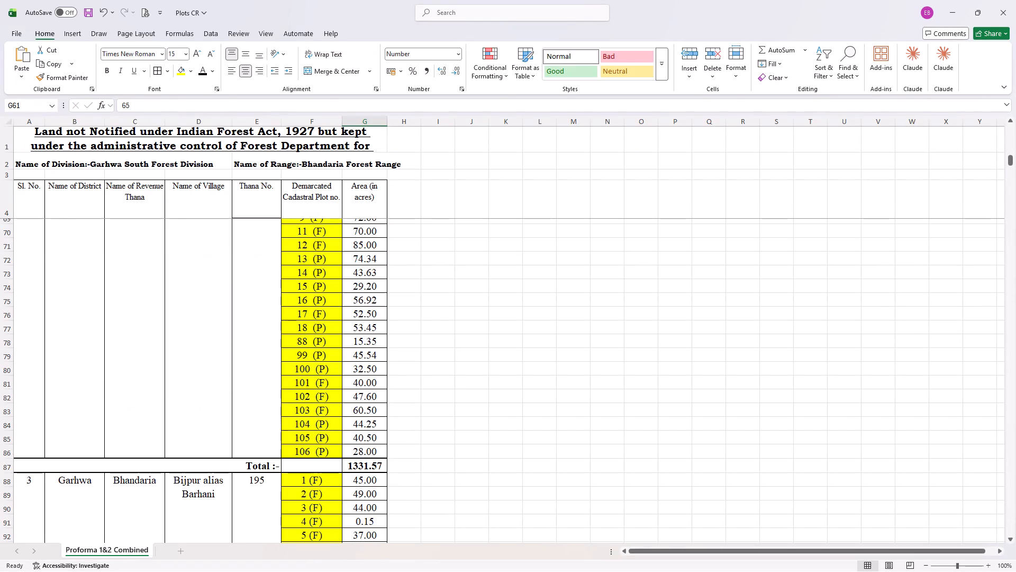
{"action": "double_click", "coordinate": [367, 468]}
{"action": "scroll", "coordinate": [367, 468], "scroll_direction": "up", "scroll_amount": 3}
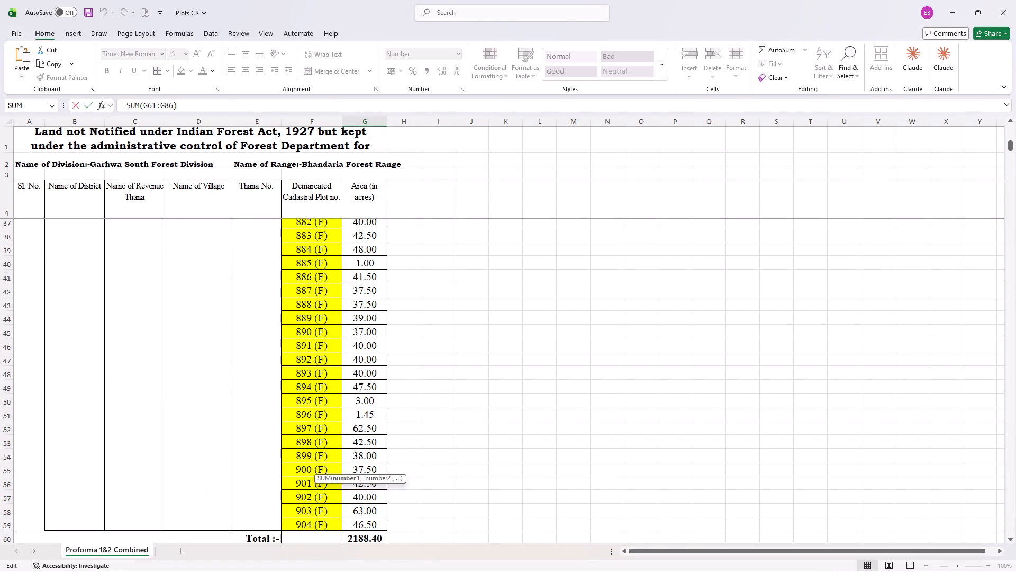
{"action": "scroll", "coordinate": [367, 468], "scroll_direction": "down", "scroll_amount": 1}
{"action": "key", "text": "Return"}
Check which area cells the total formula of the Bijpur alias Barhani village block sums.
{"action": "scroll", "coordinate": [367, 468], "scroll_direction": "down", "scroll_amount": 2}
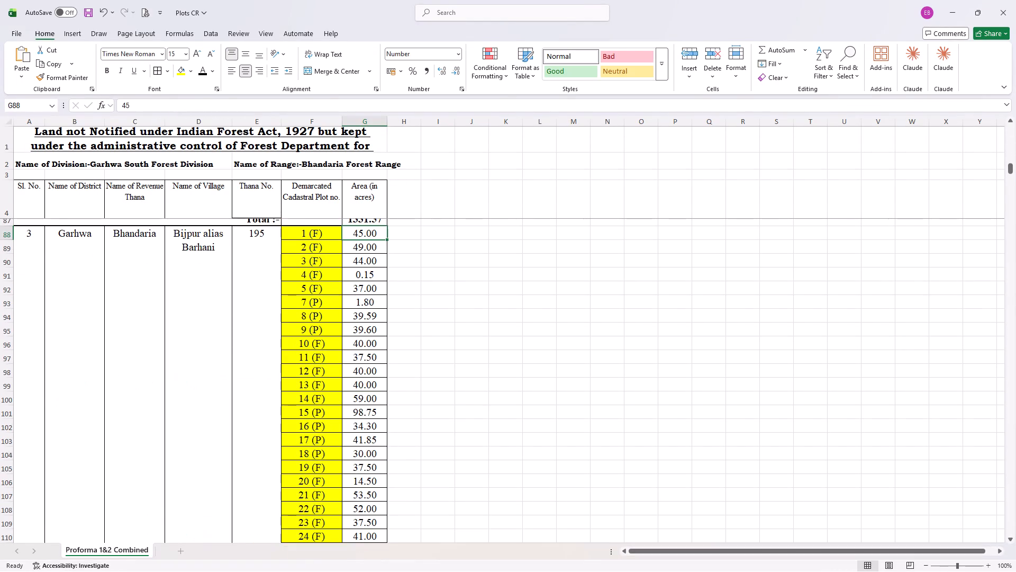
{"action": "scroll", "coordinate": [367, 468], "scroll_direction": "down", "scroll_amount": 2}
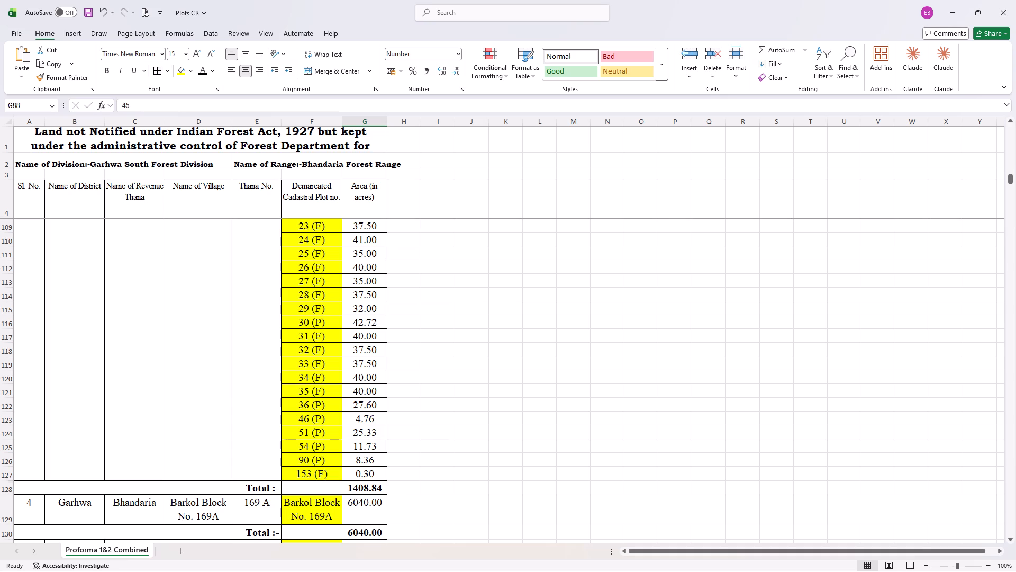
{"action": "double_click", "coordinate": [375, 485]}
{"action": "scroll", "coordinate": [375, 485], "scroll_direction": "up", "scroll_amount": 2}
{"action": "key", "text": "Return"}
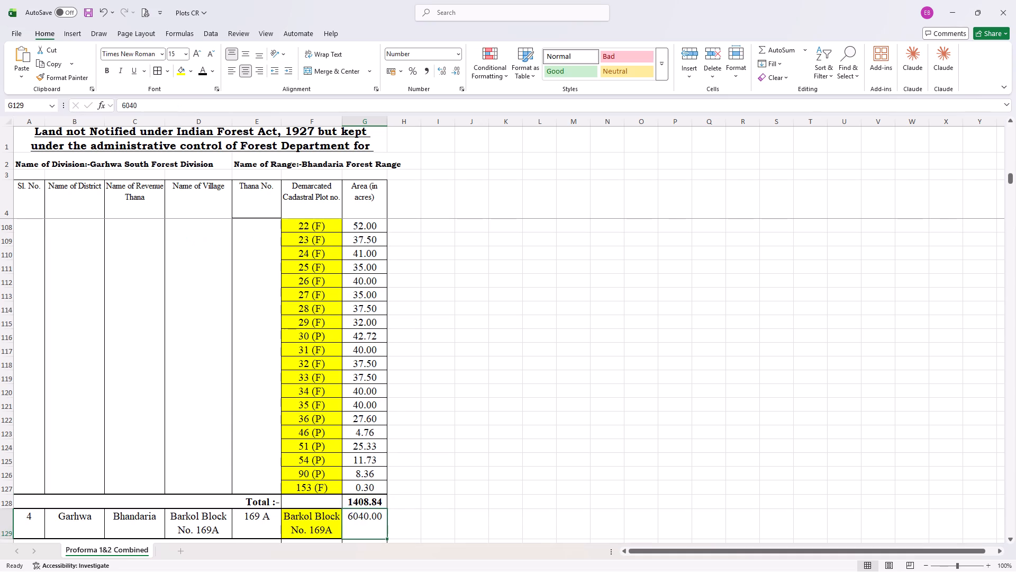
Check the area entry of Barkol Block No. 169A and the total formula of the Putsora village block.
{"action": "scroll", "coordinate": [375, 485], "scroll_direction": "down", "scroll_amount": 1}
{"action": "double_click", "coordinate": [380, 383]}
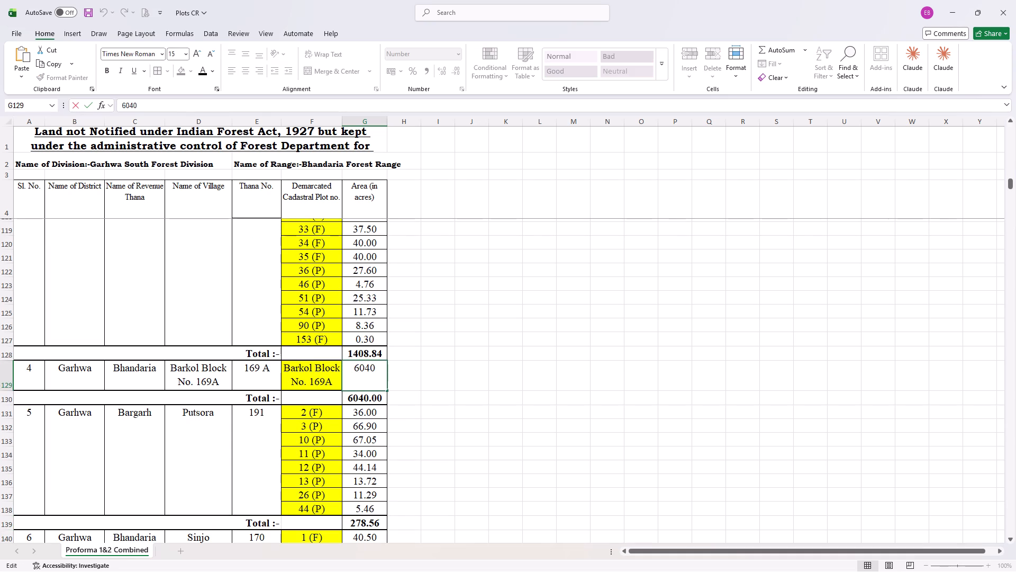
{"action": "left_click", "coordinate": [428, 390]}
{"action": "scroll", "coordinate": [417, 412], "scroll_direction": "down", "scroll_amount": 2}
{"action": "scroll", "coordinate": [414, 412], "scroll_direction": "up", "scroll_amount": 1}
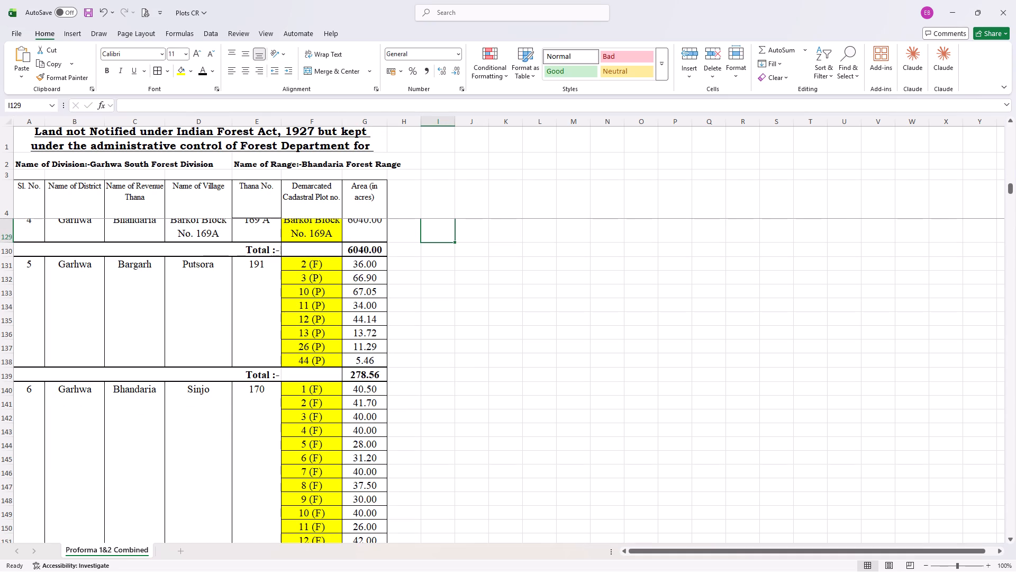
{"action": "double_click", "coordinate": [372, 374]}
{"action": "key", "text": "Return"}
Check which area cells the total formula of the Sinjo village block sums.
{"action": "scroll", "coordinate": [420, 401], "scroll_direction": "down", "scroll_amount": 3}
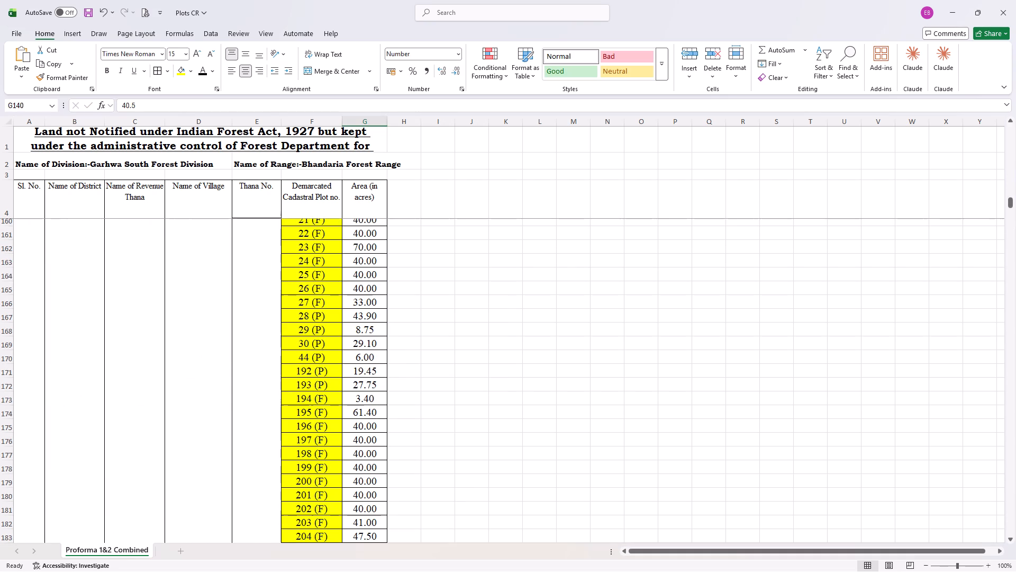
{"action": "scroll", "coordinate": [413, 404], "scroll_direction": "down", "scroll_amount": 3}
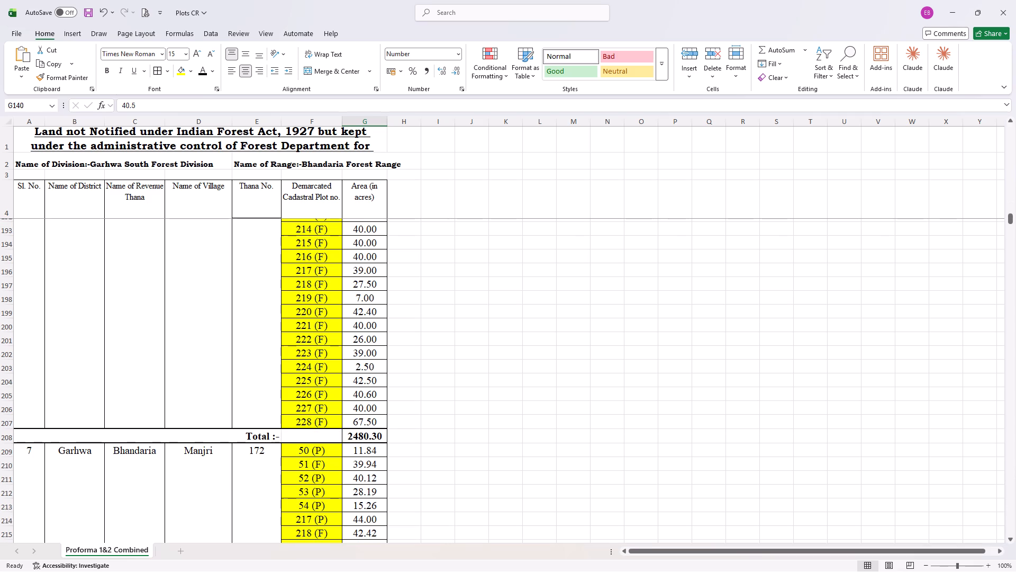
{"action": "double_click", "coordinate": [372, 437]}
{"action": "scroll", "coordinate": [375, 435], "scroll_direction": "up", "scroll_amount": 7}
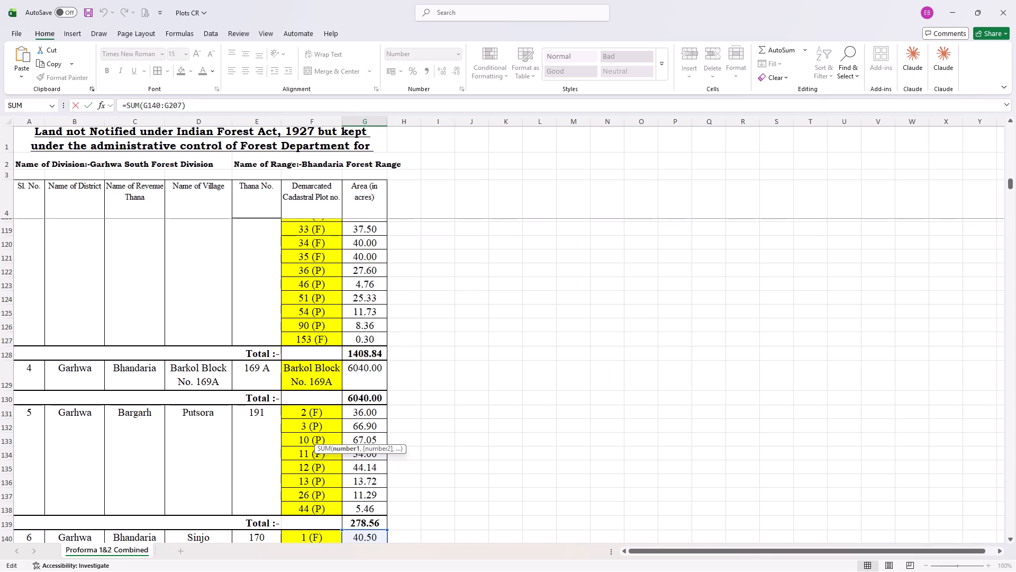
{"action": "key", "text": "Return"}
Check which area cells the total formula of the Manjri village block sums.
{"action": "scroll", "coordinate": [375, 435], "scroll_direction": "down", "scroll_amount": 5}
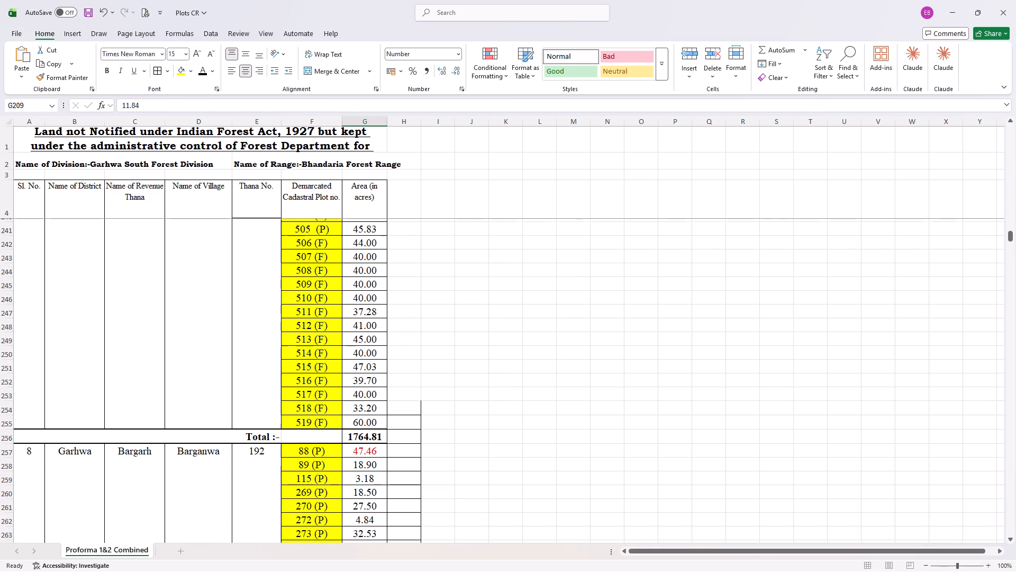
{"action": "double_click", "coordinate": [375, 435]}
{"action": "scroll", "coordinate": [375, 435], "scroll_direction": "up", "scroll_amount": 4}
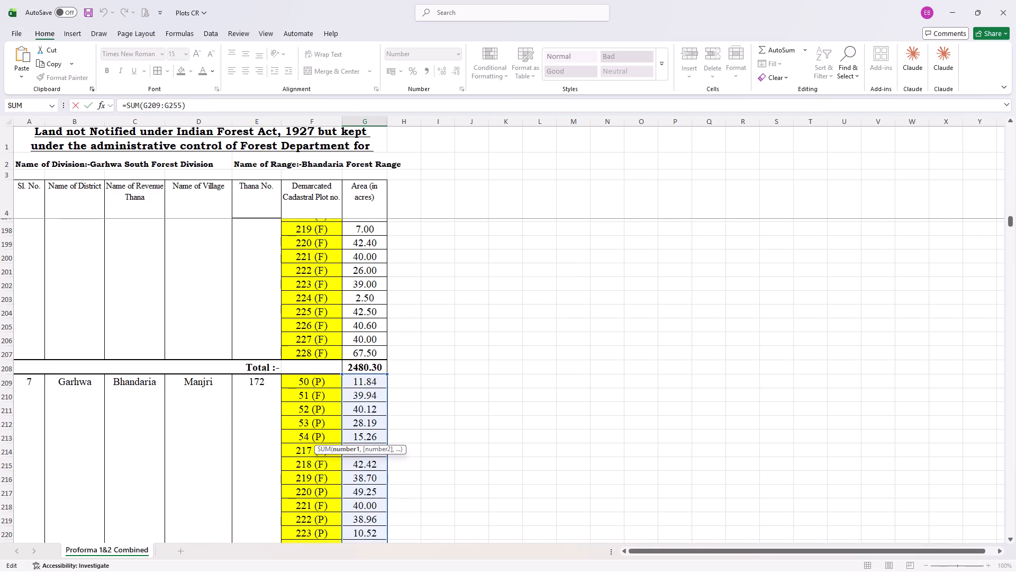
{"action": "key", "text": "Return"}
Check which area cells the total formula of the Barganwa village block sums.
{"action": "scroll", "coordinate": [375, 435], "scroll_direction": "down", "scroll_amount": 2}
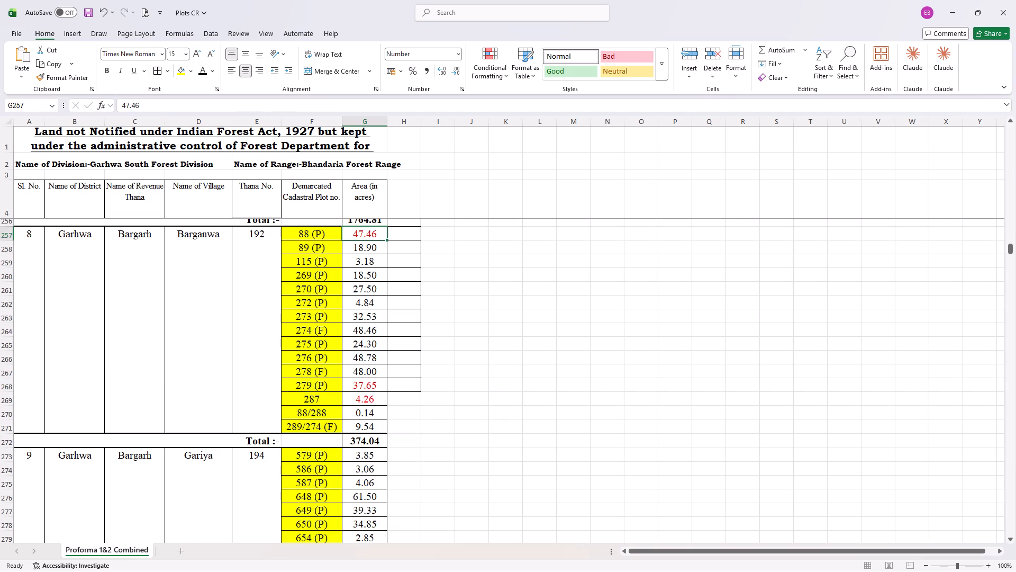
{"action": "double_click", "coordinate": [380, 439]}
{"action": "scroll", "coordinate": [380, 439], "scroll_direction": "up", "scroll_amount": 1}
{"action": "key", "text": "Return"}
Check which area cells the total formula of the Gariya village block sums.
{"action": "scroll", "coordinate": [380, 439], "scroll_direction": "down", "scroll_amount": 1}
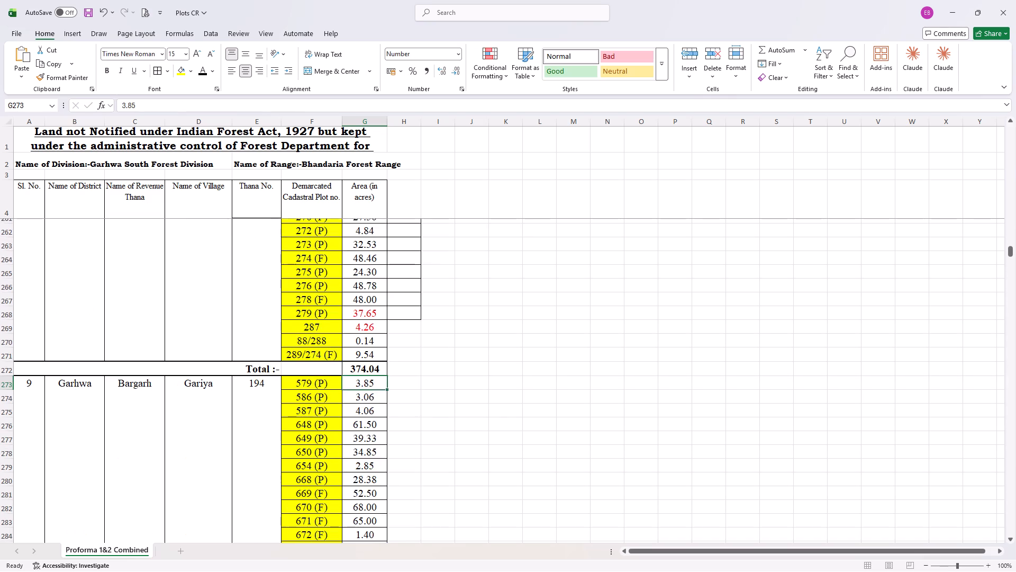
{"action": "scroll", "coordinate": [380, 439], "scroll_direction": "down", "scroll_amount": 2}
{"action": "double_click", "coordinate": [370, 502]}
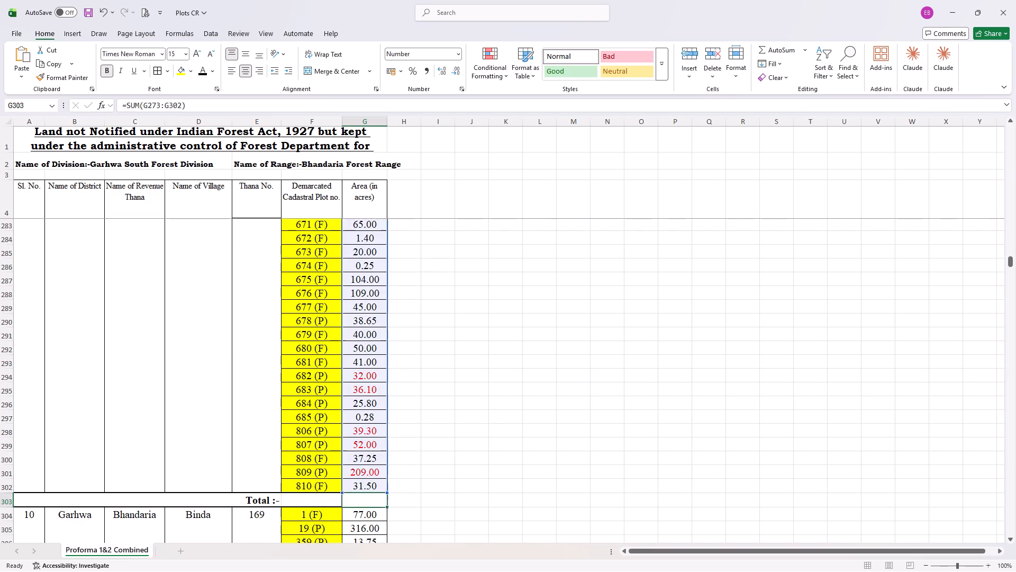
{"action": "scroll", "coordinate": [374, 496], "scroll_direction": "up", "scroll_amount": 1}
{"action": "key", "text": "Return"}
Check which area cells the total formulas of the Binda and Paraswar village blocks sum.
{"action": "scroll", "coordinate": [374, 496], "scroll_direction": "down", "scroll_amount": 2}
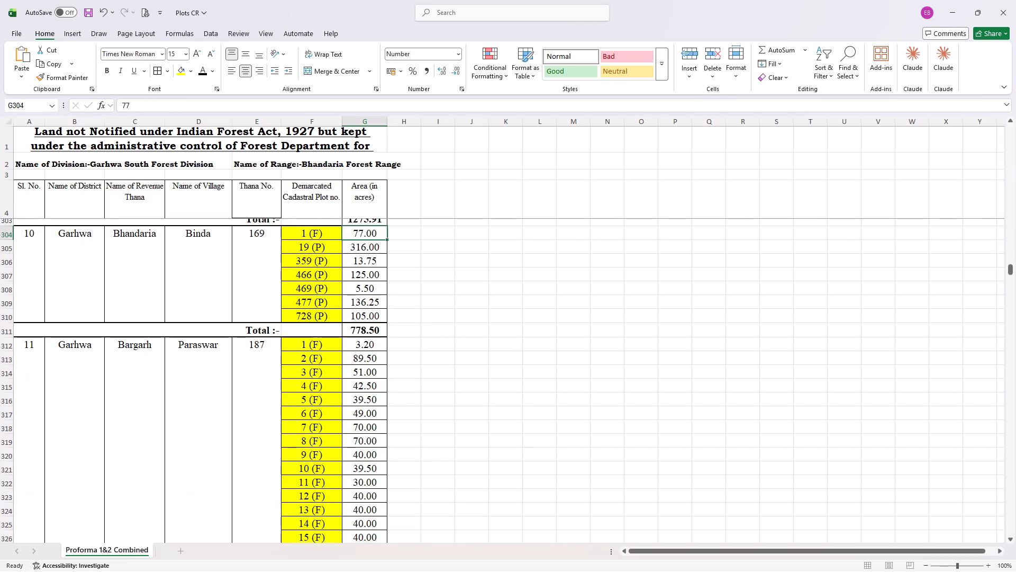
{"action": "double_click", "coordinate": [376, 330]}
{"action": "key", "text": "Return"}
{"action": "scroll", "coordinate": [395, 359], "scroll_direction": "down", "scroll_amount": 6}
{"action": "double_click", "coordinate": [376, 263]}
{"action": "scroll", "coordinate": [405, 293], "scroll_direction": "up", "scroll_amount": 1}
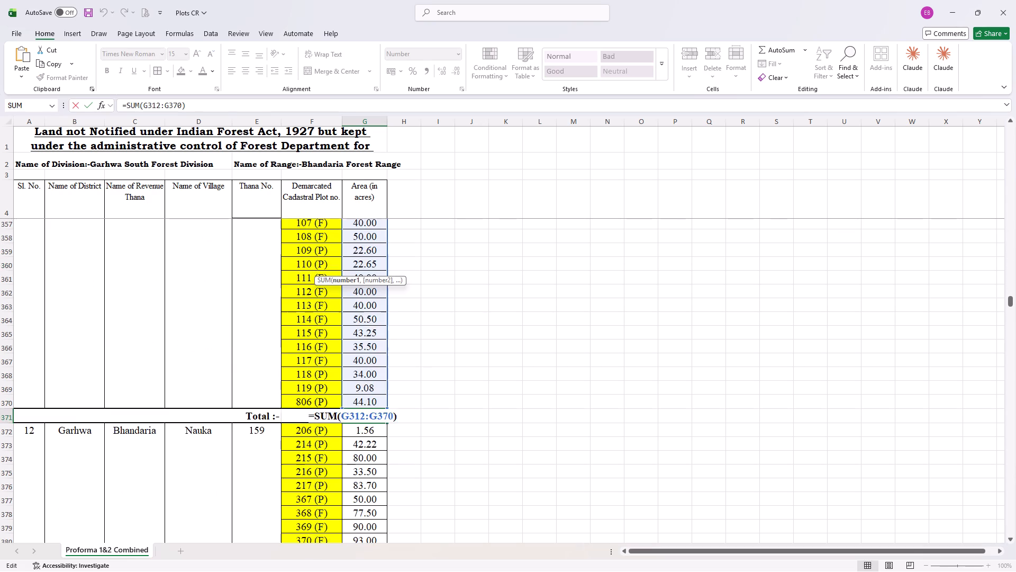
{"action": "scroll", "coordinate": [405, 293], "scroll_direction": "up", "scroll_amount": 6}
{"action": "key", "text": "Return"}
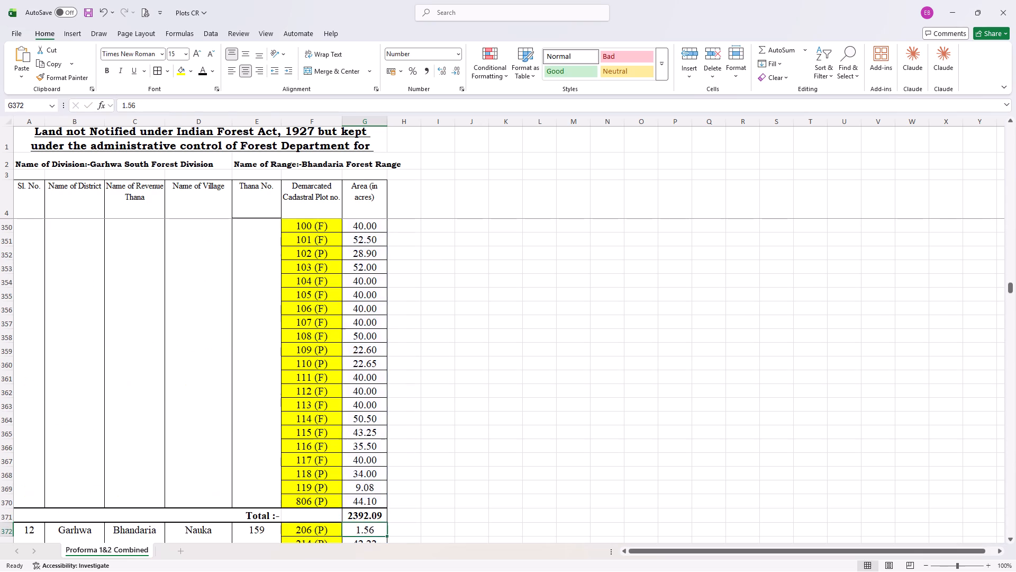
Check which area cells the total formula of the Nauka village block sums.
{"action": "scroll", "coordinate": [405, 312], "scroll_direction": "down", "scroll_amount": 6}
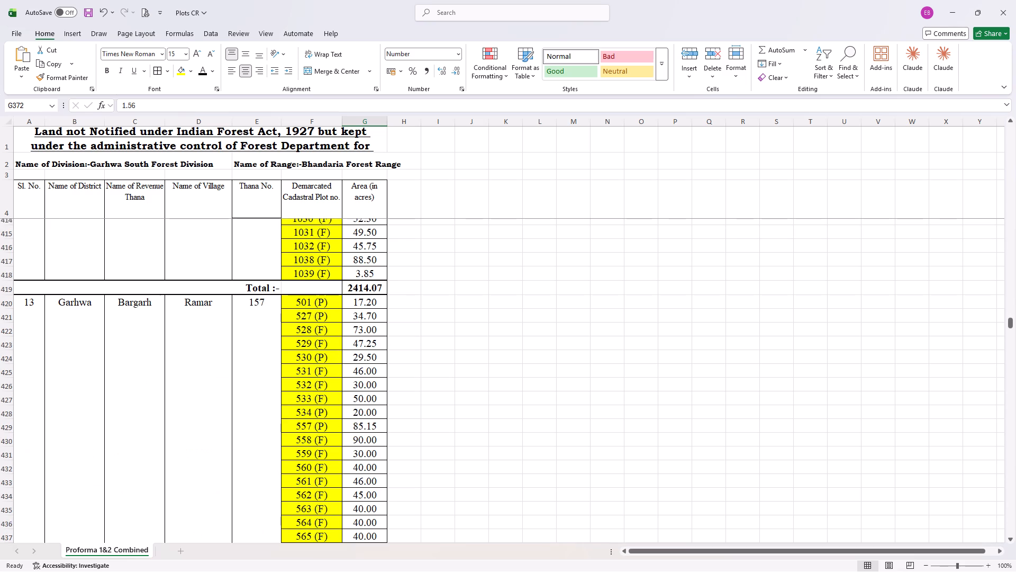
{"action": "double_click", "coordinate": [376, 289]}
{"action": "scroll", "coordinate": [409, 312], "scroll_direction": "up", "scroll_amount": 3}
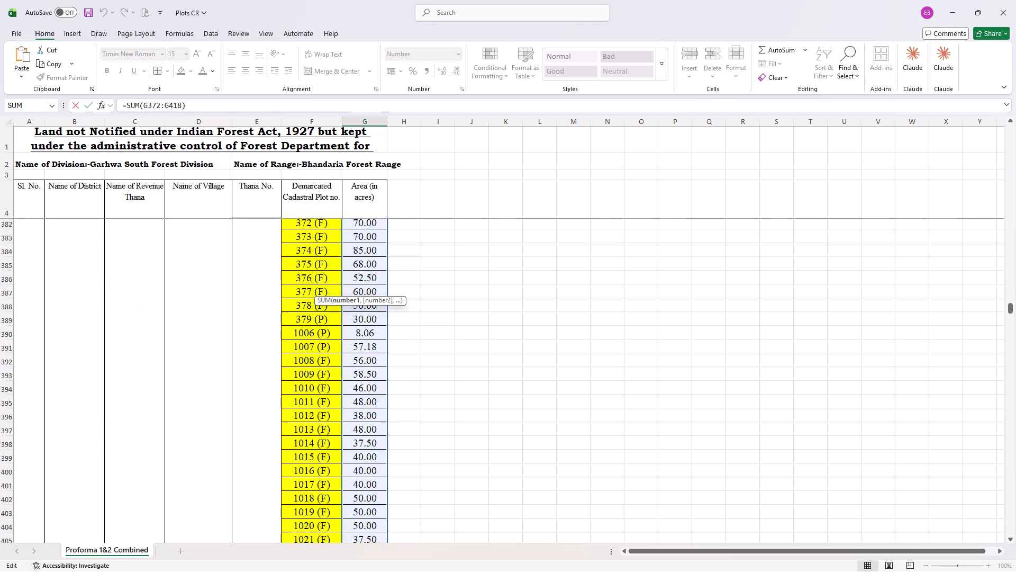
{"action": "scroll", "coordinate": [410, 313], "scroll_direction": "up", "scroll_amount": 2}
{"action": "key", "text": "Return"}
Check which area cells the total formula of the Ramar village block sums.
{"action": "scroll", "coordinate": [410, 313], "scroll_direction": "down", "scroll_amount": 3}
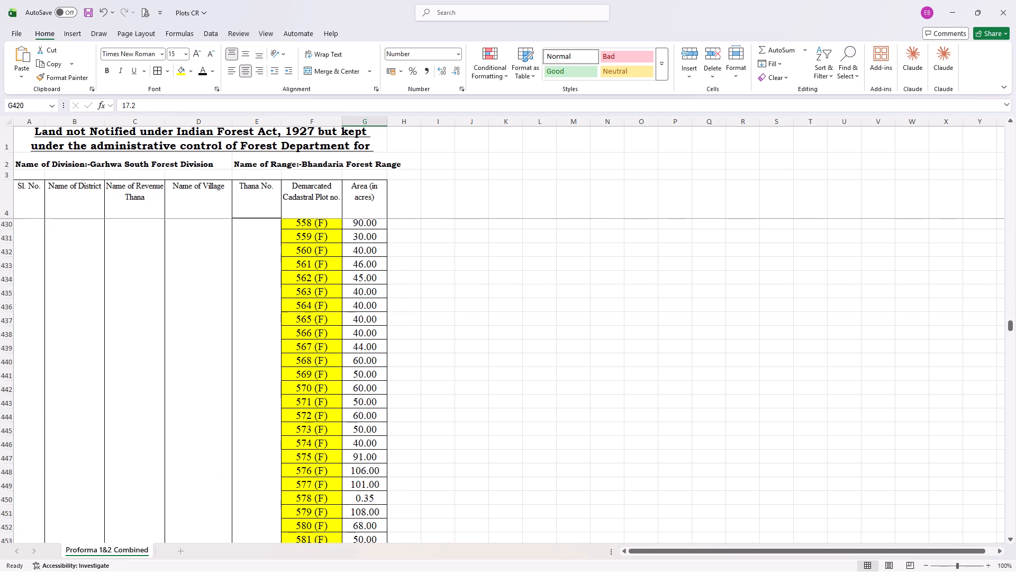
{"action": "scroll", "coordinate": [410, 313], "scroll_direction": "down", "scroll_amount": 2}
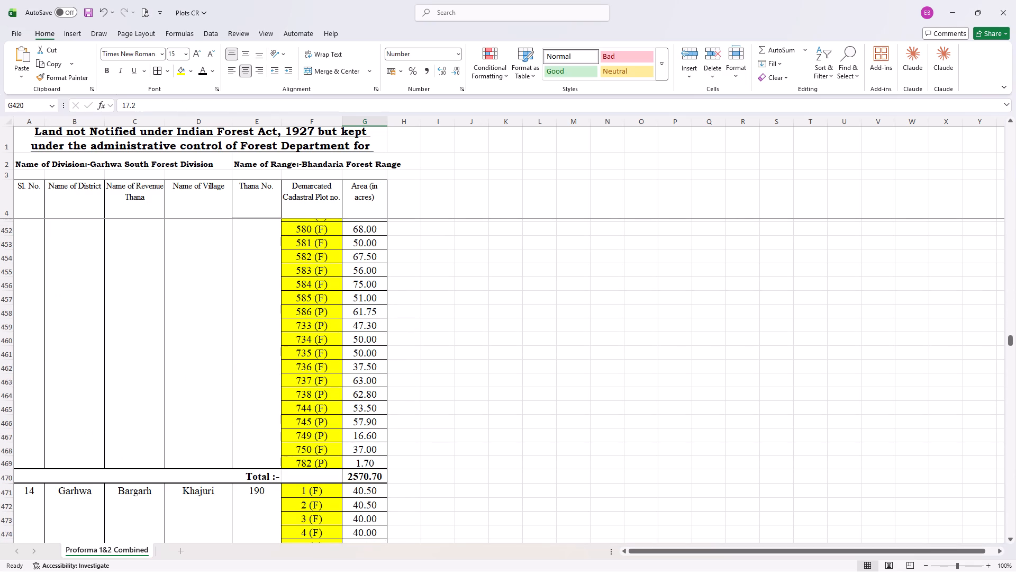
{"action": "double_click", "coordinate": [372, 479]}
{"action": "scroll", "coordinate": [379, 469], "scroll_direction": "up", "scroll_amount": 4}
{"action": "key", "text": "Return"}
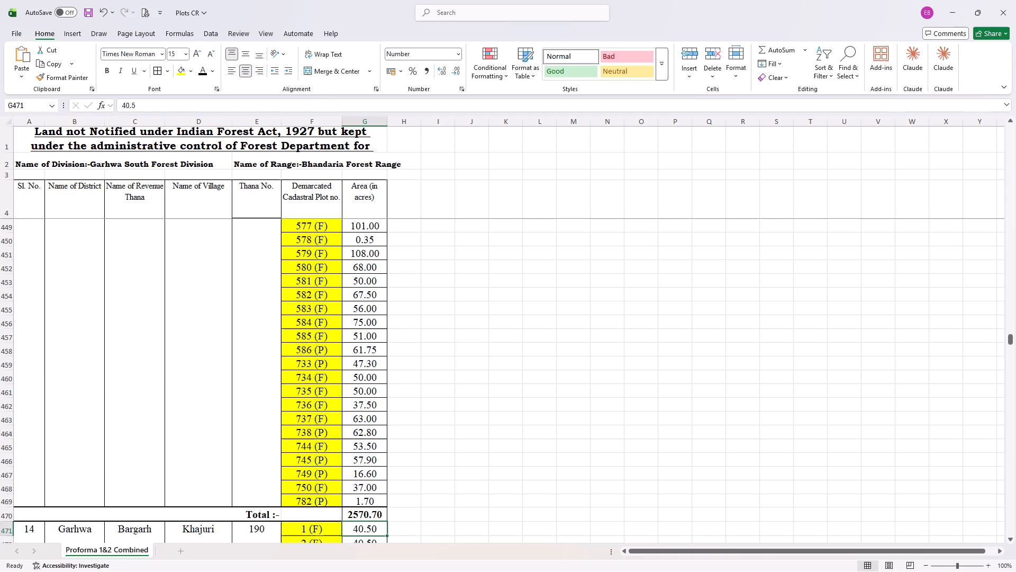
Check which area cells the total formula of the Khajuri village block sums.
{"action": "scroll", "coordinate": [379, 469], "scroll_direction": "down", "scroll_amount": 3}
{"action": "double_click", "coordinate": [378, 445]}
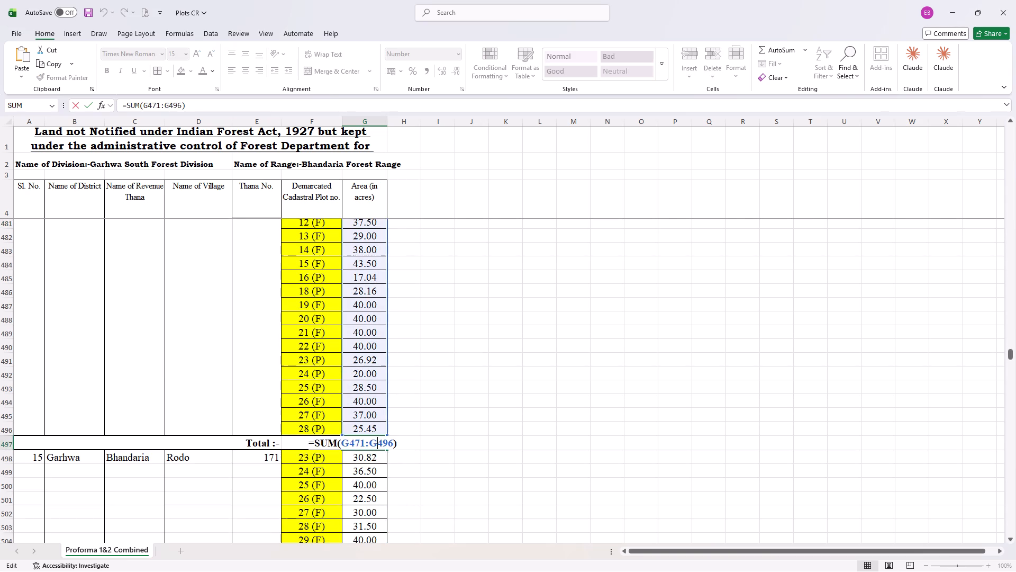
{"action": "scroll", "coordinate": [385, 444], "scroll_direction": "up", "scroll_amount": 2}
{"action": "key", "text": "Return"}
Check which area cells the total formula of the Rodo village block sums.
{"action": "scroll", "coordinate": [385, 444], "scroll_direction": "down", "scroll_amount": 2}
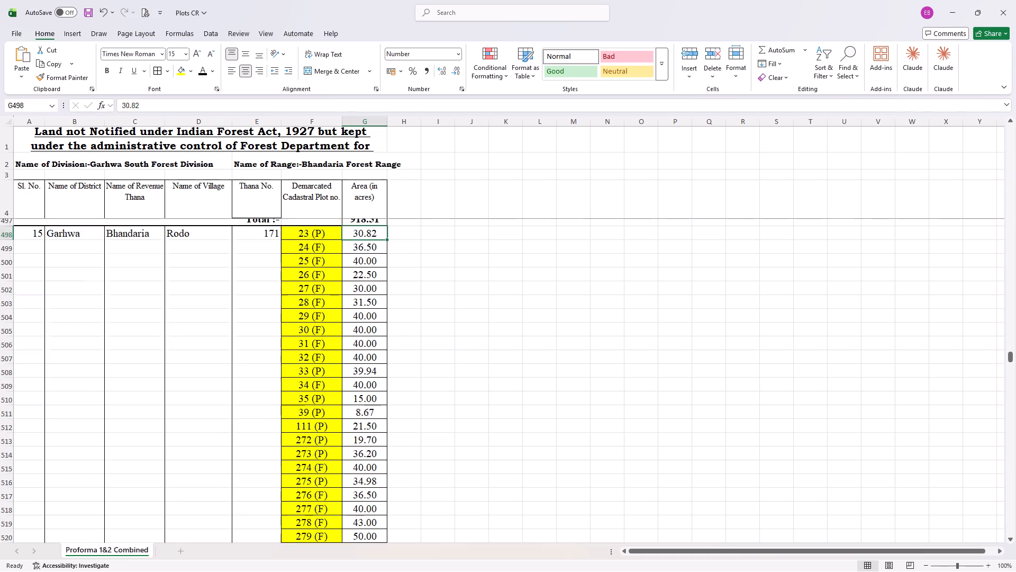
{"action": "scroll", "coordinate": [385, 444], "scroll_direction": "down", "scroll_amount": 4}
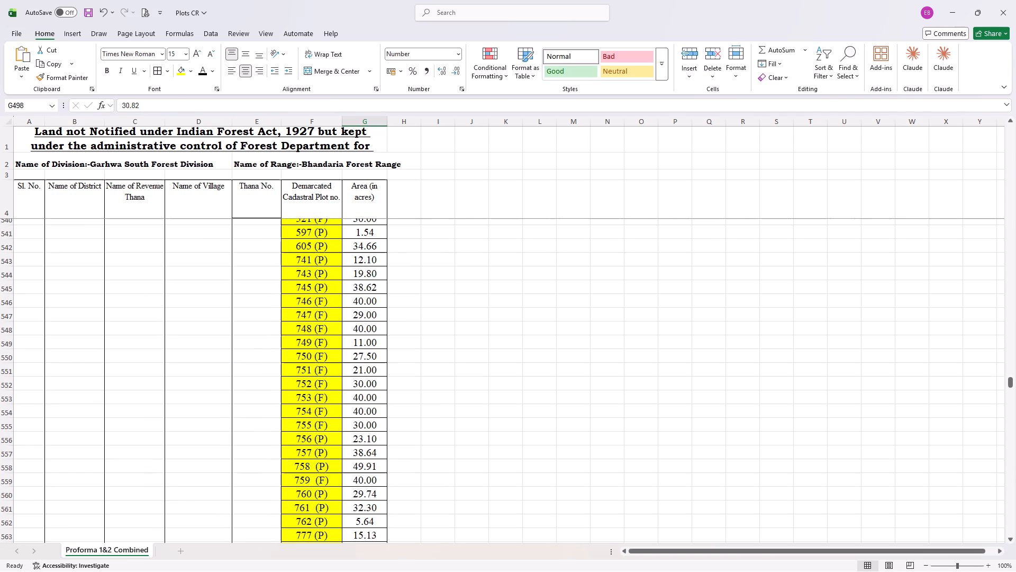
{"action": "scroll", "coordinate": [385, 444], "scroll_direction": "down", "scroll_amount": 3}
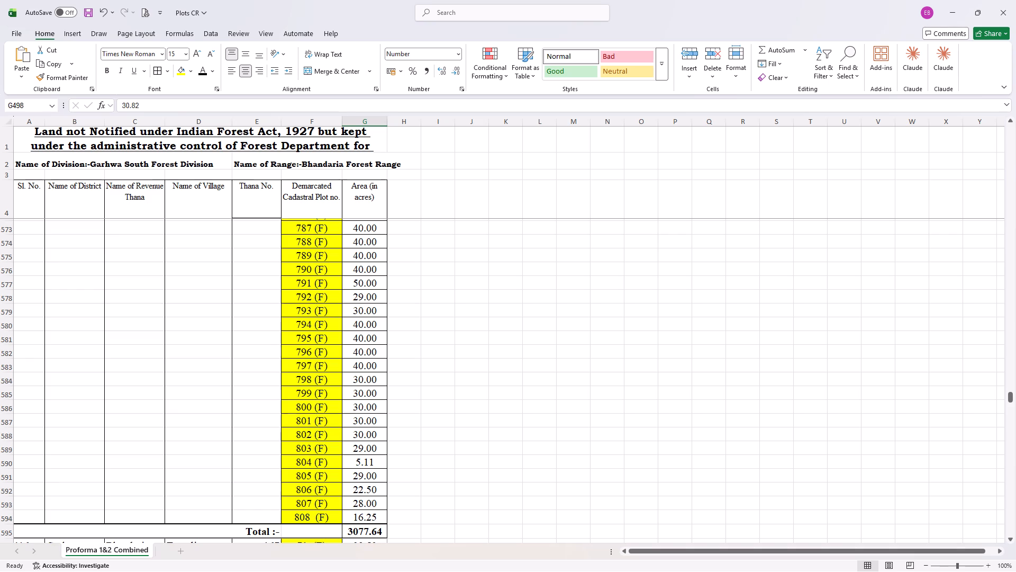
{"action": "double_click", "coordinate": [366, 526]}
{"action": "scroll", "coordinate": [383, 499], "scroll_direction": "up", "scroll_amount": 5}
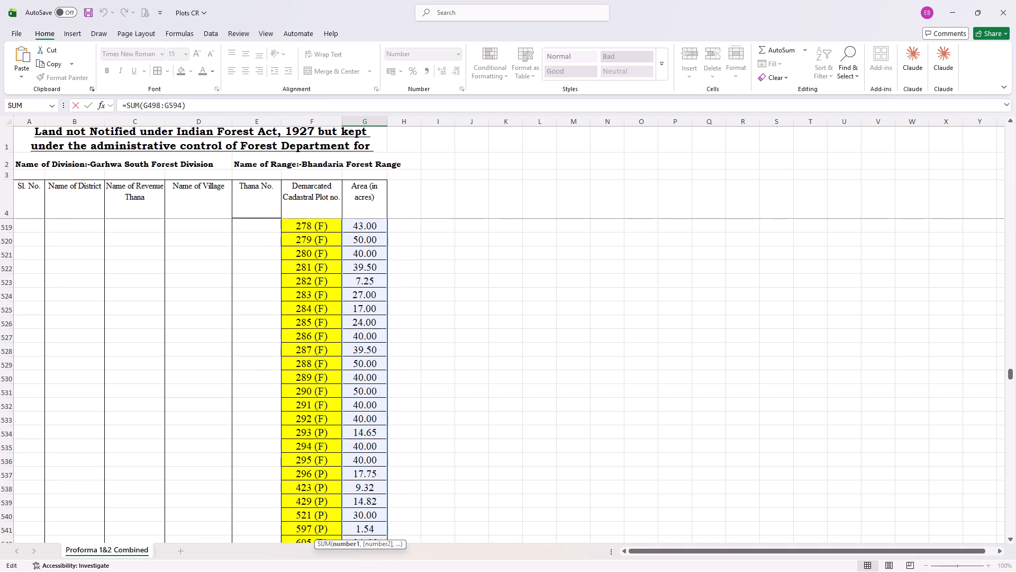
{"action": "scroll", "coordinate": [383, 499], "scroll_direction": "up", "scroll_amount": 2}
{"action": "key", "text": "Return"}
Check which area cells the total formula of the Tewali village block sums.
{"action": "scroll", "coordinate": [383, 499], "scroll_direction": "down", "scroll_amount": 1}
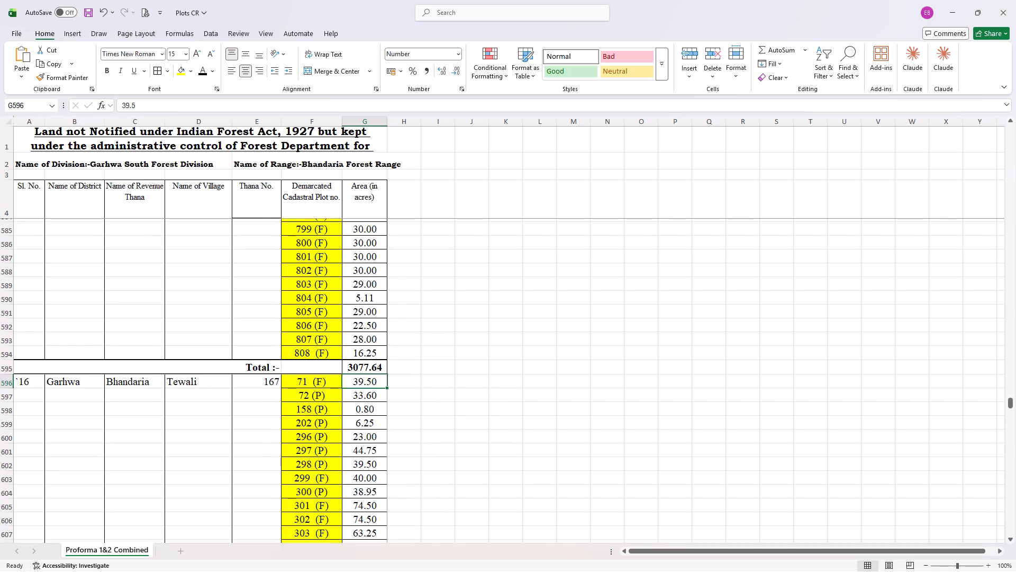
{"action": "scroll", "coordinate": [383, 499], "scroll_direction": "down", "scroll_amount": 3}
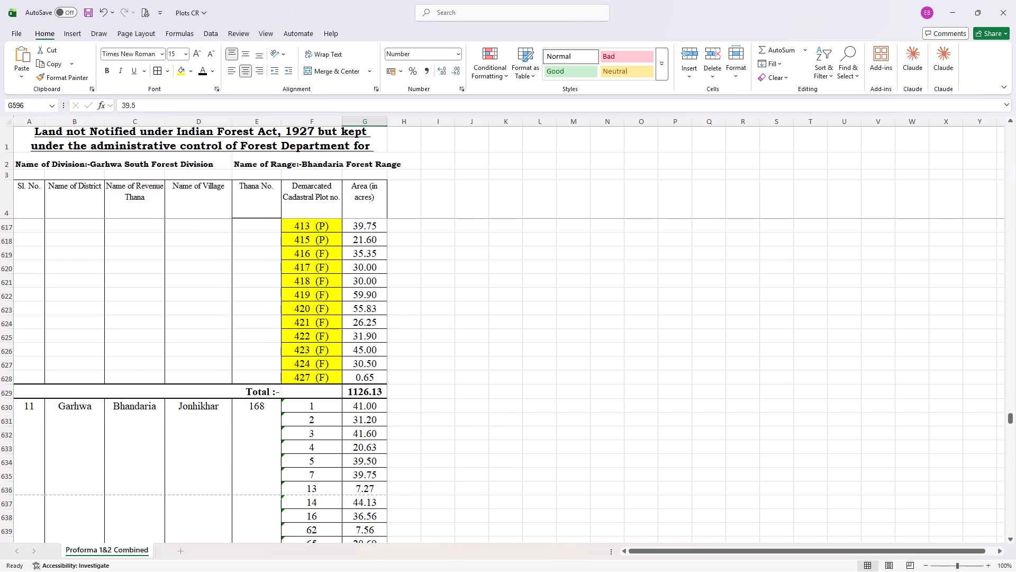
{"action": "double_click", "coordinate": [371, 391]}
{"action": "scroll", "coordinate": [378, 401], "scroll_direction": "up", "scroll_amount": 3}
{"action": "scroll", "coordinate": [432, 384], "scroll_direction": "up", "scroll_amount": 3}
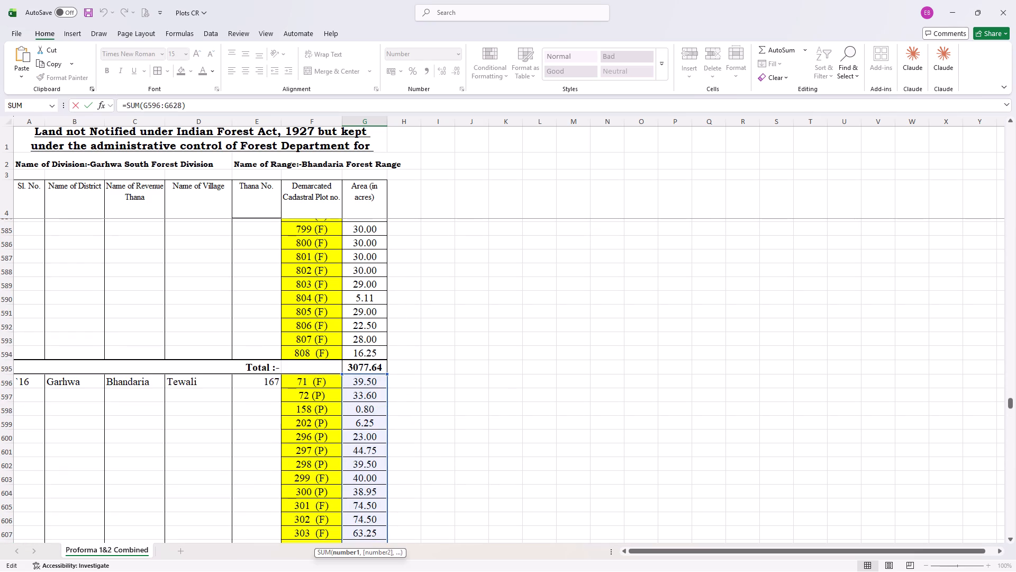
{"action": "key", "text": "Return"}
Check which area cells the total formula of the Jonhikhar village block sums.
{"action": "scroll", "coordinate": [432, 384], "scroll_direction": "down", "scroll_amount": 3}
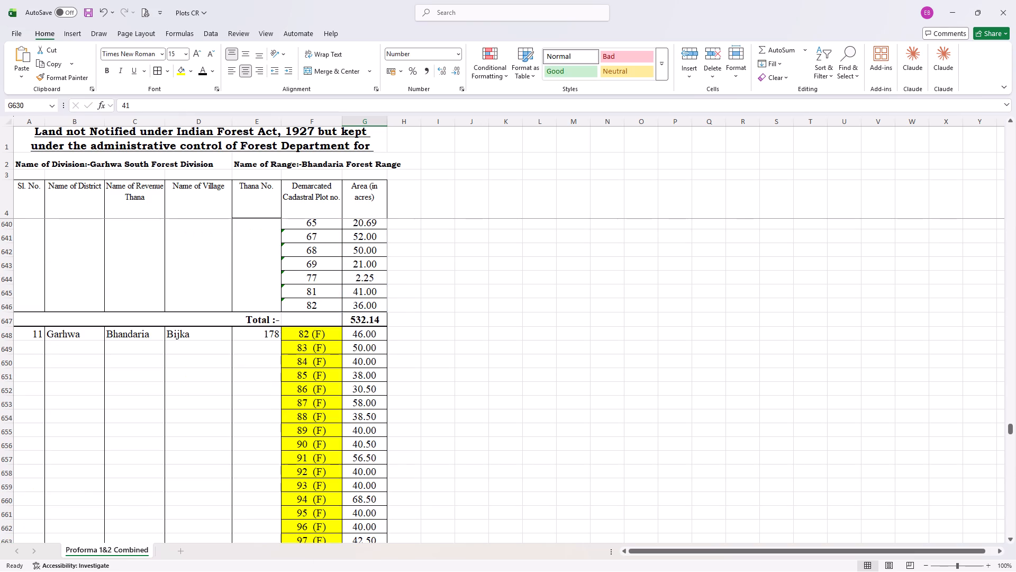
{"action": "double_click", "coordinate": [357, 319]}
{"action": "scroll", "coordinate": [401, 325], "scroll_direction": "up", "scroll_amount": 2}
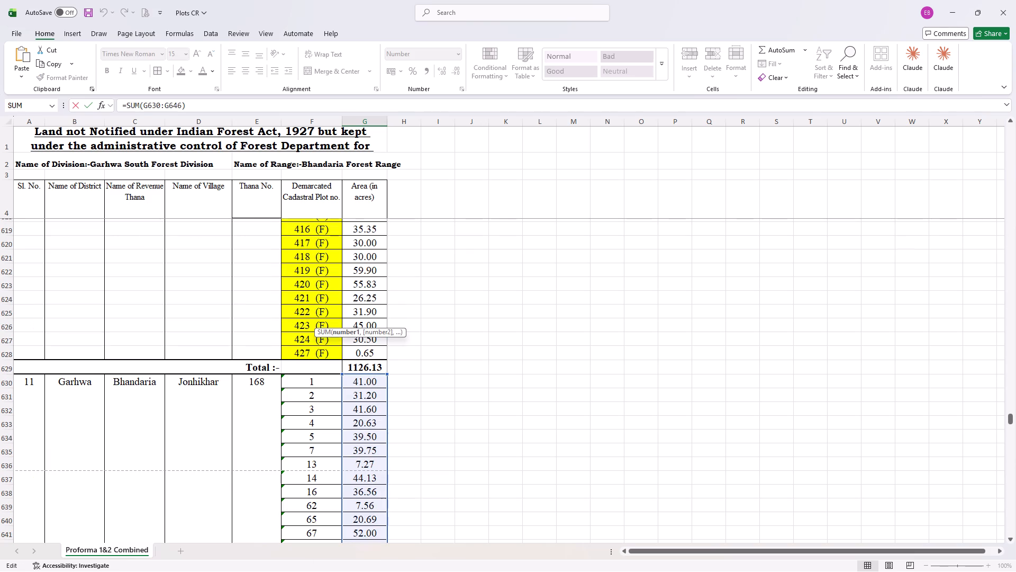
{"action": "key", "text": "Return"}
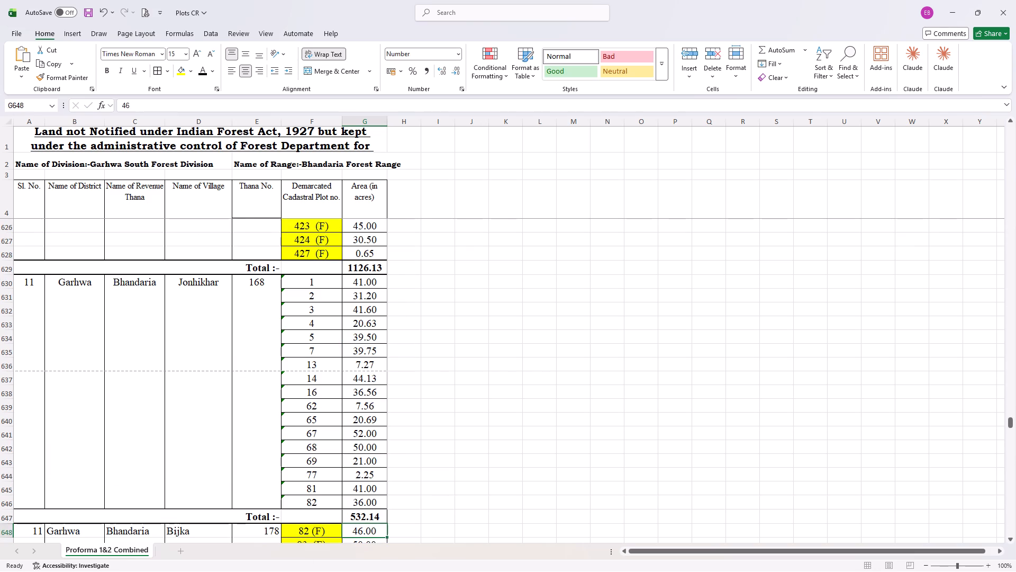
{"action": "scroll", "coordinate": [402, 380], "scroll_direction": "down", "scroll_amount": 1}
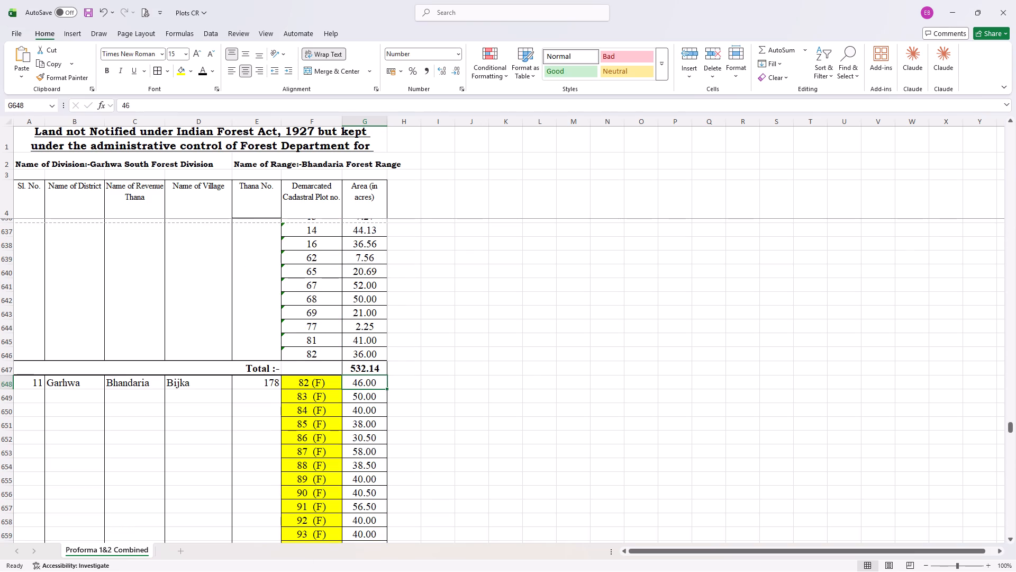
Check which area cells the total formula of the Bijka village block sums.
{"action": "scroll", "coordinate": [402, 380], "scroll_direction": "down", "scroll_amount": 8}
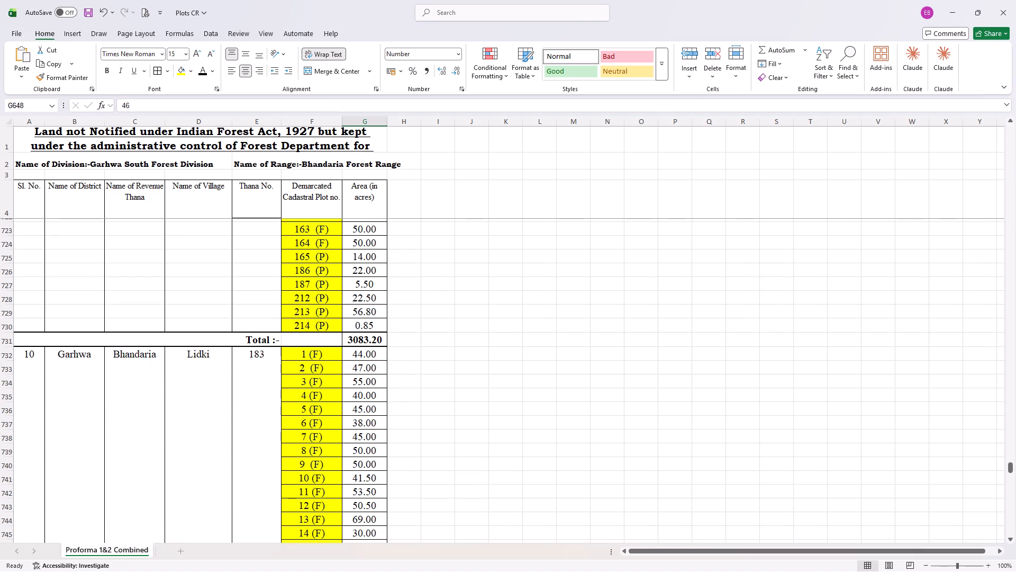
{"action": "double_click", "coordinate": [376, 333]}
{"action": "left_click", "coordinate": [380, 345]}
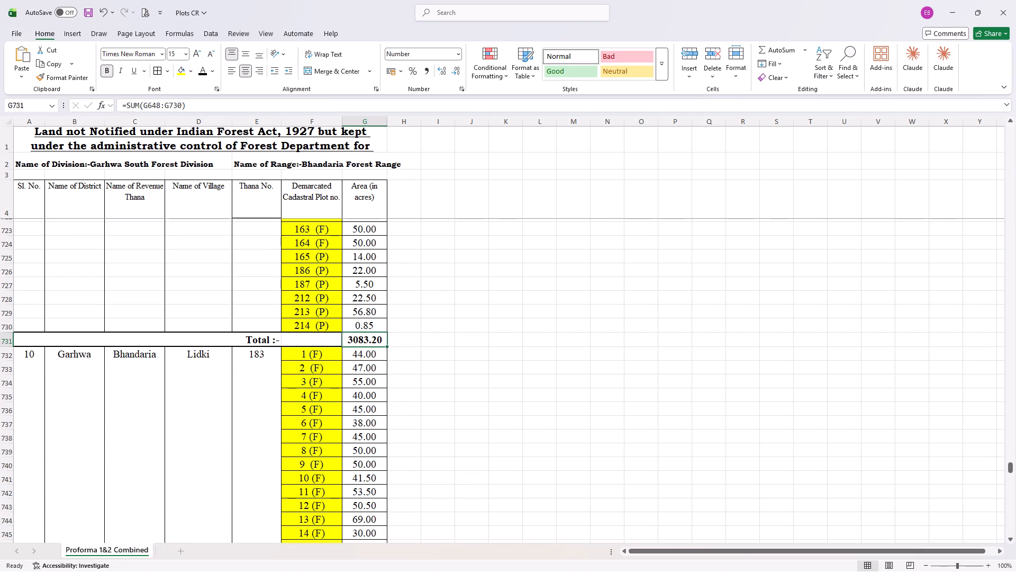
{"action": "double_click", "coordinate": [380, 336]}
{"action": "scroll", "coordinate": [380, 336], "scroll_direction": "up", "scroll_amount": 6}
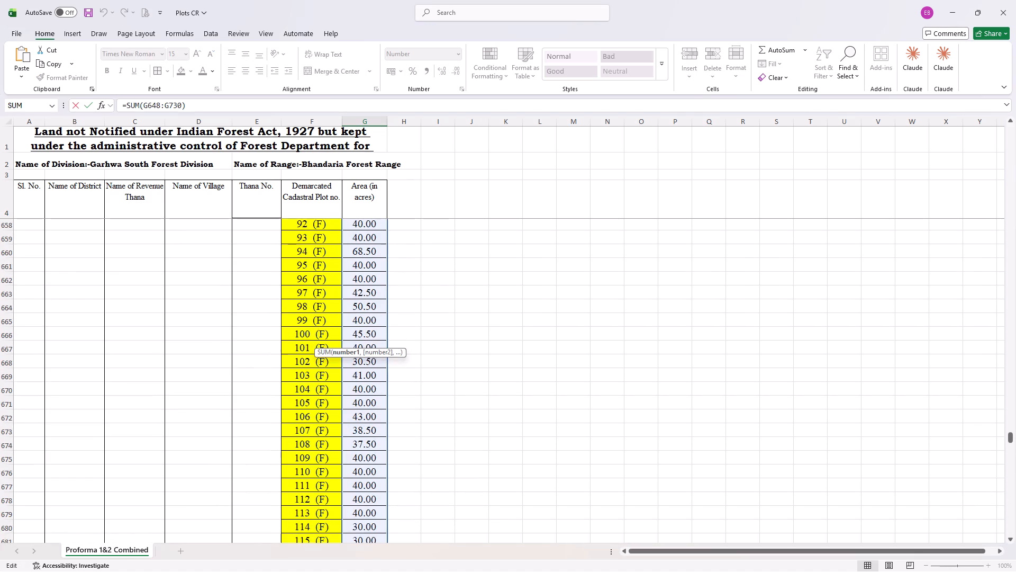
{"action": "scroll", "coordinate": [380, 336], "scroll_direction": "up", "scroll_amount": 2}
{"action": "key", "text": "Return"}
Check which area cells the total formula of the Lidki village block sums.
{"action": "scroll", "coordinate": [380, 336], "scroll_direction": "down", "scroll_amount": 1}
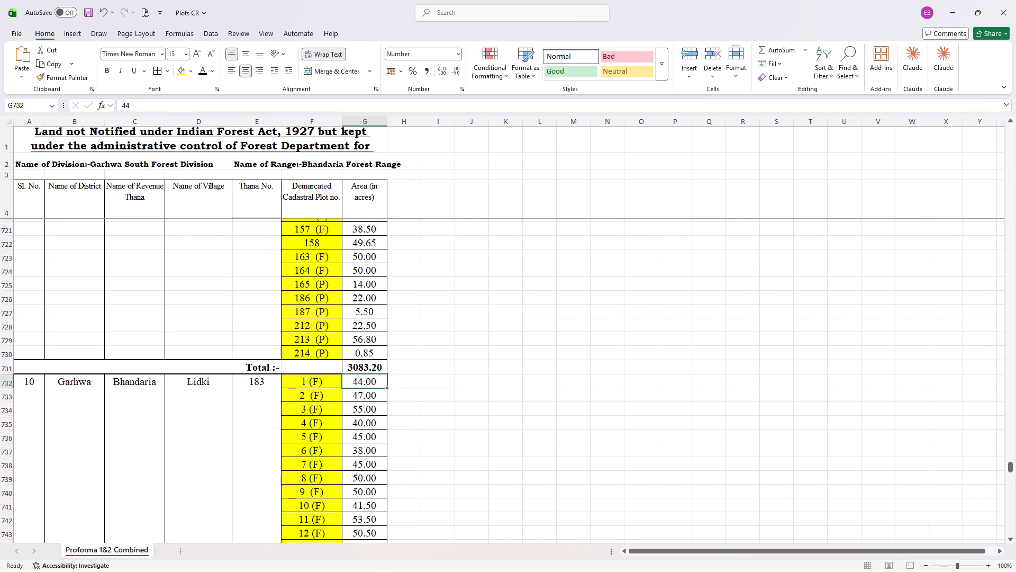
{"action": "scroll", "coordinate": [380, 336], "scroll_direction": "down", "scroll_amount": 9}
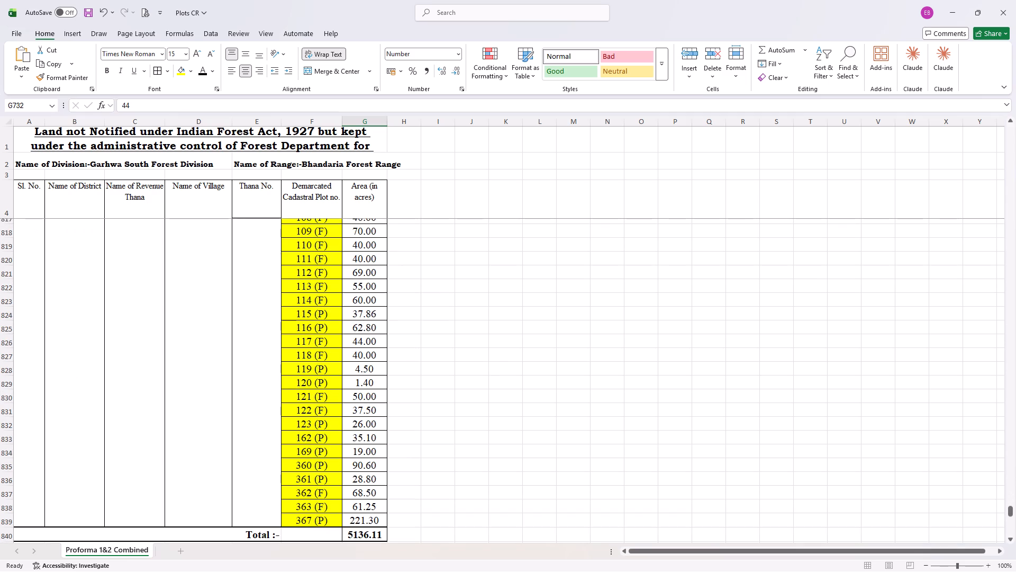
{"action": "double_click", "coordinate": [369, 534]}
{"action": "scroll", "coordinate": [381, 500], "scroll_direction": "up", "scroll_amount": 2}
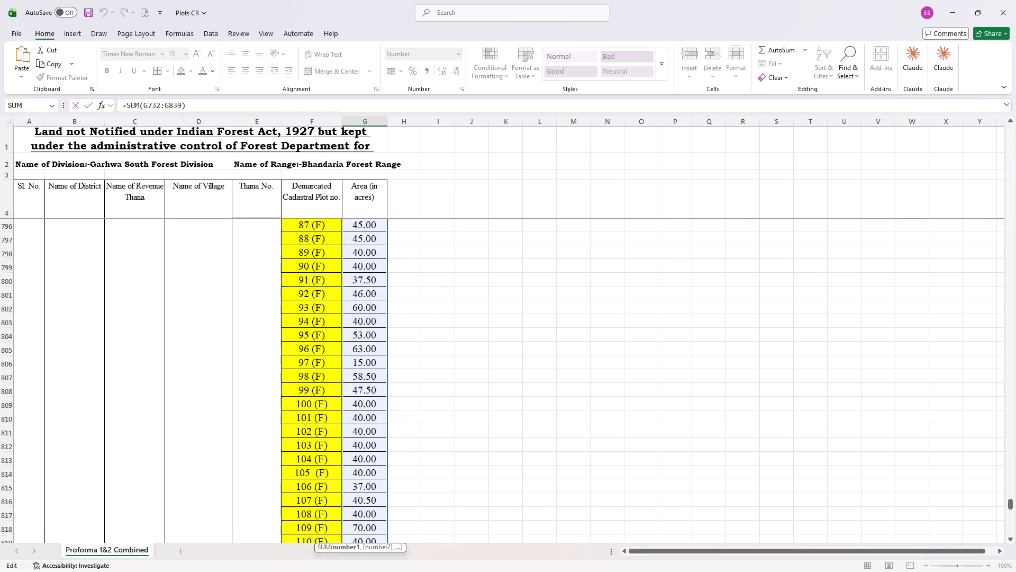
{"action": "scroll", "coordinate": [381, 499], "scroll_direction": "up", "scroll_amount": 6}
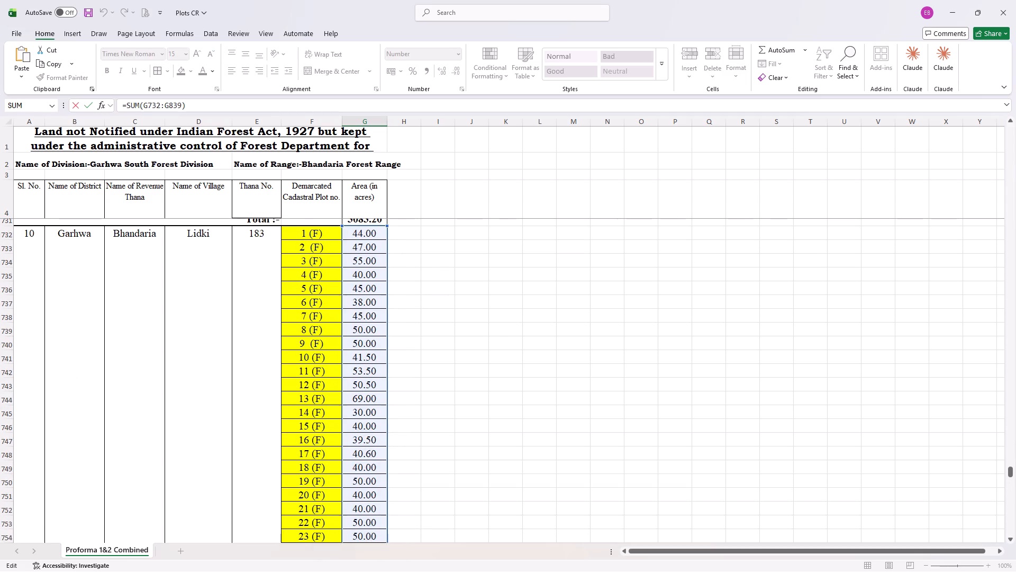
{"action": "key", "text": "Return"}
Remove the fill colour from the entire Demarcated Cadastral Plot no. column.
{"action": "scroll", "coordinate": [382, 497], "scroll_direction": "down", "scroll_amount": 1}
{"action": "scroll", "coordinate": [382, 497], "scroll_direction": "up", "scroll_amount": 14}
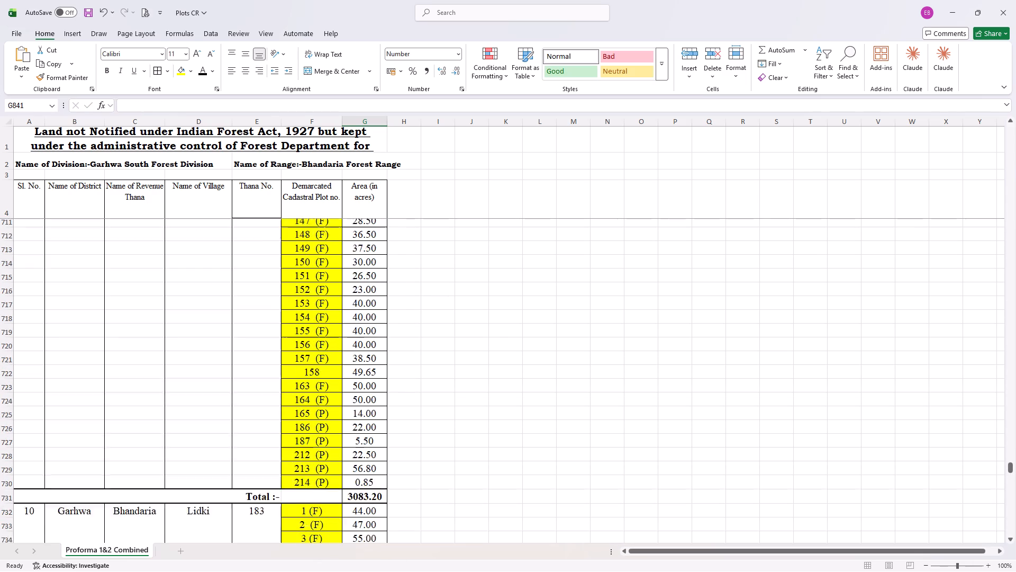
{"action": "scroll", "coordinate": [382, 497], "scroll_direction": "up", "scroll_amount": 3}
{"action": "left_click", "coordinate": [307, 123]}
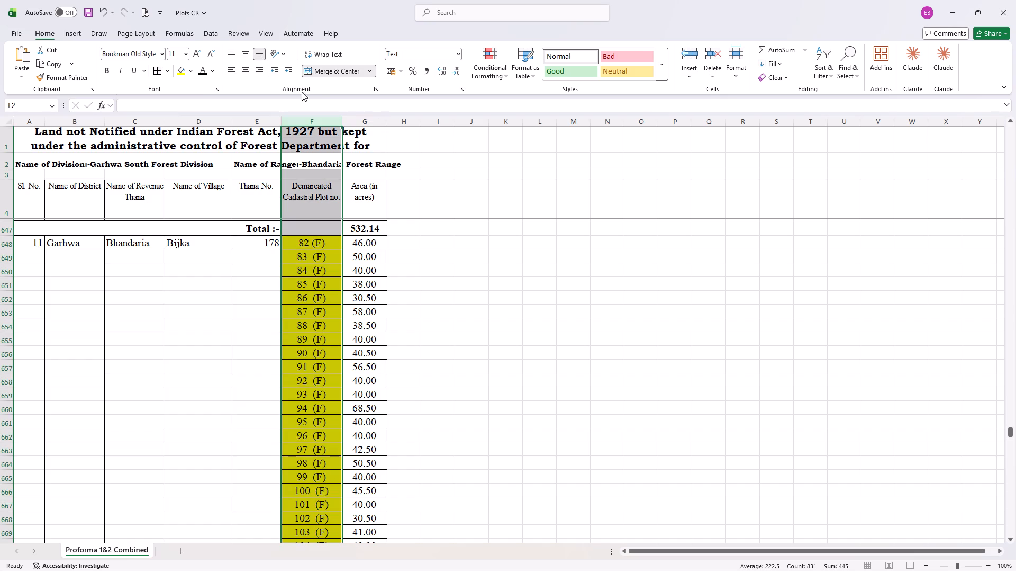
{"action": "left_click", "coordinate": [176, 71]}
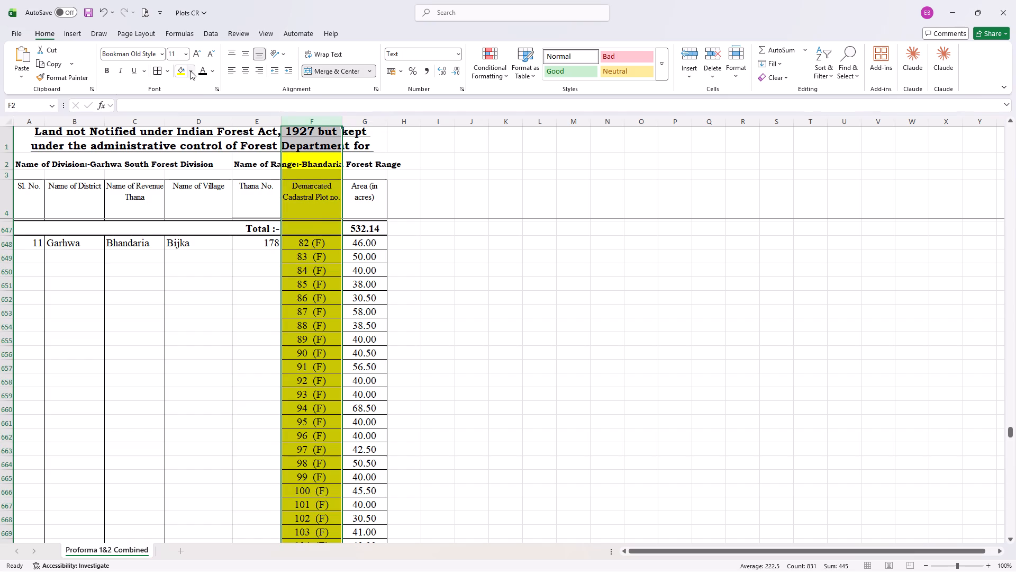
{"action": "left_click", "coordinate": [193, 70]}
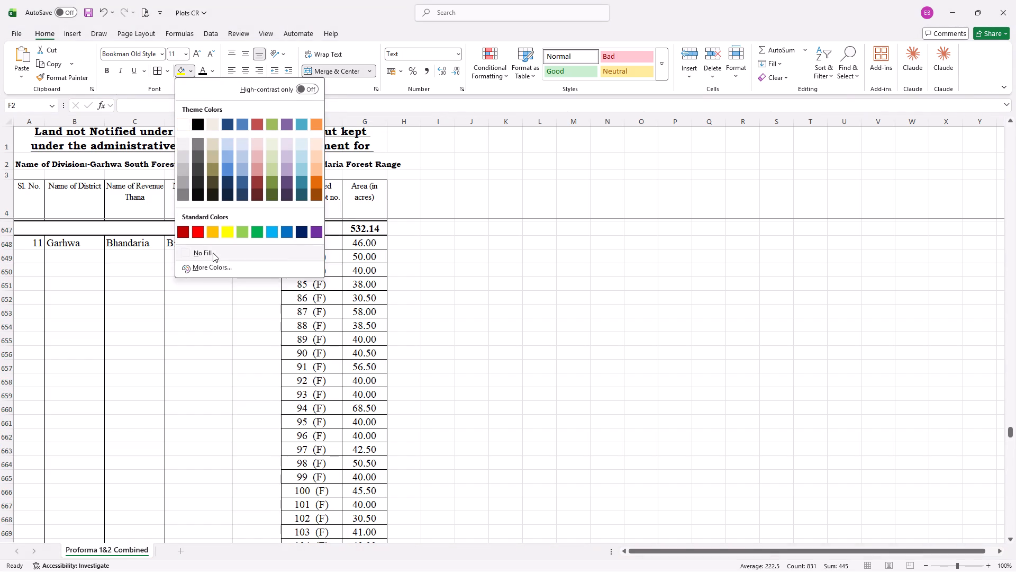
{"action": "left_click", "coordinate": [213, 252]}
{"action": "left_click", "coordinate": [491, 364]}
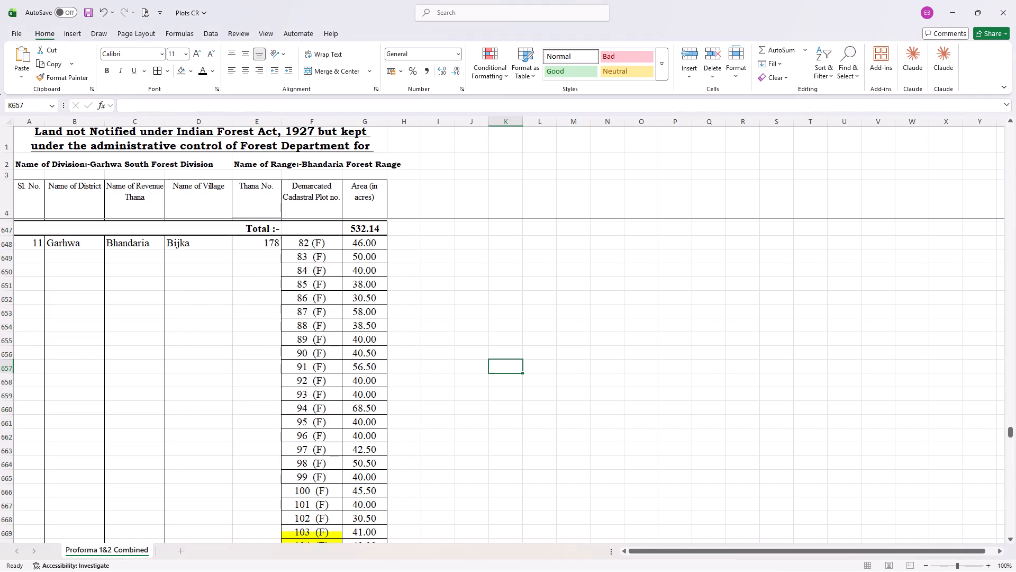
{"action": "scroll", "coordinate": [491, 364], "scroll_direction": "down", "scroll_amount": 1}
{"action": "left_click", "coordinate": [323, 383]}
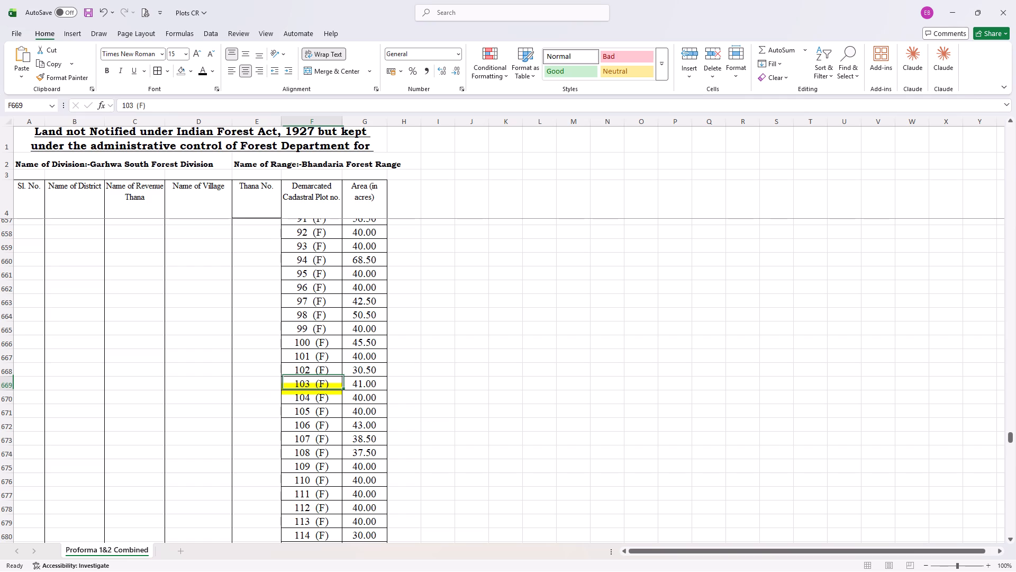
{"action": "scroll", "coordinate": [405, 382], "scroll_direction": "up", "scroll_amount": 1}
{"action": "scroll", "coordinate": [398, 383], "scroll_direction": "down", "scroll_amount": 1}
{"action": "left_click", "coordinate": [443, 374]}
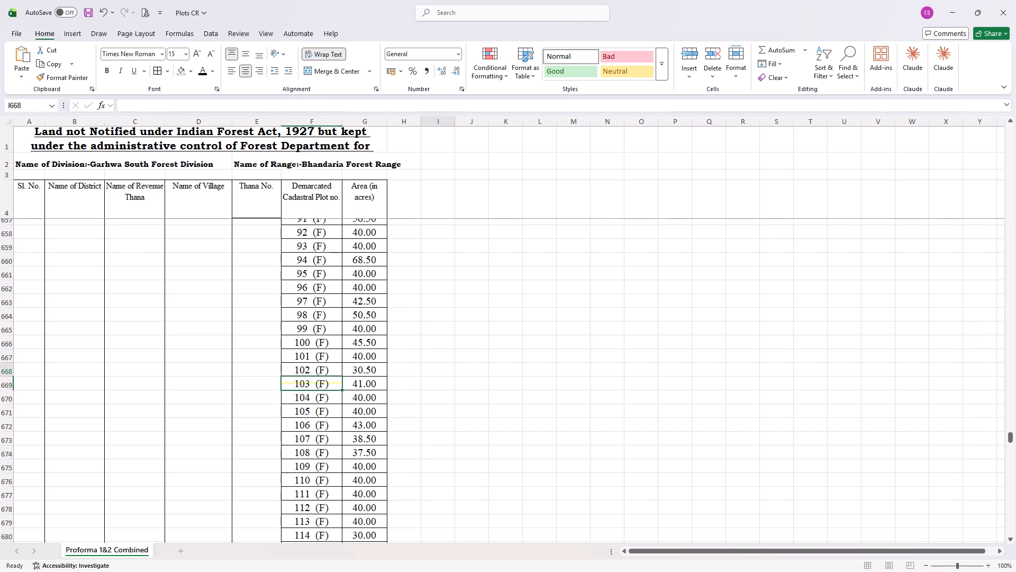
Review the plot numbers of the Tewali, Jonhikhar, Bijka and Lidki blocks for leftover highlighting and missing (F) or (P) suffixes.
{"action": "scroll", "coordinate": [381, 389], "scroll_direction": "down", "scroll_amount": 16}
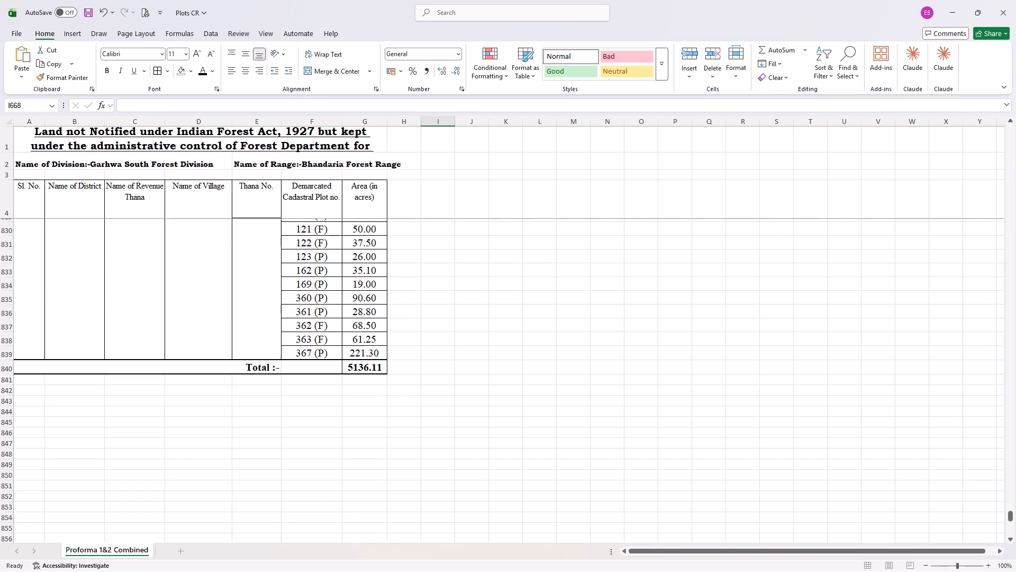
{"action": "scroll", "coordinate": [318, 376], "scroll_direction": "up", "scroll_amount": 8}
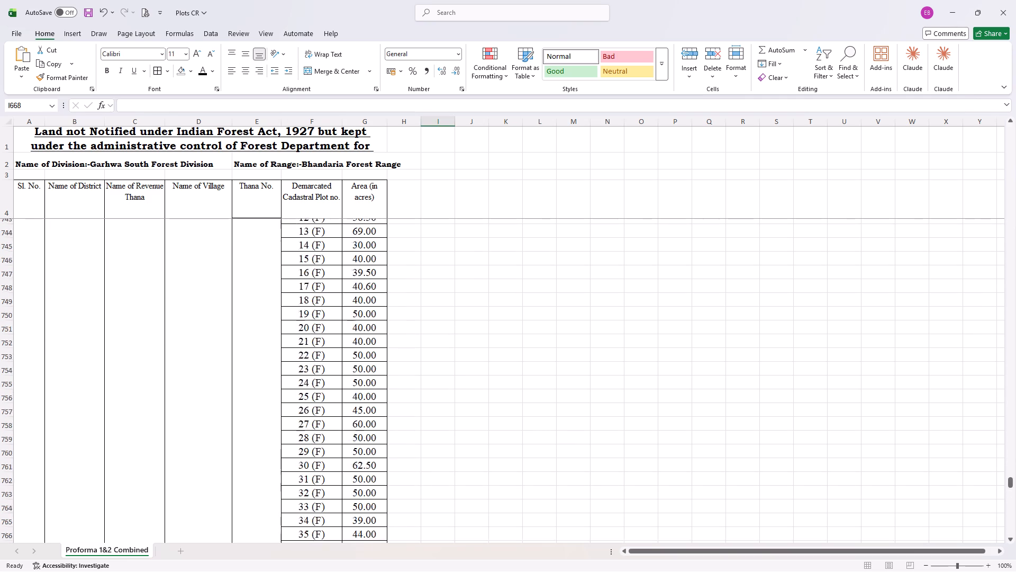
{"action": "scroll", "coordinate": [318, 376], "scroll_direction": "up", "scroll_amount": 3}
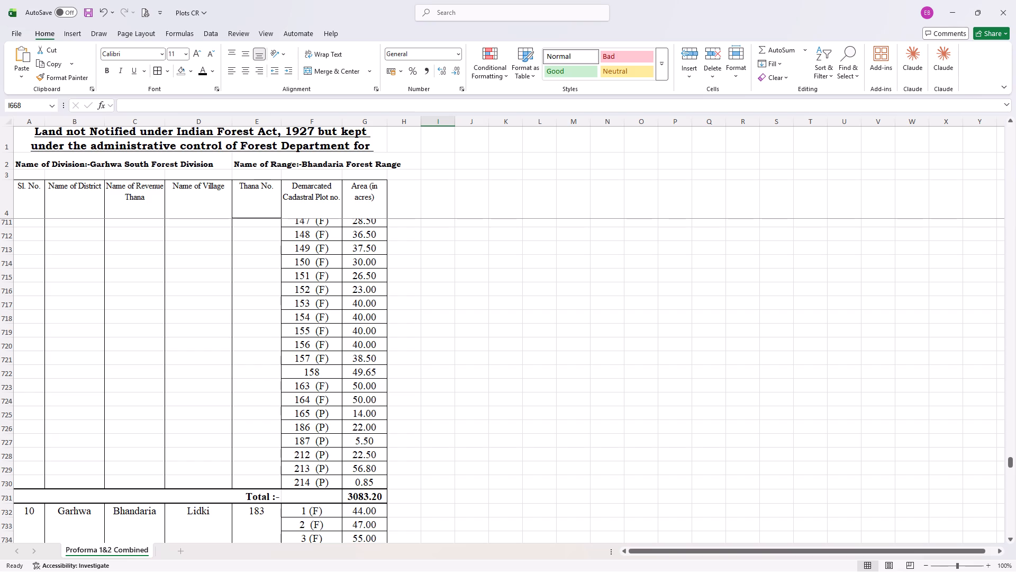
{"action": "scroll", "coordinate": [328, 378], "scroll_direction": "up", "scroll_amount": 5}
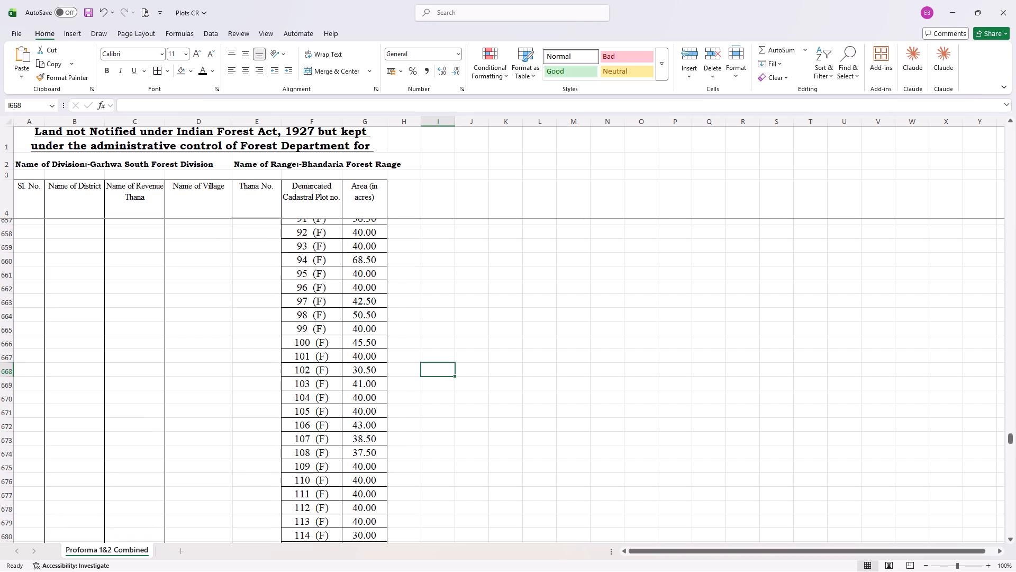
{"action": "scroll", "coordinate": [328, 378], "scroll_direction": "up", "scroll_amount": 1}
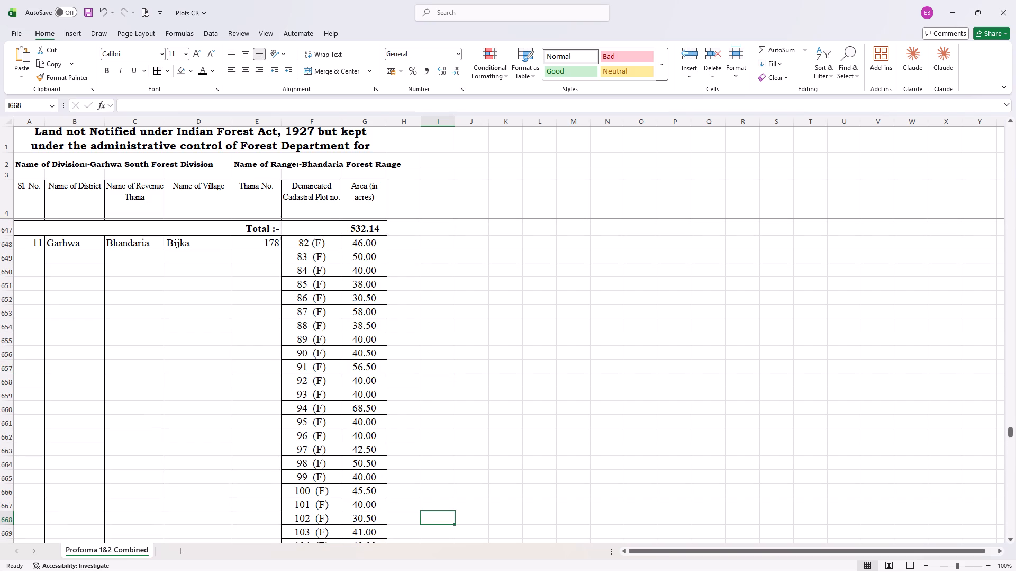
{"action": "scroll", "coordinate": [328, 378], "scroll_direction": "up", "scroll_amount": 2}
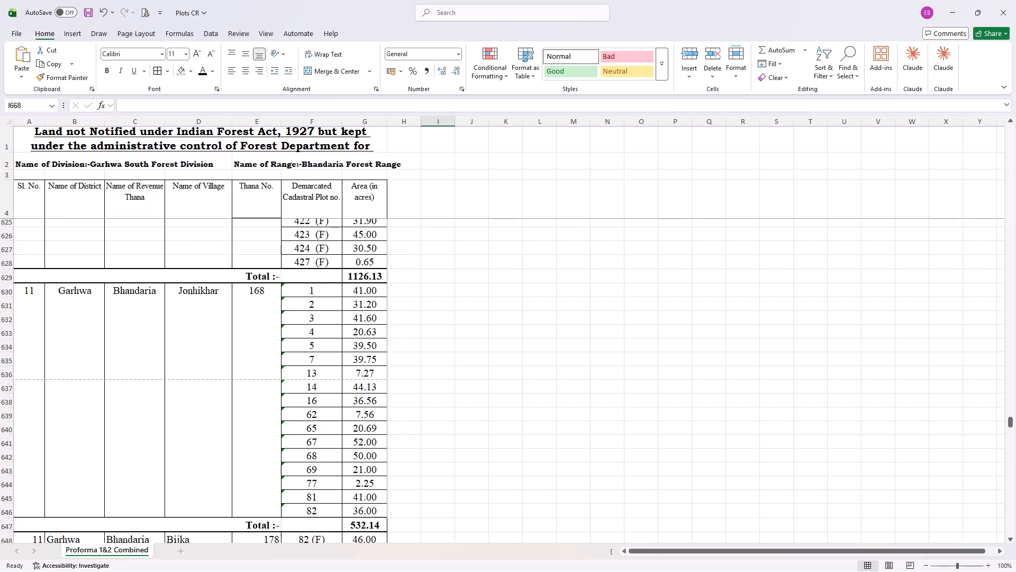
{"action": "scroll", "coordinate": [328, 378], "scroll_direction": "up", "scroll_amount": 3}
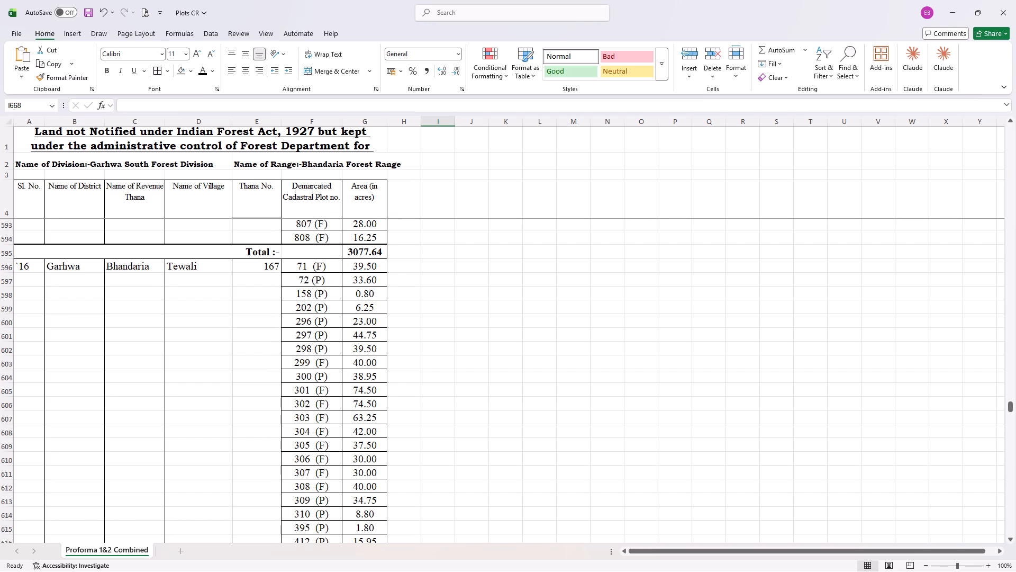
{"action": "scroll", "coordinate": [328, 378], "scroll_direction": "down", "scroll_amount": 1}
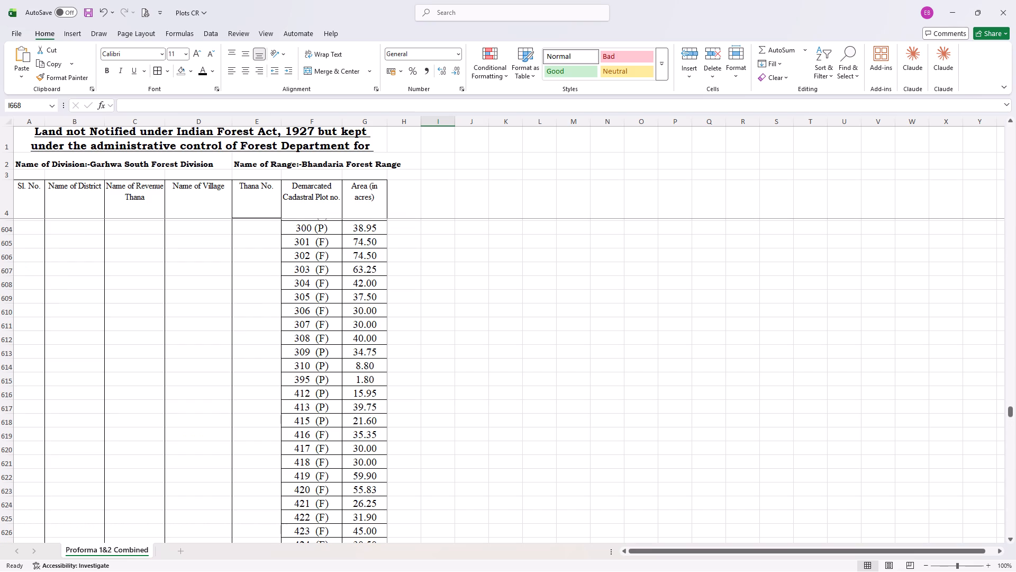
{"action": "scroll", "coordinate": [328, 378], "scroll_direction": "down", "scroll_amount": 4}
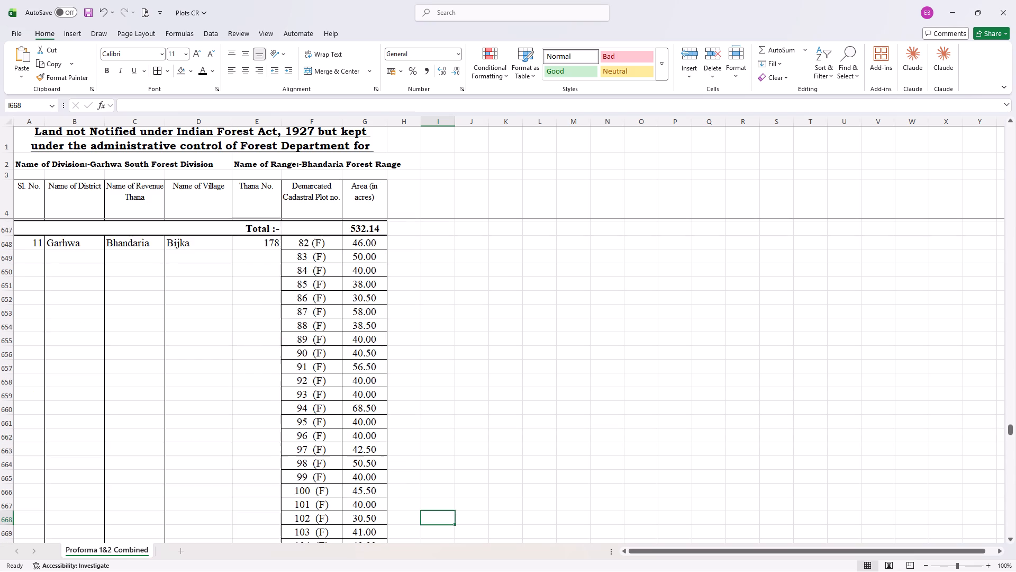
{"action": "scroll", "coordinate": [328, 378], "scroll_direction": "up", "scroll_amount": 2}
{"action": "scroll", "coordinate": [328, 378], "scroll_direction": "down", "scroll_amount": 1}
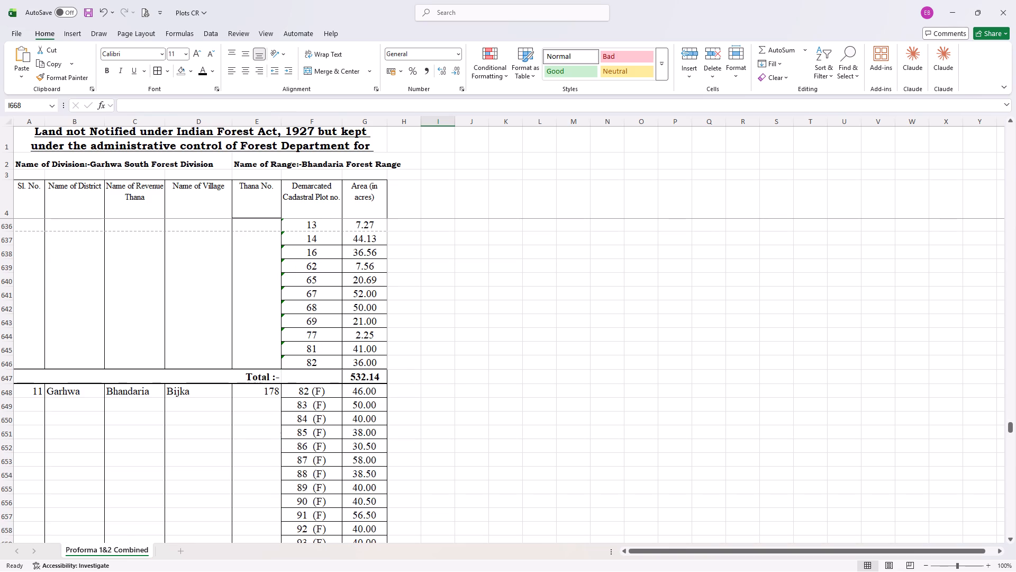
{"action": "scroll", "coordinate": [328, 378], "scroll_direction": "down", "scroll_amount": 4}
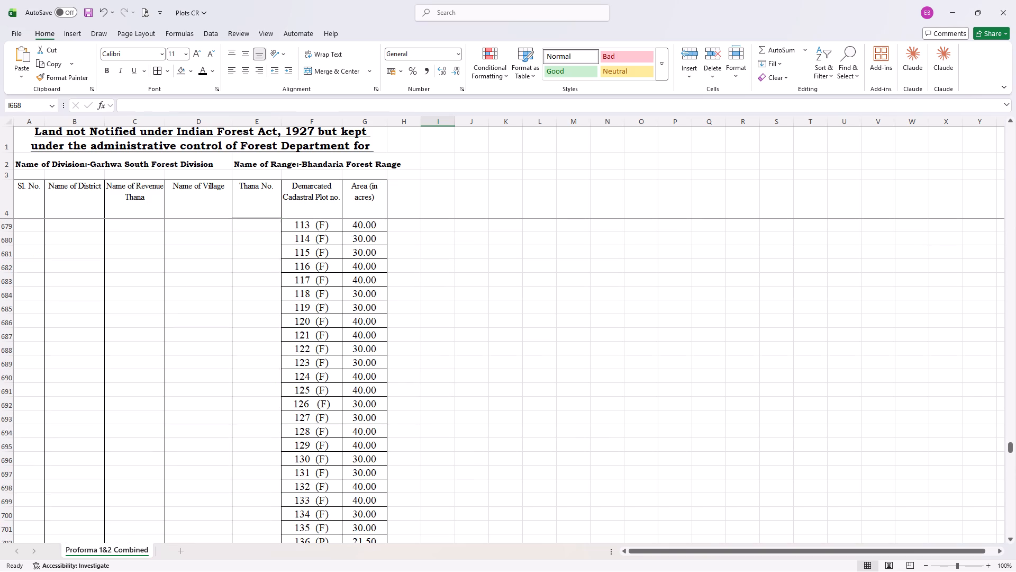
{"action": "scroll", "coordinate": [328, 378], "scroll_direction": "down", "scroll_amount": 3}
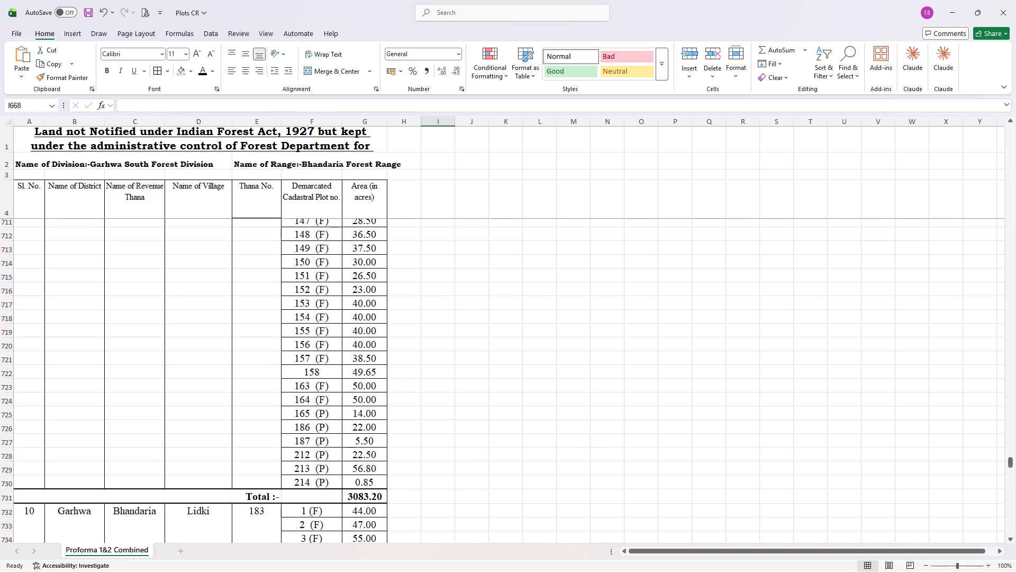
Add the suffix (P) to plot number 158 in the Bijka village block.
{"action": "left_click", "coordinate": [340, 372]}
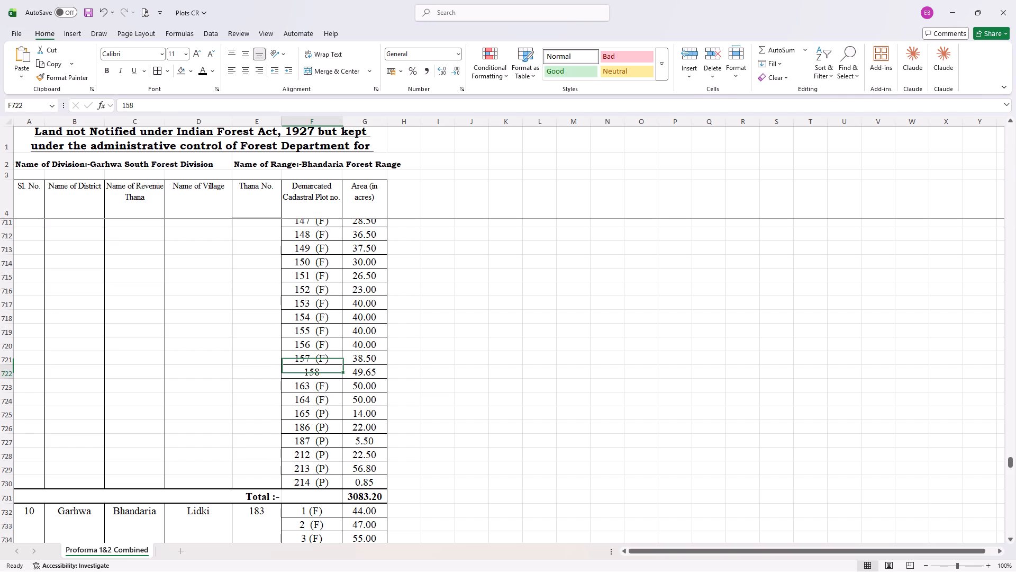
{"action": "left_click", "coordinate": [330, 370]}
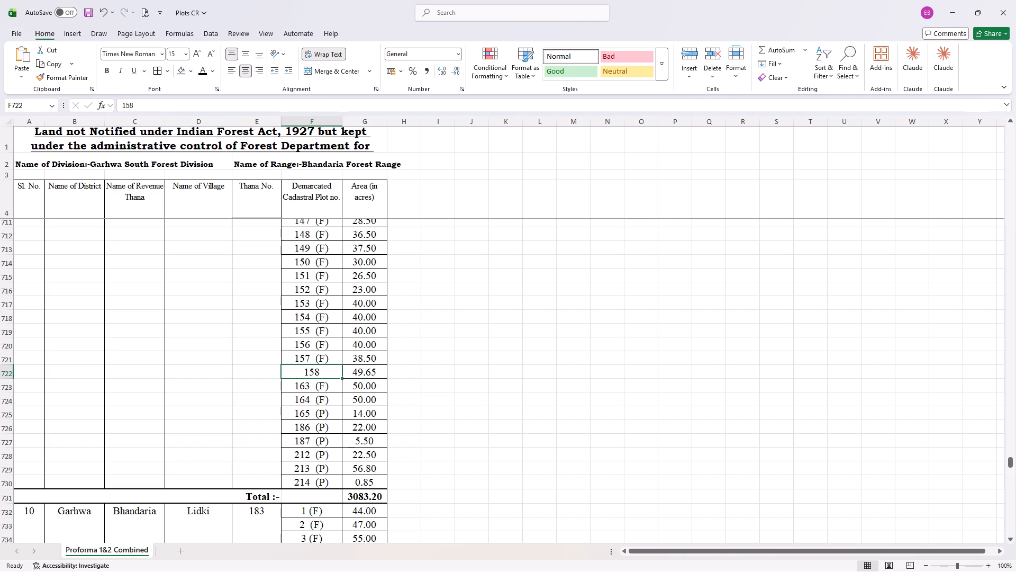
{"action": "double_click", "coordinate": [330, 370]}
{"action": "key", "text": "space"}
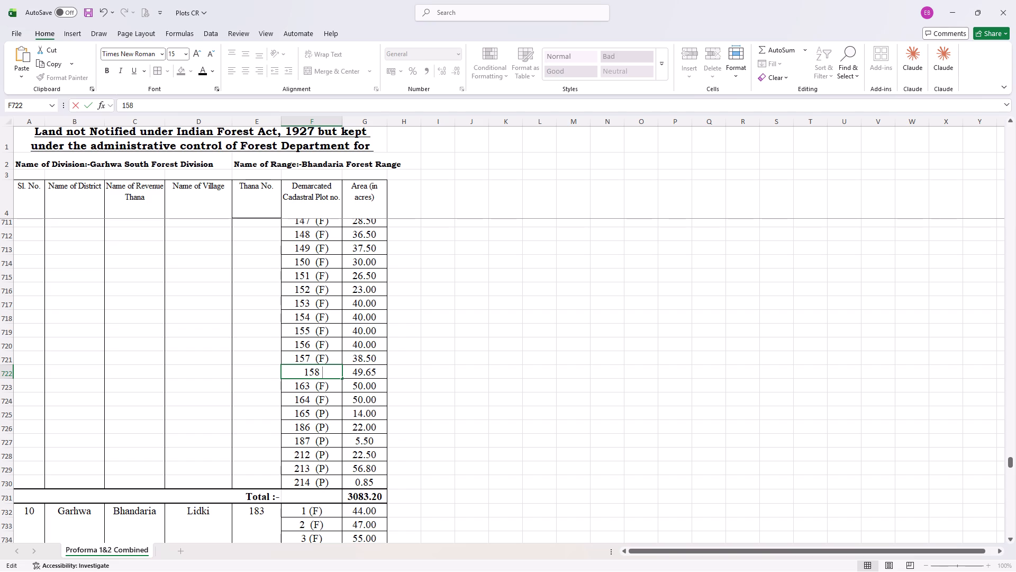
{"action": "type", "text": "(P)"}
{"action": "left_click", "coordinate": [326, 398]}
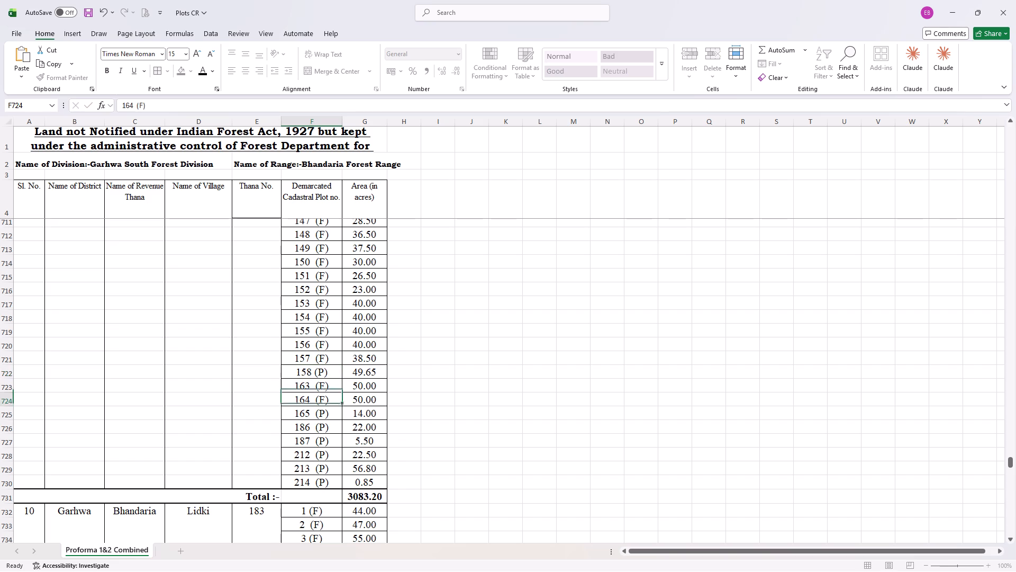
Review the whole plot list, from the last village block back to the first, for remaining highlighting and missing suffixes.
{"action": "scroll", "coordinate": [326, 398], "scroll_direction": "down", "scroll_amount": 11}
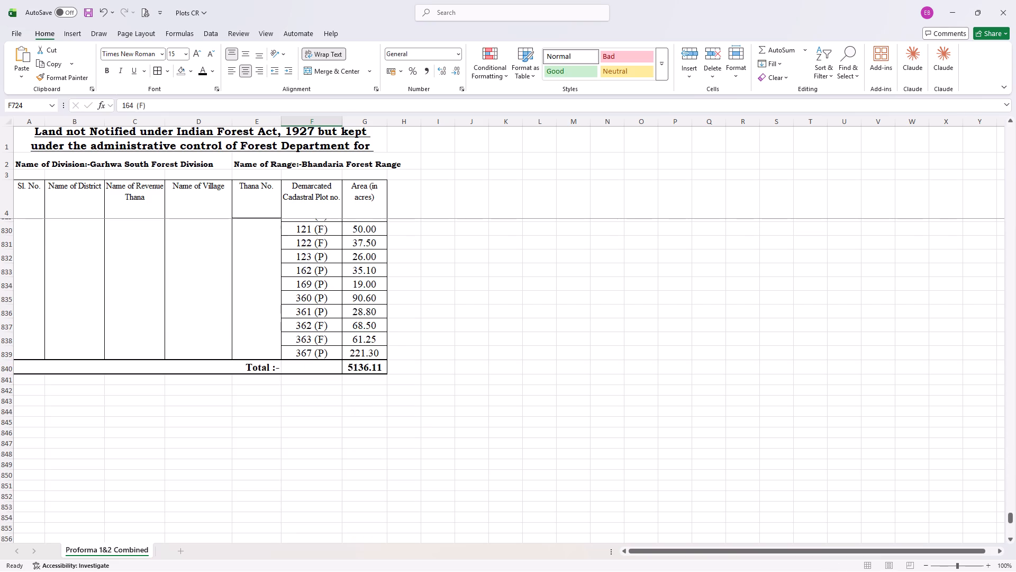
{"action": "scroll", "coordinate": [326, 398], "scroll_direction": "up", "scroll_amount": 11}
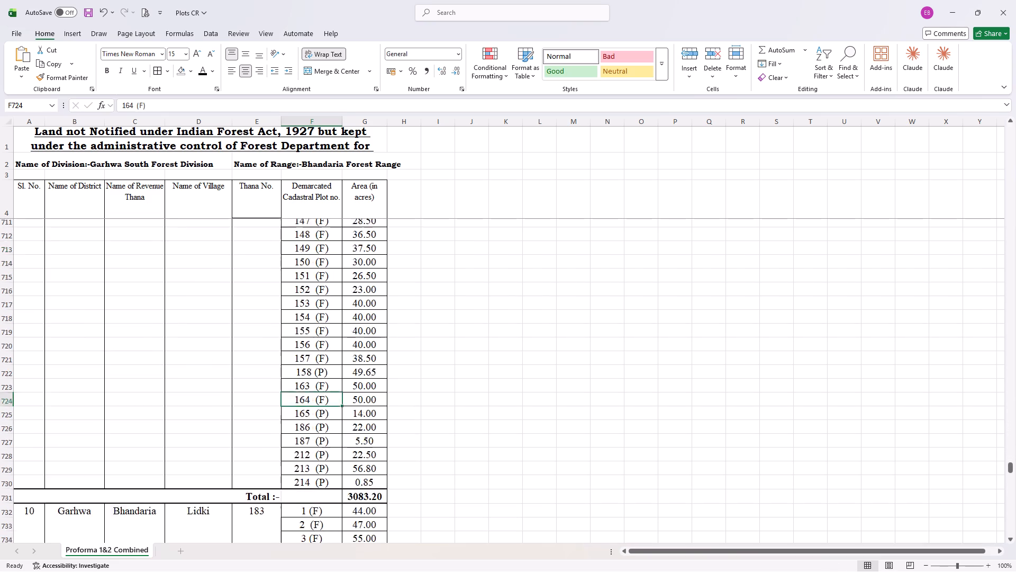
{"action": "scroll", "coordinate": [326, 398], "scroll_direction": "up", "scroll_amount": 9}
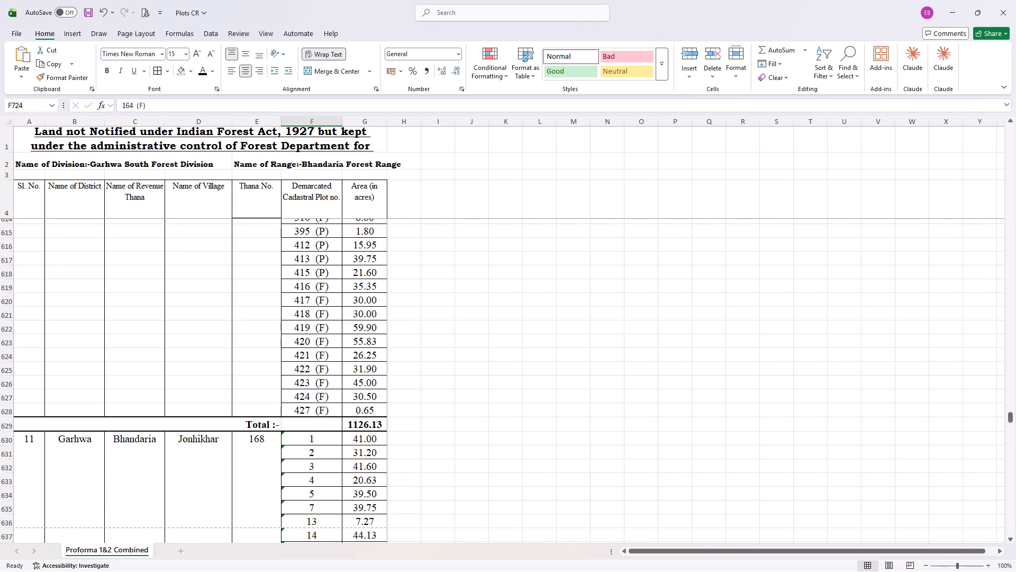
{"action": "scroll", "coordinate": [326, 398], "scroll_direction": "up", "scroll_amount": 10}
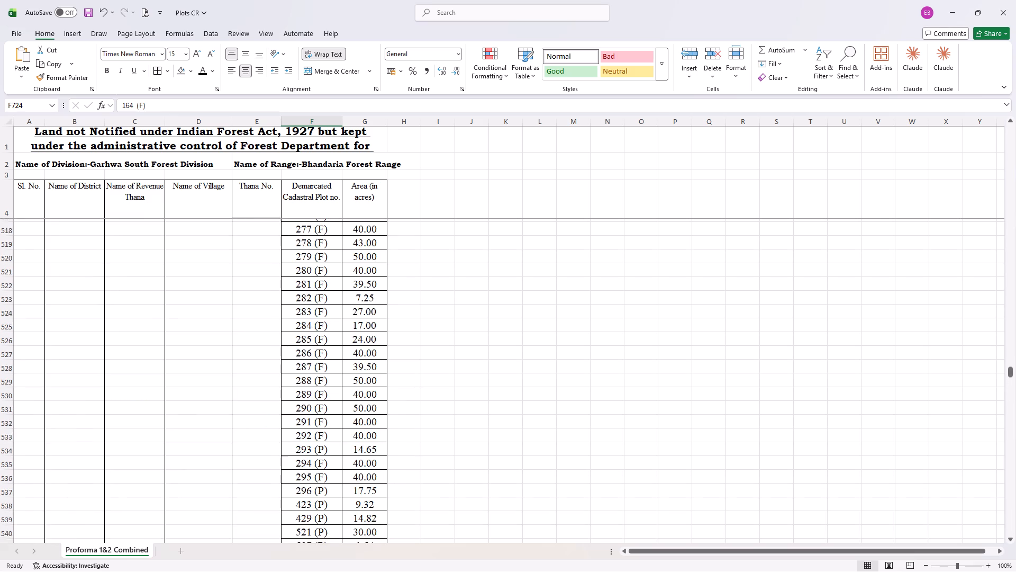
{"action": "scroll", "coordinate": [326, 398], "scroll_direction": "up", "scroll_amount": 15}
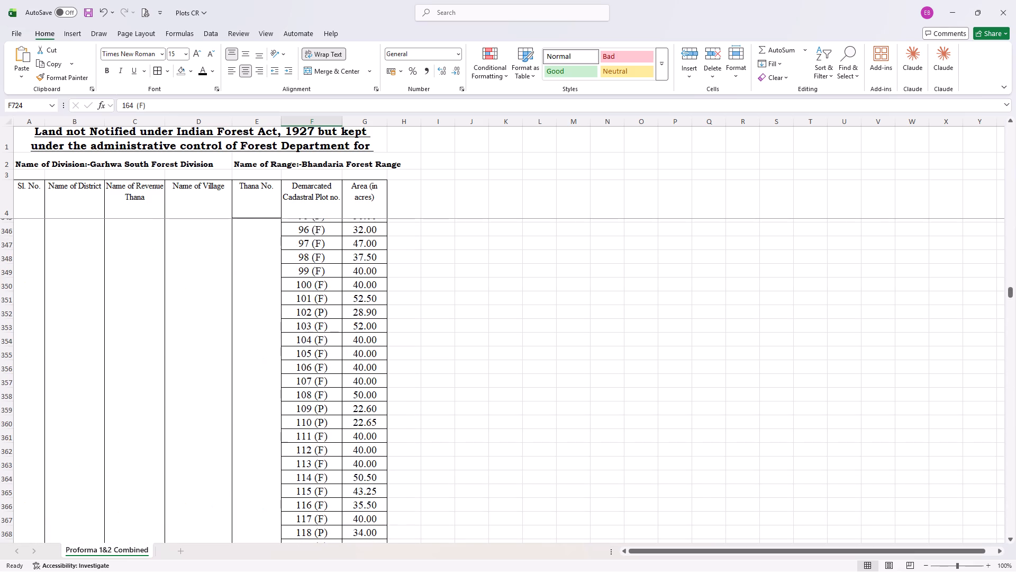
{"action": "scroll", "coordinate": [326, 398], "scroll_direction": "up", "scroll_amount": 13}
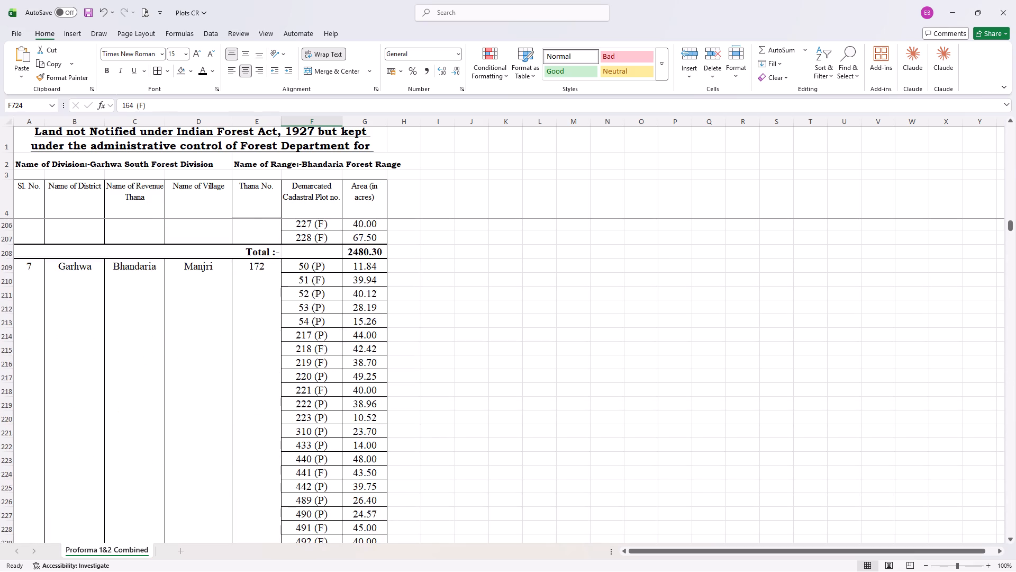
{"action": "scroll", "coordinate": [326, 398], "scroll_direction": "up", "scroll_amount": 20}
{"action": "scroll", "coordinate": [326, 398], "scroll_direction": "up", "scroll_amount": 5}
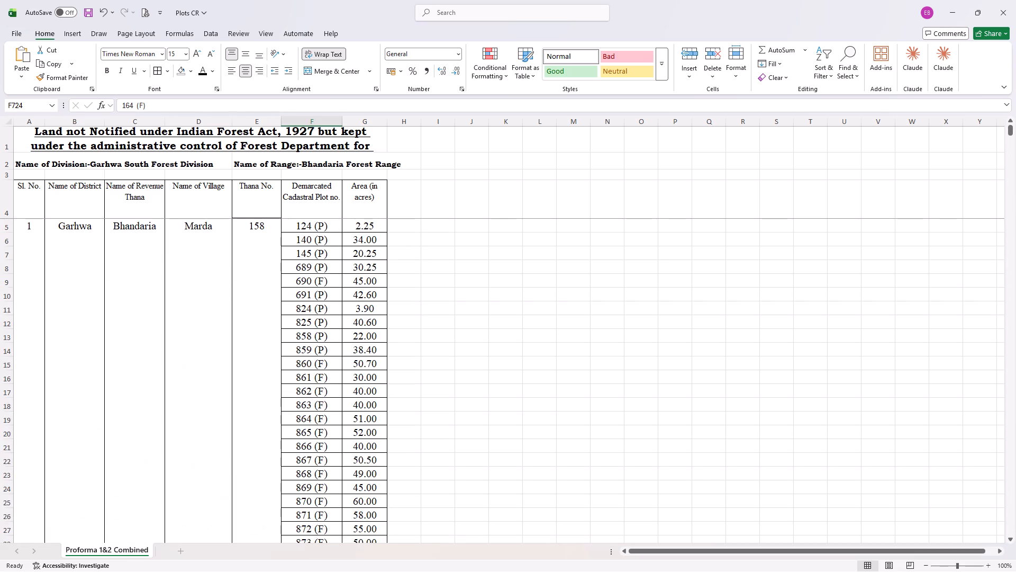
{"action": "scroll", "coordinate": [435, 368], "scroll_direction": "up", "scroll_amount": 3}
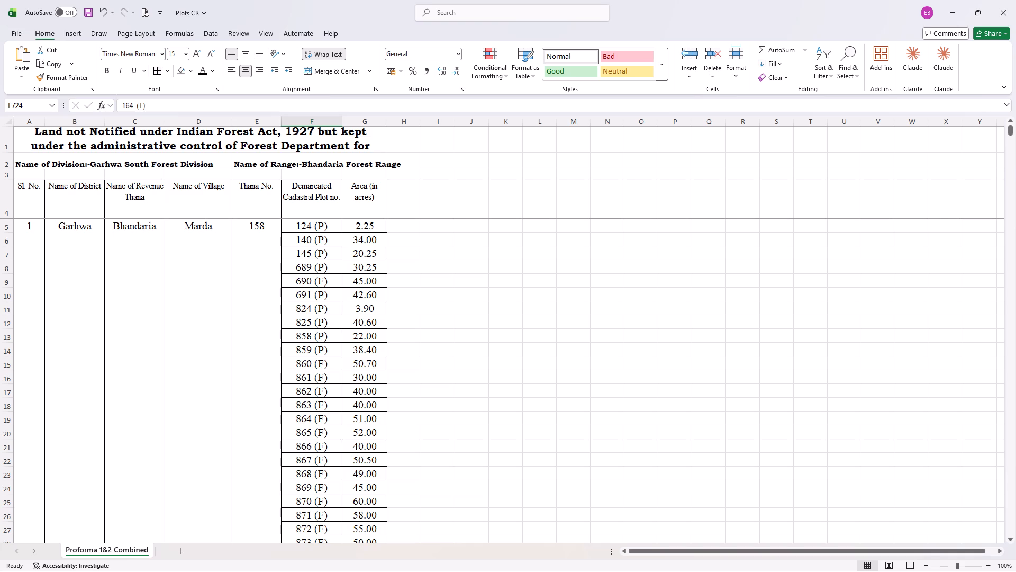
Remove the word "Demarcated" from the heading of the Cadastral Plot no. column.
{"action": "double_click", "coordinate": [334, 184]}
{"action": "left_click_drag", "start_coordinate": [334, 184], "coordinate": [324, 184]}
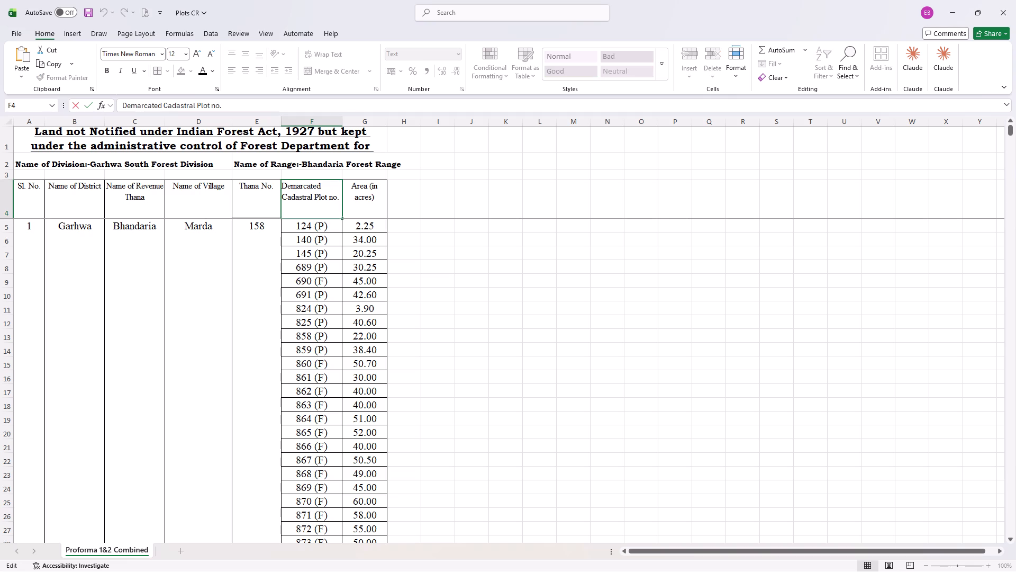
{"action": "left_click_drag", "start_coordinate": [324, 184], "coordinate": [284, 185]}
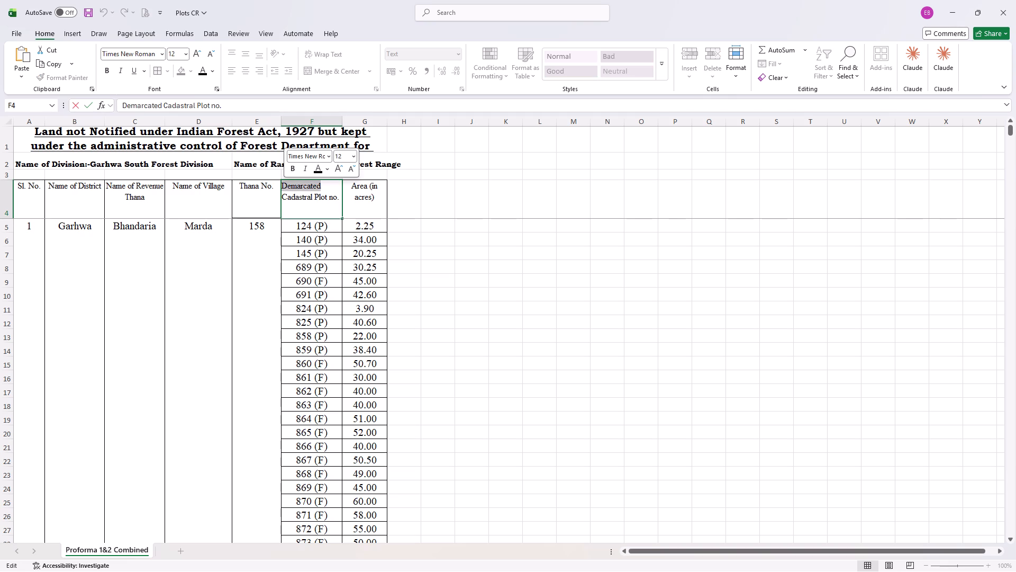
{"action": "key", "text": "BackSpace"}
{"action": "left_click", "coordinate": [436, 291]}
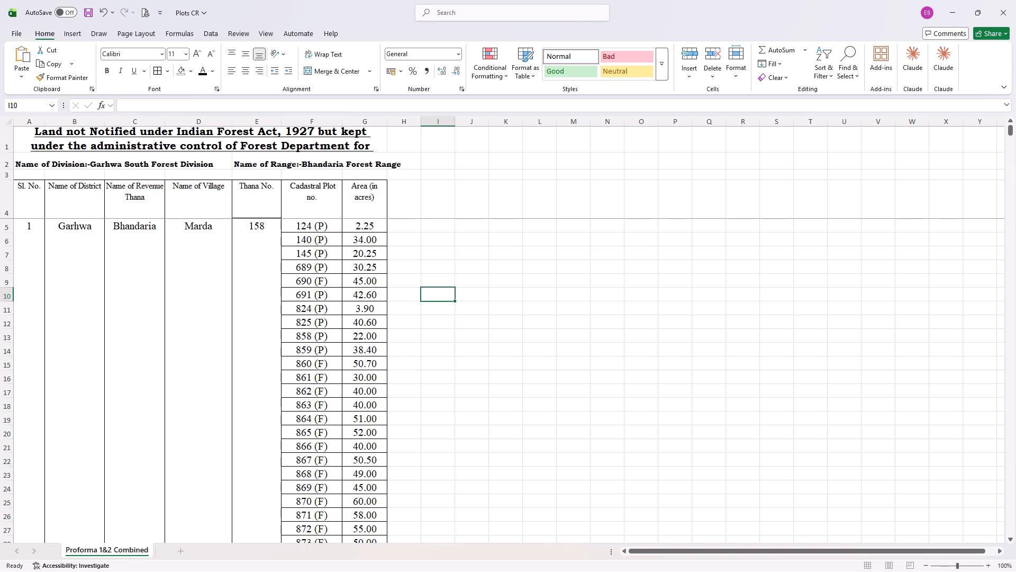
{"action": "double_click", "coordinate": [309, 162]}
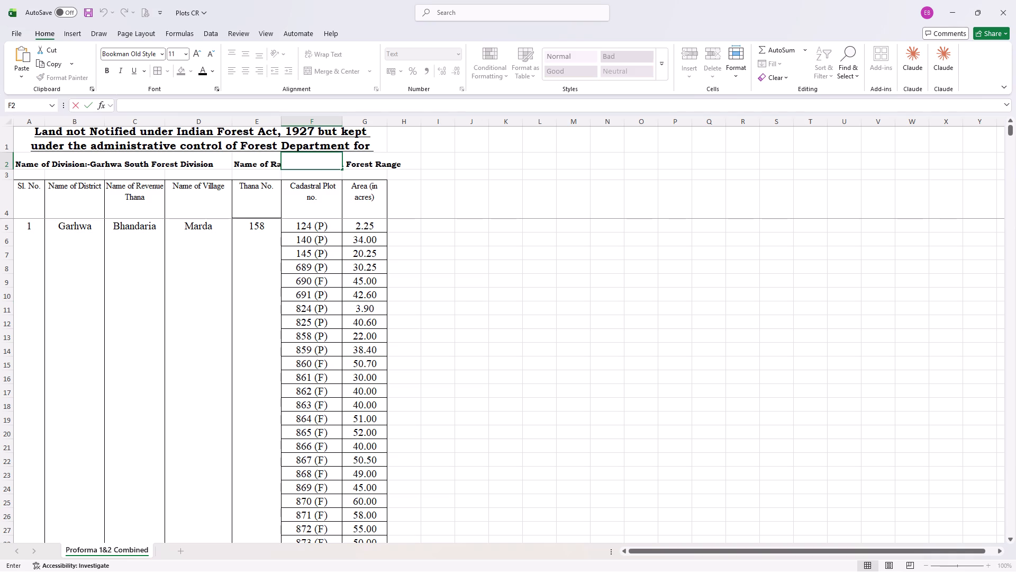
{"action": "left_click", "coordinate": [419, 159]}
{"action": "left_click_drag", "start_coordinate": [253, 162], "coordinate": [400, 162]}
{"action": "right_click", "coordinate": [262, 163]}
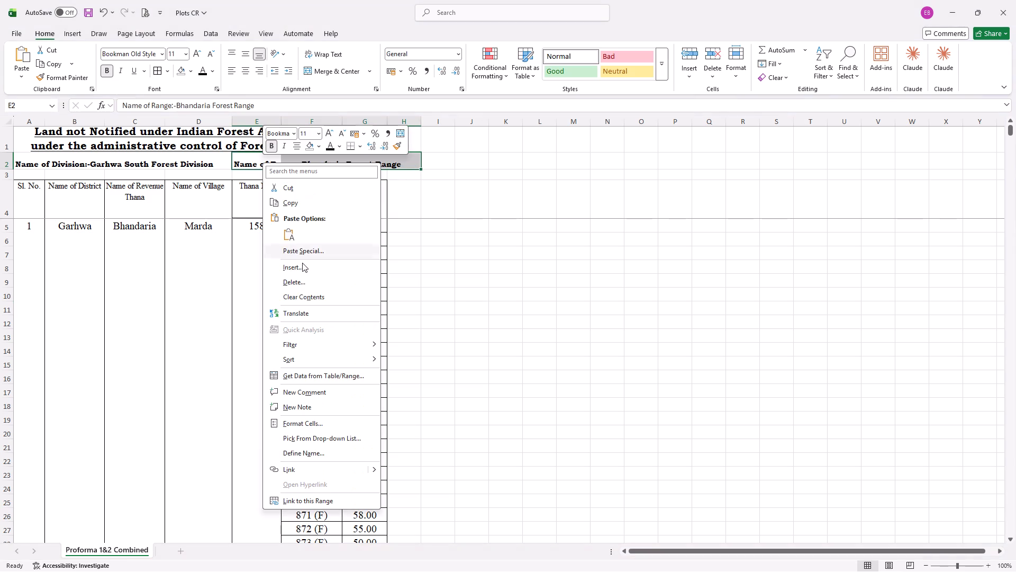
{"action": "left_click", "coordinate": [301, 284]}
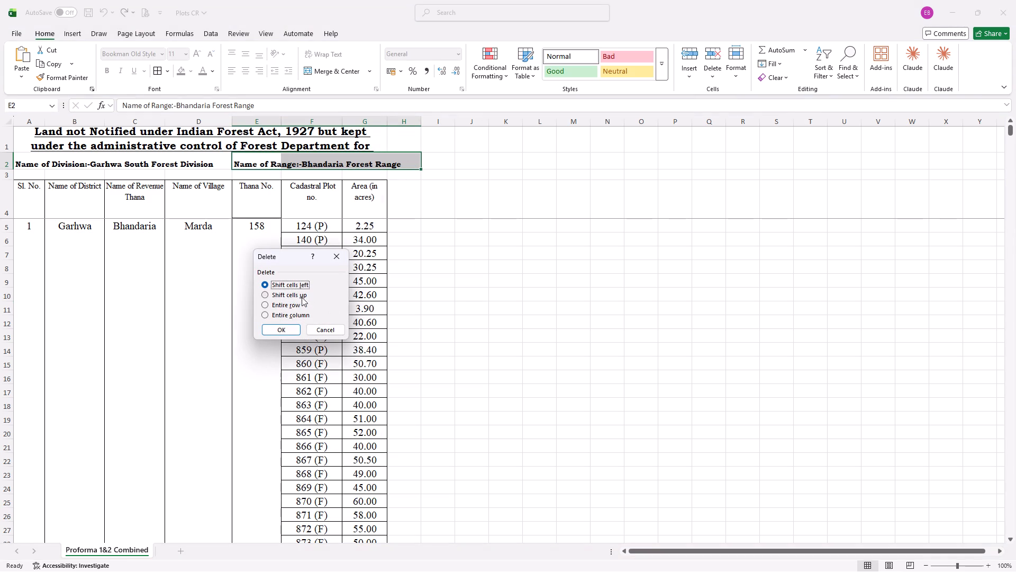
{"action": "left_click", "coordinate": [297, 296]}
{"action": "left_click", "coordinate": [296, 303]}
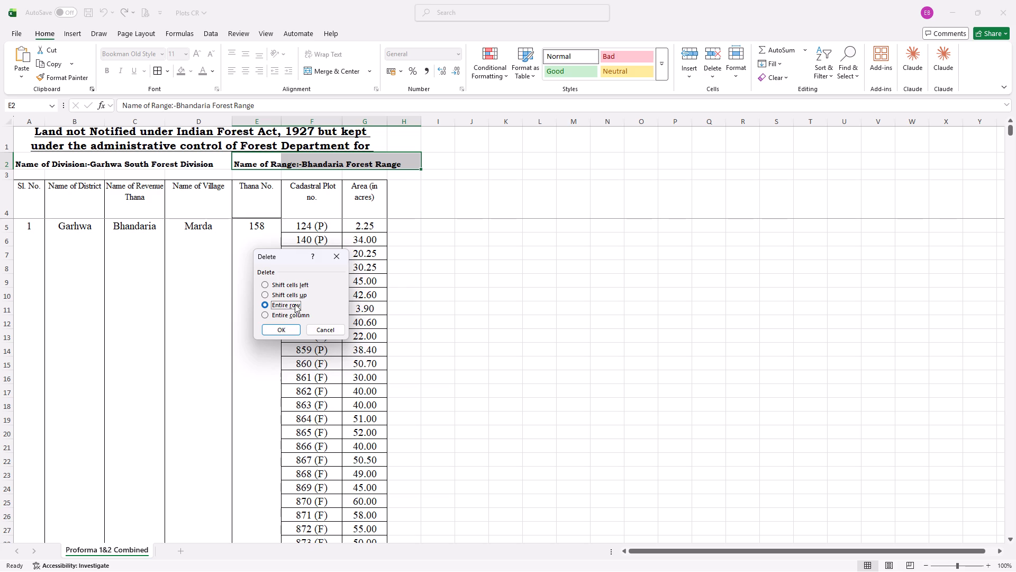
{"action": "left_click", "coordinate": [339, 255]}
Clear the contents of the Name of Range entry beside the Name of Division line, keeping the row.
{"action": "right_click", "coordinate": [248, 154]}
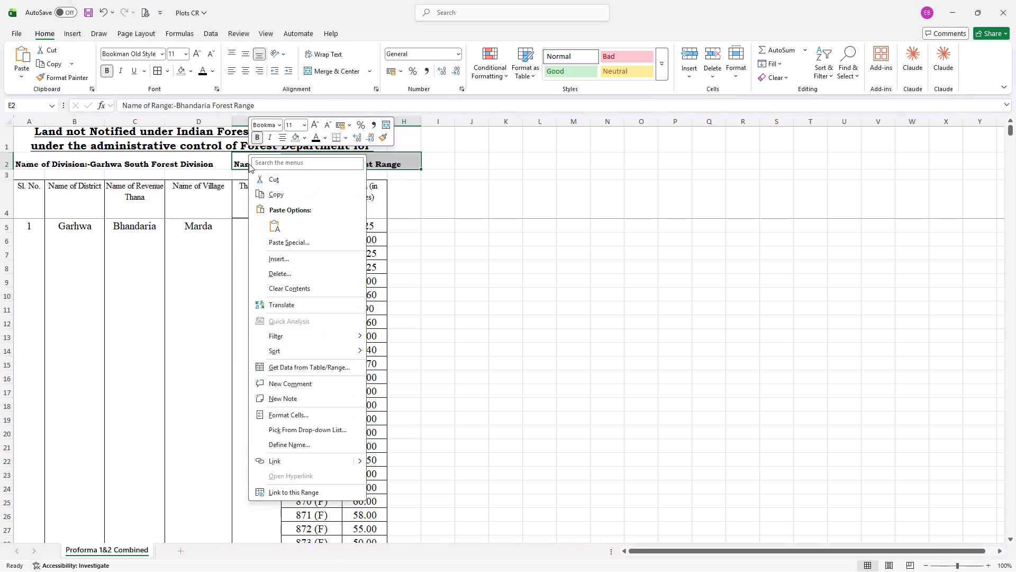
{"action": "left_click", "coordinate": [287, 287]}
{"action": "left_click", "coordinate": [574, 244]}
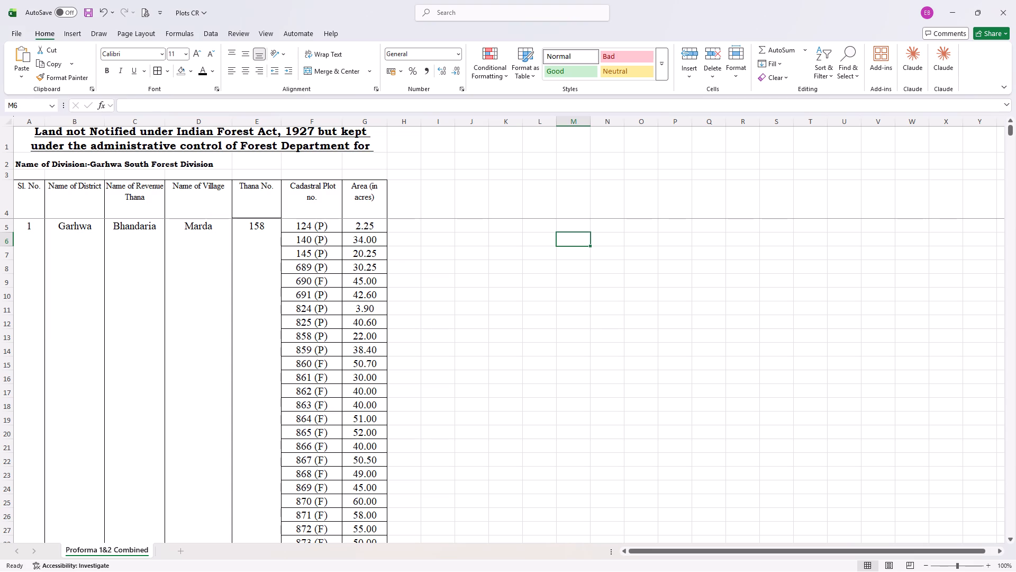
Replace "not Notified under Indian Forest" in the sheet title with "proposed to be constituted as Conservation Reserve".
{"action": "left_click", "coordinate": [126, 133]}
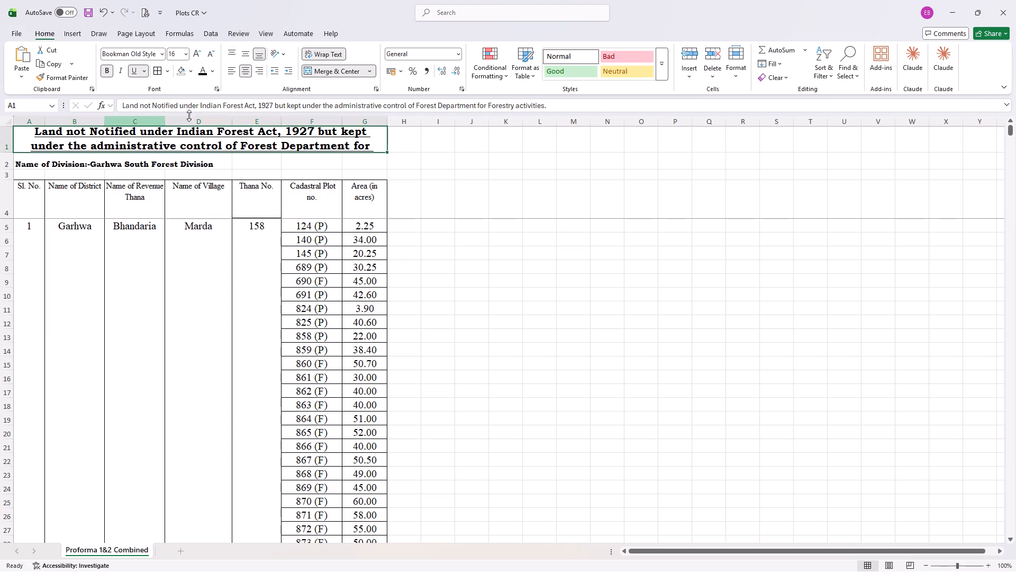
{"action": "left_click_drag", "start_coordinate": [548, 105], "coordinate": [142, 117]}
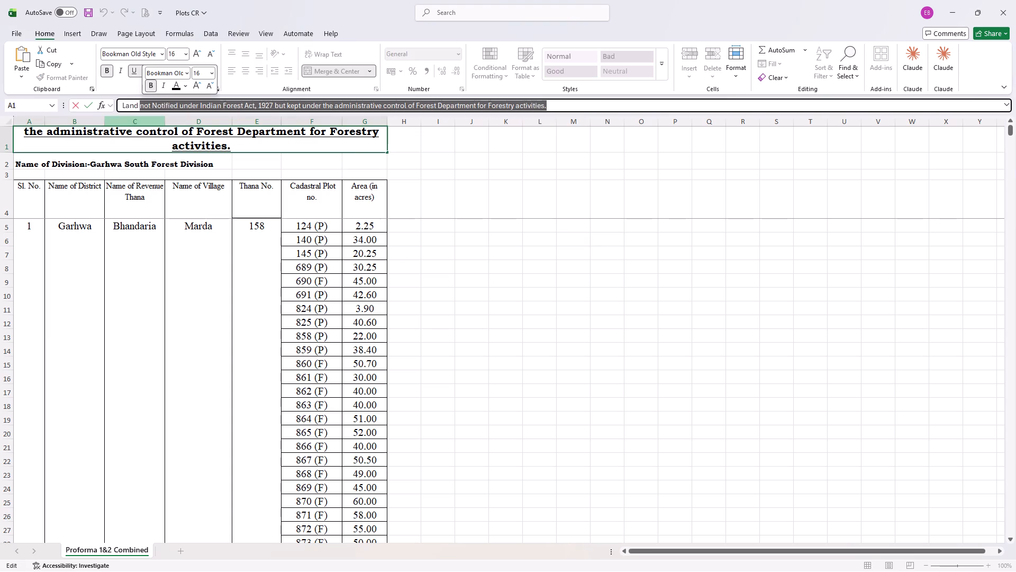
{"action": "left_click", "coordinate": [140, 106]}
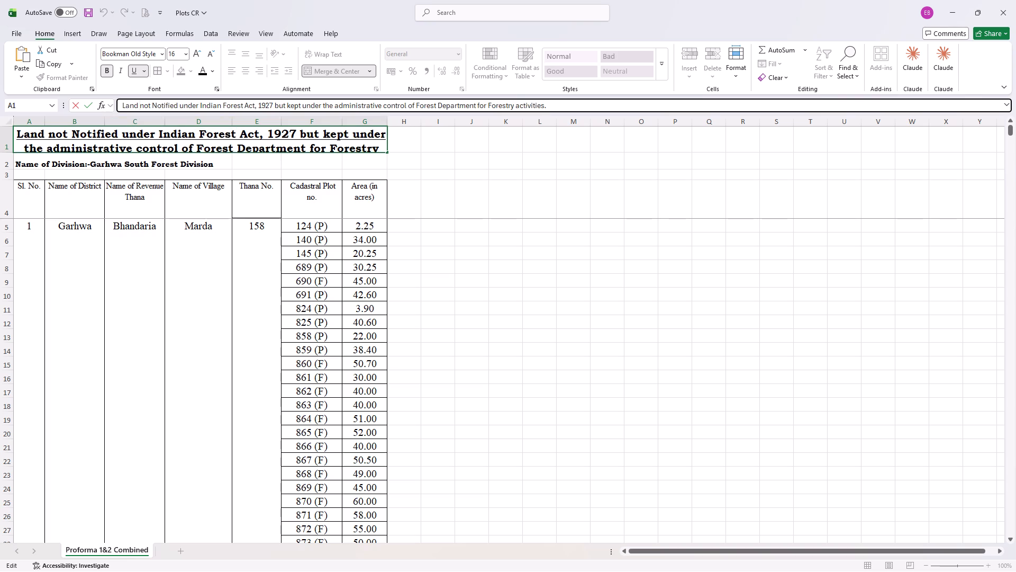
{"action": "left_click_drag", "start_coordinate": [140, 105], "coordinate": [219, 105]}
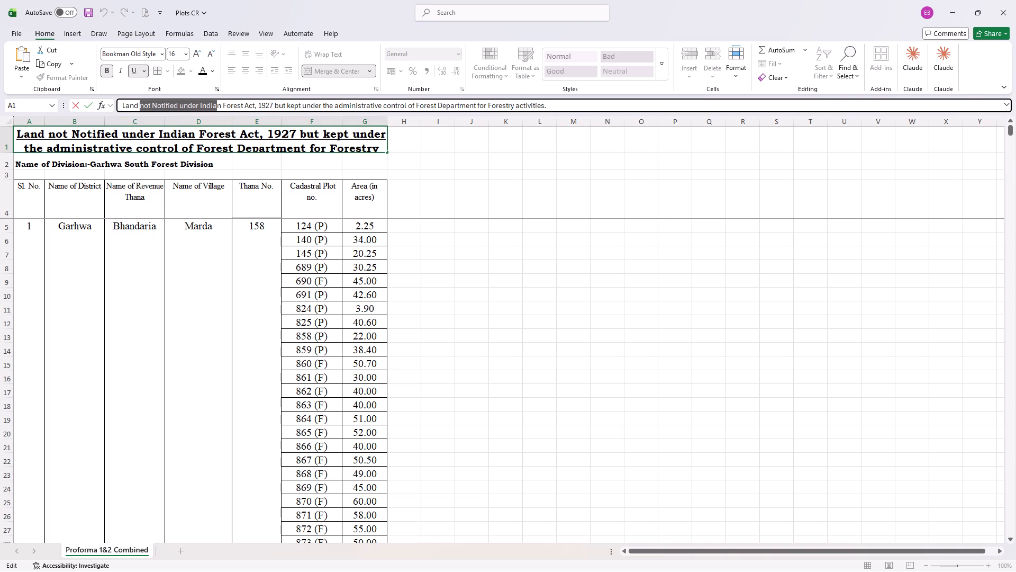
{"action": "left_click_drag", "start_coordinate": [219, 105], "coordinate": [241, 104]}
{"action": "left_click", "coordinate": [241, 104]}
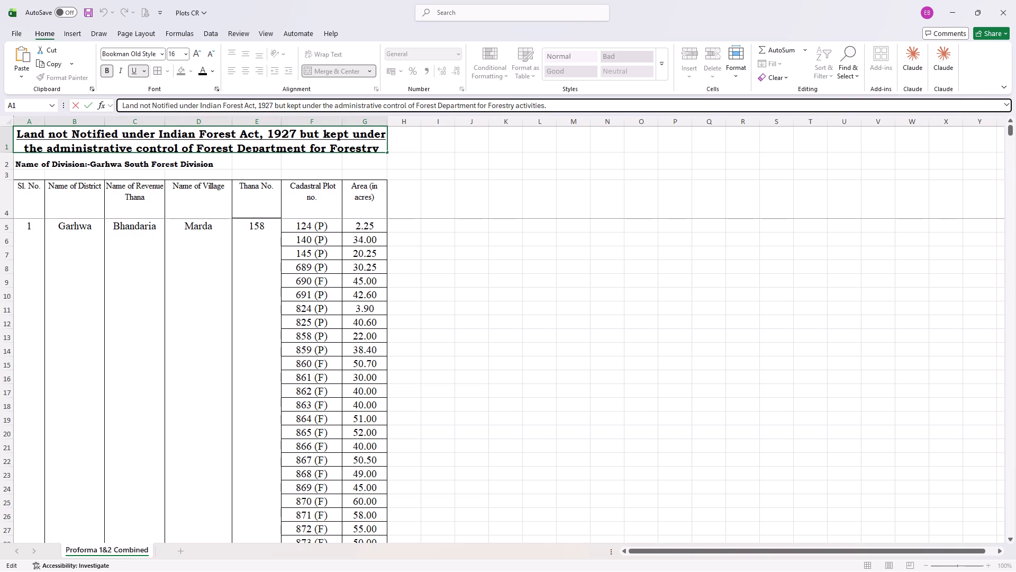
{"action": "left_click", "coordinate": [244, 103]}
{"action": "left_click_drag", "start_coordinate": [244, 103], "coordinate": [157, 102]}
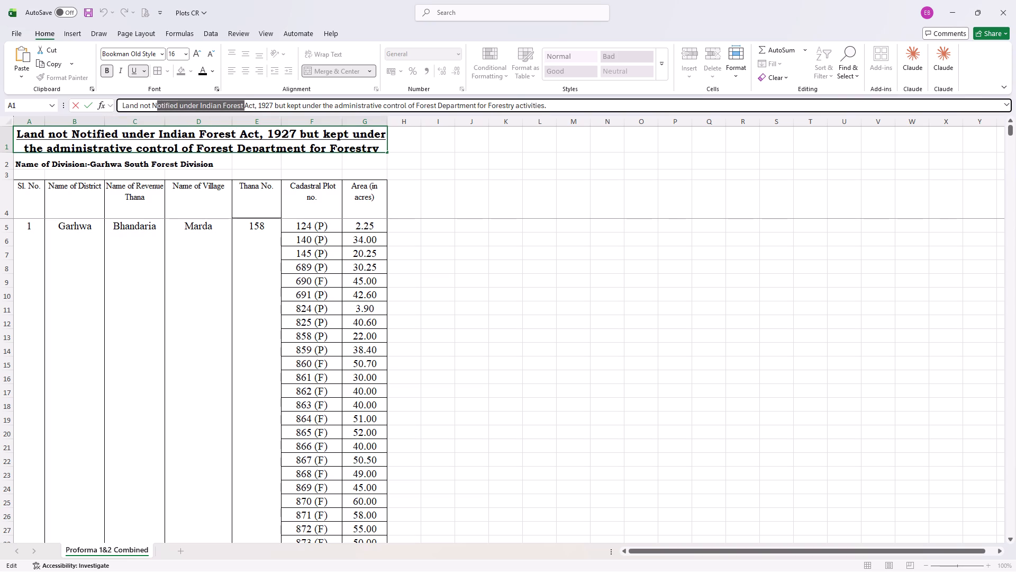
{"action": "left_click_drag", "start_coordinate": [157, 102], "coordinate": [141, 102]}
{"action": "type", "text": "propo"}
{"action": "type", "text": "sed to be cons"}
{"action": "type", "text": "tituted as"}
{"action": "key", "text": "space"}
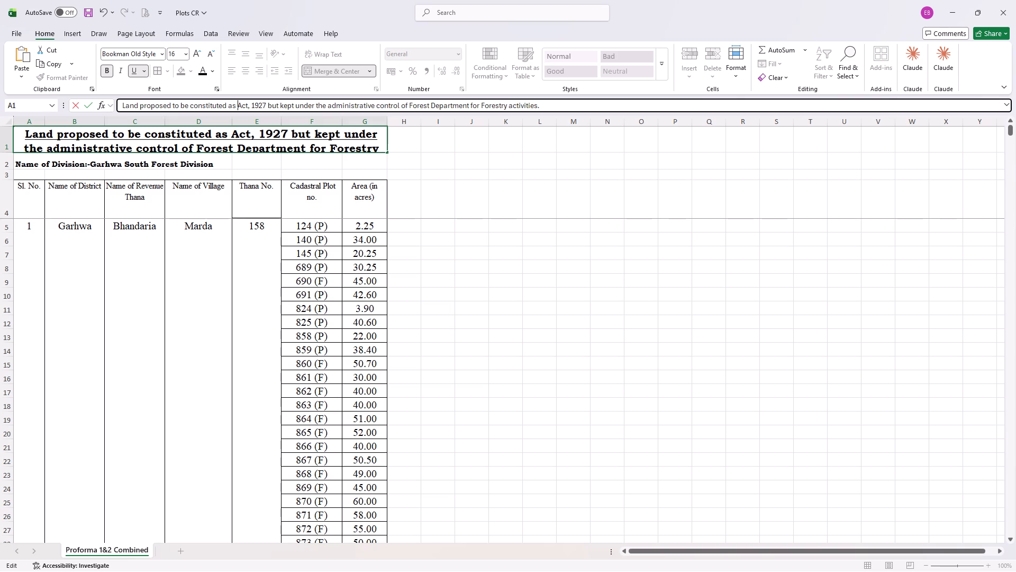
{"action": "type", "text": "Conservai"}
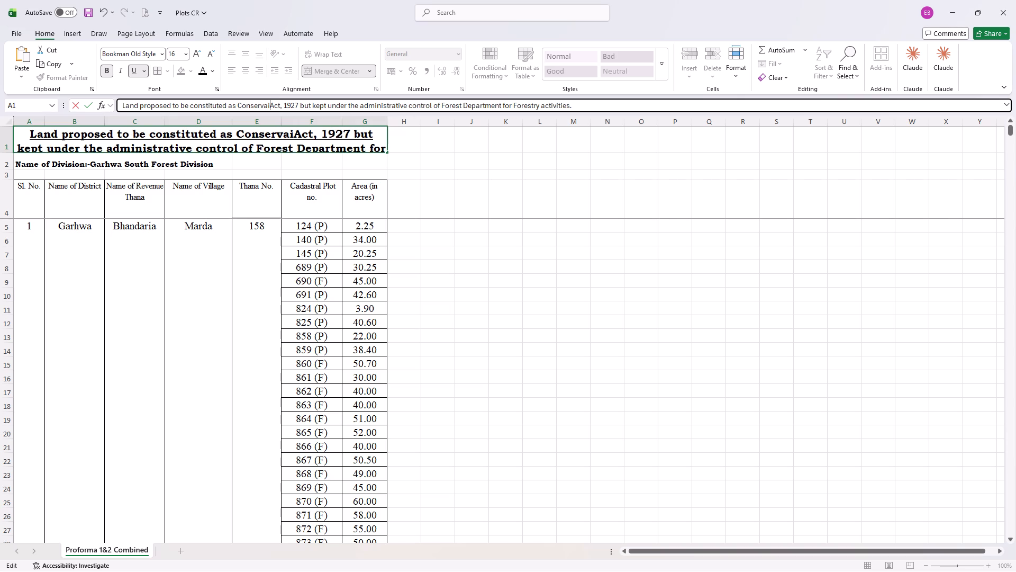
{"action": "key", "text": "BackSpace"}
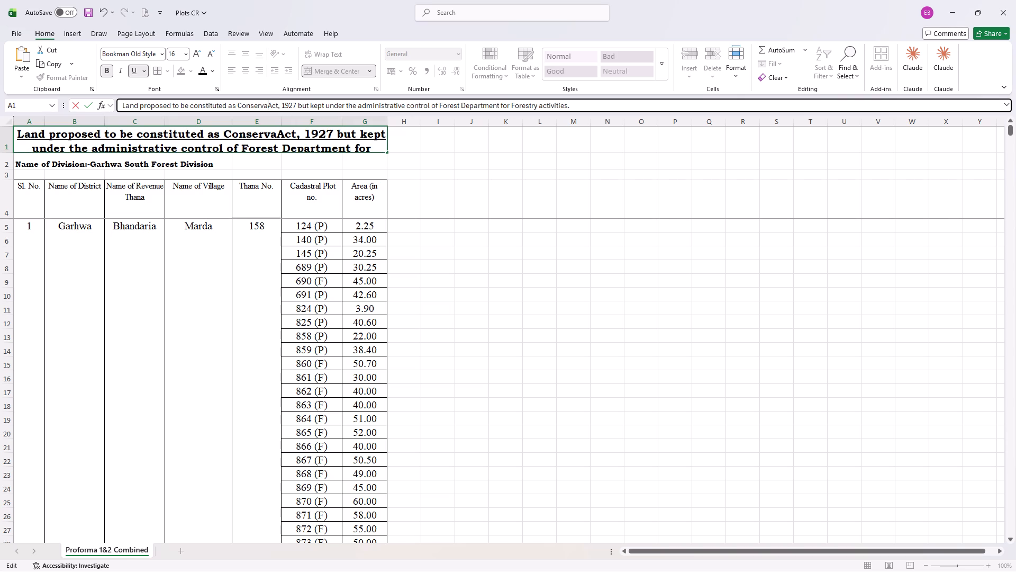
{"action": "key", "text": "t"}
{"action": "type", "text": "ion Reserve"}
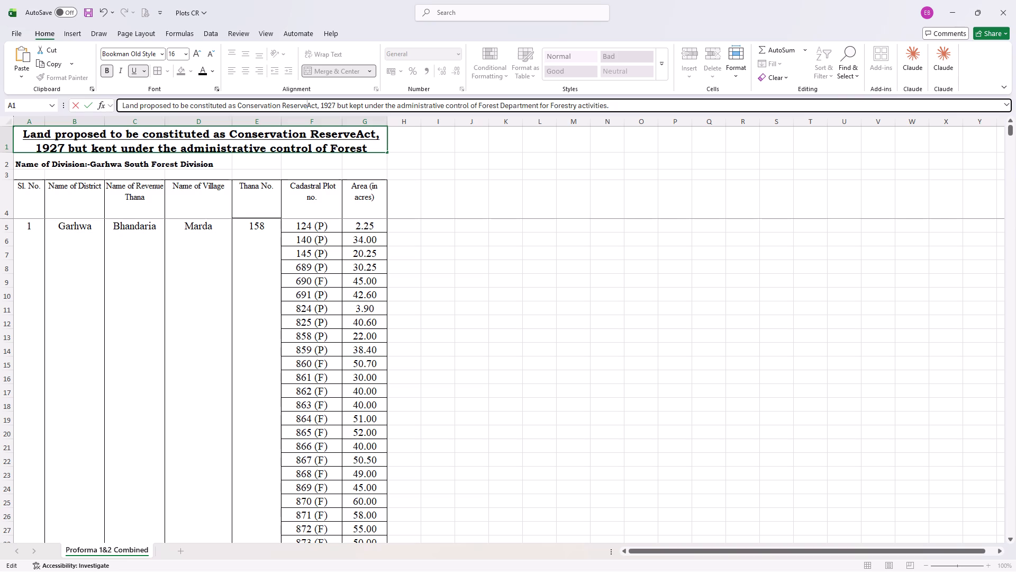
Insert "under Wildlife (Protection)" before "Act" in the sheet title.
{"action": "key", "text": "space"}
{"action": "type", "text": "under F"}
{"action": "key", "text": "BackSpace"}
{"action": "type", "text": "Wu"}
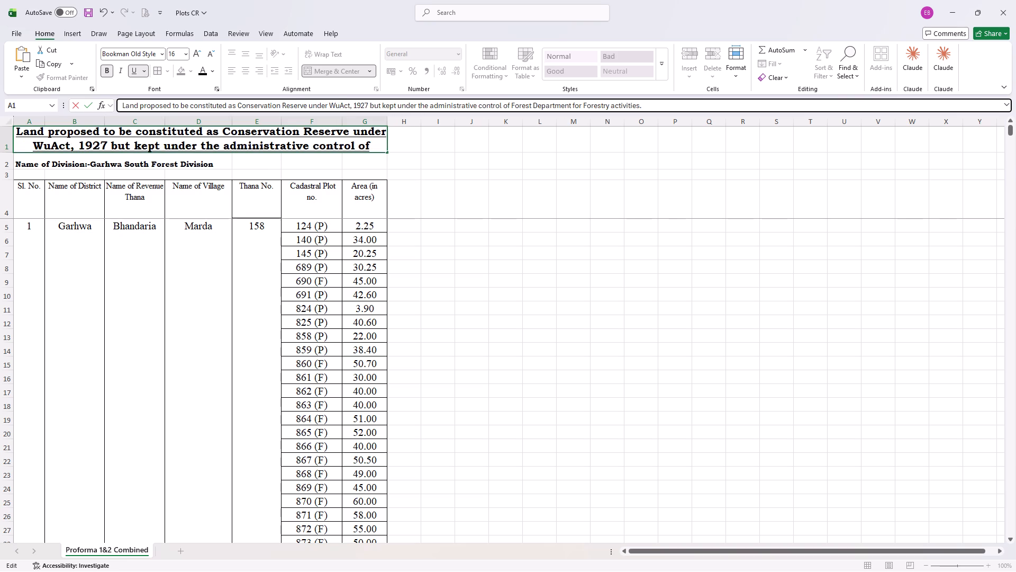
{"action": "key", "text": "BackSpace"}
{"action": "type", "text": "ildlife"}
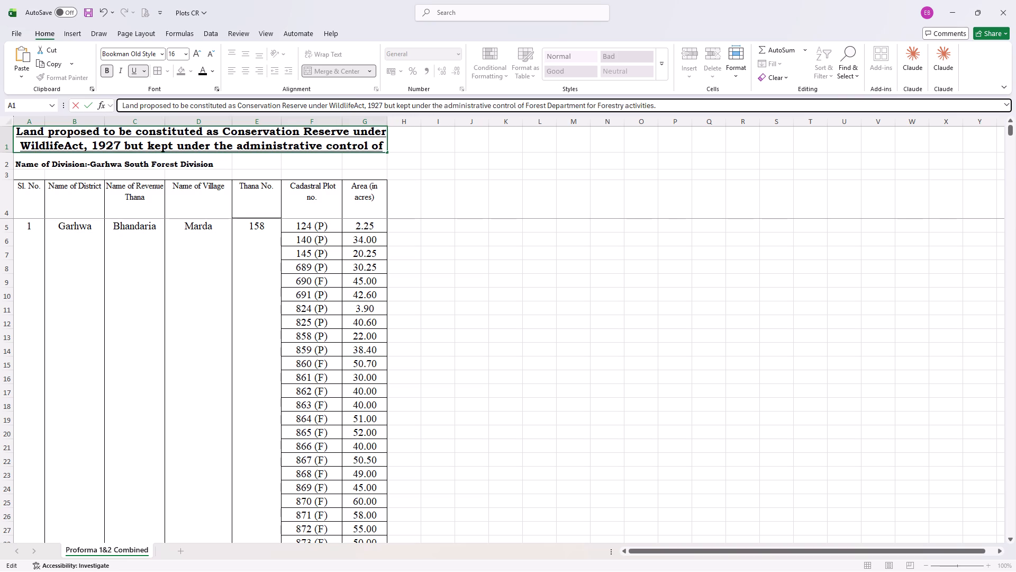
{"action": "key", "text": "space"}
{"action": "type", "text": "P"}
{"action": "key", "text": "BackSpace"}
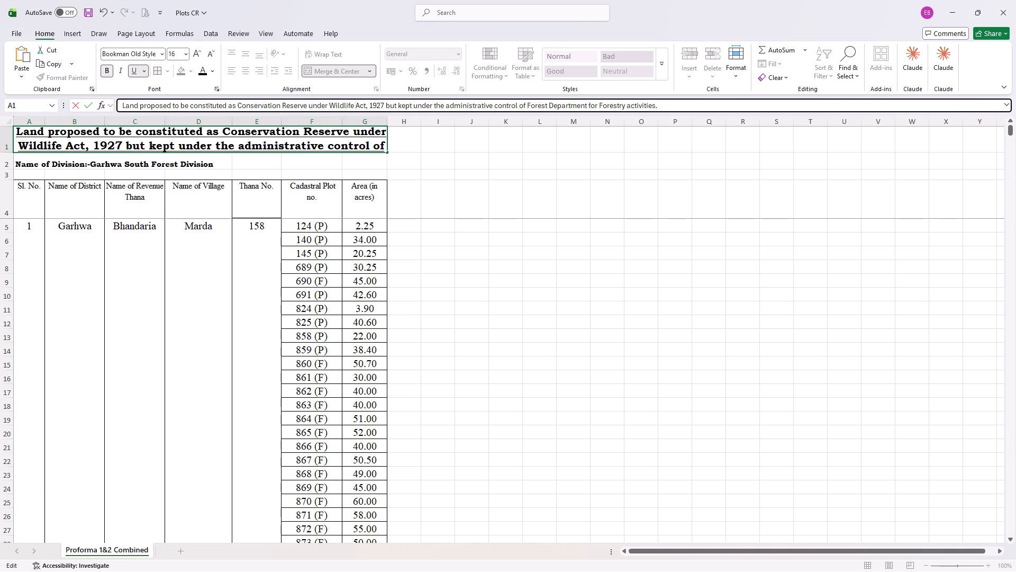
{"action": "type", "text": "(Protection)"}
{"action": "key", "text": "space"}
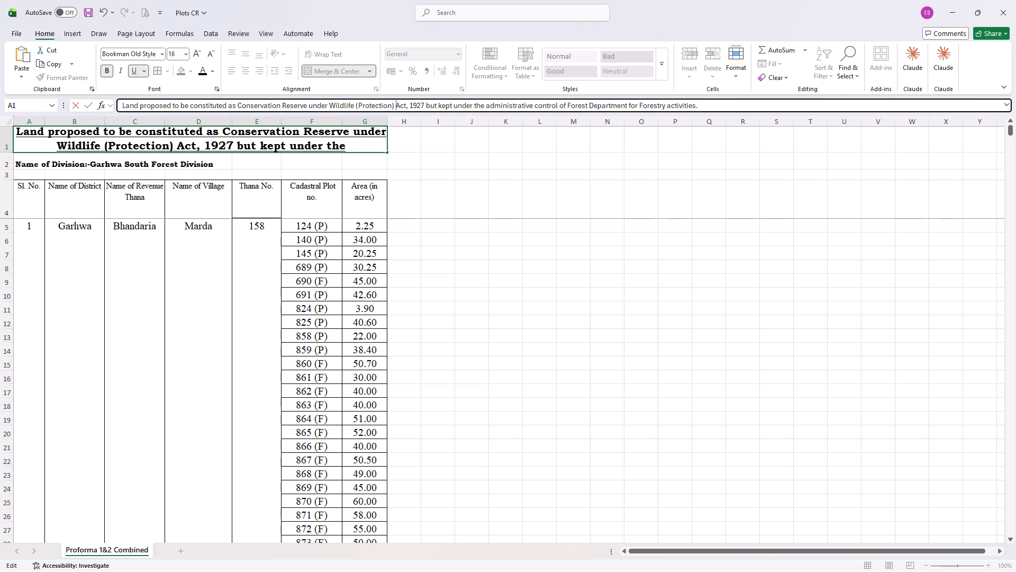
Change the year of the Act in the sheet title to 1972.
{"action": "left_click", "coordinate": [423, 101]}
{"action": "key", "text": "BackSpace"}
{"action": "key", "text": "BackSpace"}
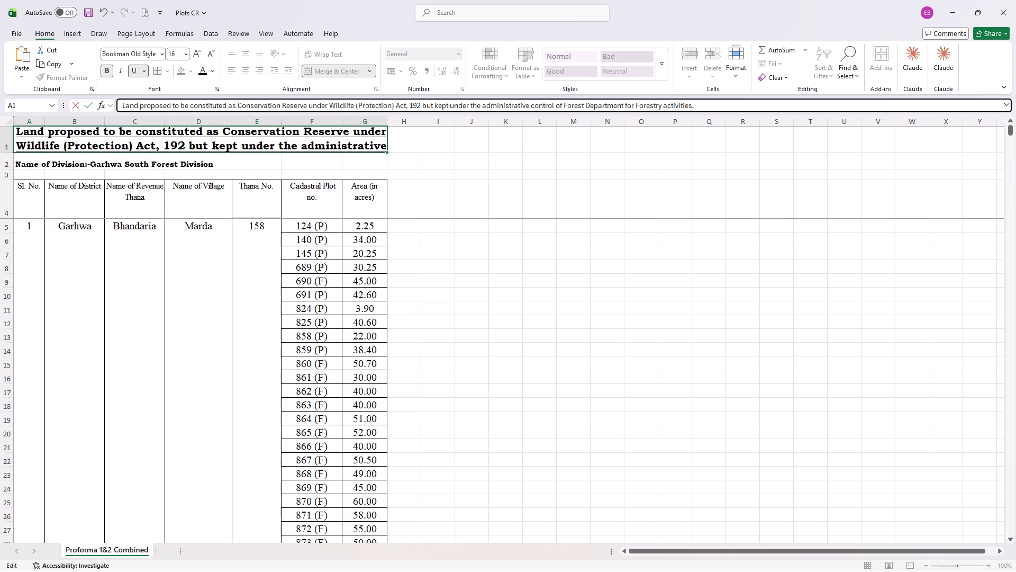
{"action": "type", "text": "72"}
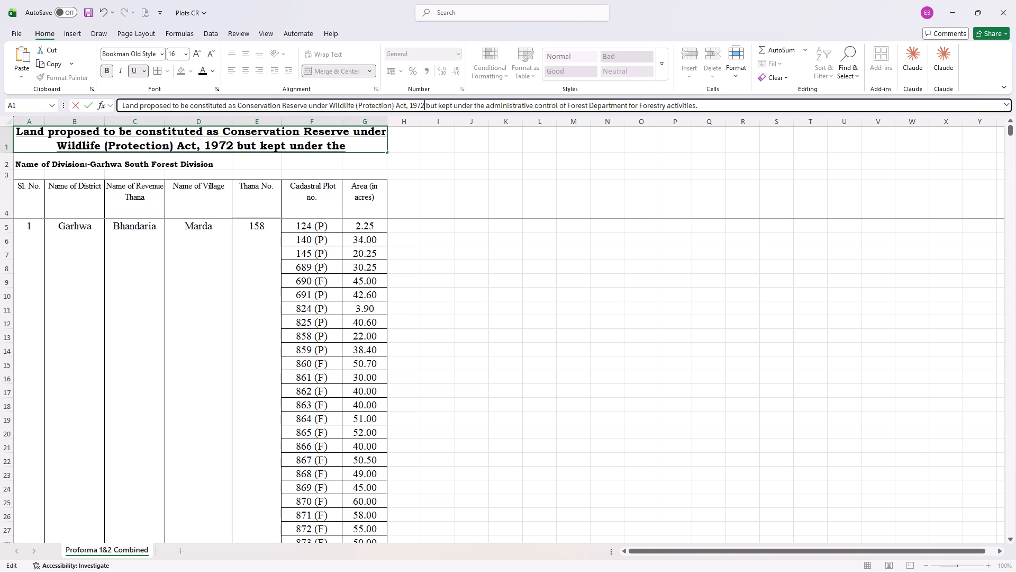
Delete "but kept under the administrative control of Forest Department for Forestry activities." from the end of the sheet title.
{"action": "left_click", "coordinate": [424, 105]}
{"action": "left_click", "coordinate": [426, 105]}
{"action": "left_click_drag", "start_coordinate": [426, 105], "coordinate": [433, 105]}
{"action": "left_click_drag", "start_coordinate": [433, 105], "coordinate": [453, 105]}
{"action": "left_click_drag", "start_coordinate": [453, 105], "coordinate": [454, 105]}
{"action": "left_click_drag", "start_coordinate": [454, 105], "coordinate": [475, 105]}
{"action": "left_click_drag", "start_coordinate": [475, 105], "coordinate": [475, 105]}
{"action": "left_click_drag", "start_coordinate": [475, 105], "coordinate": [709, 84]}
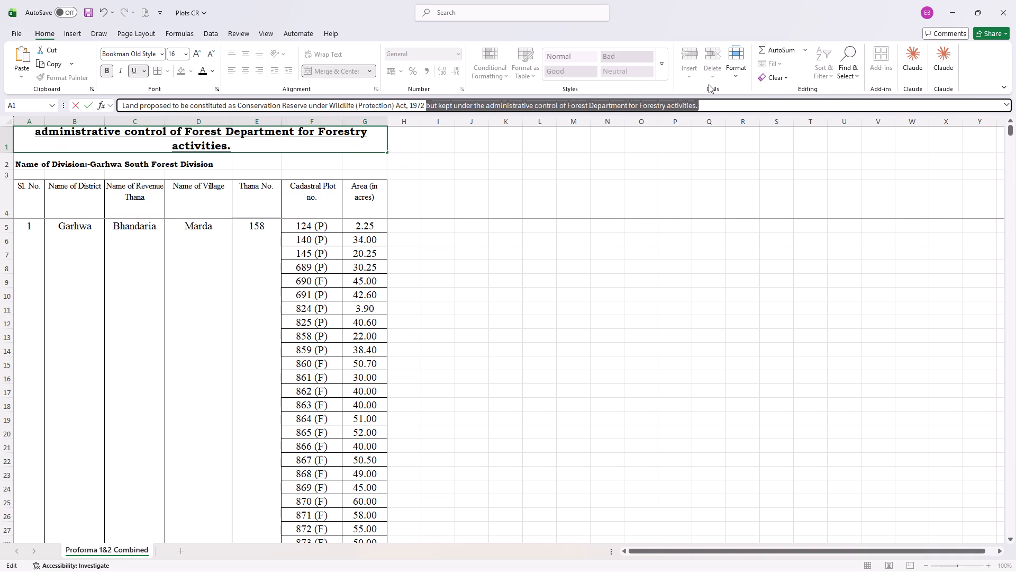
{"action": "key", "text": "BackSpace"}
{"action": "left_click", "coordinate": [715, 260]}
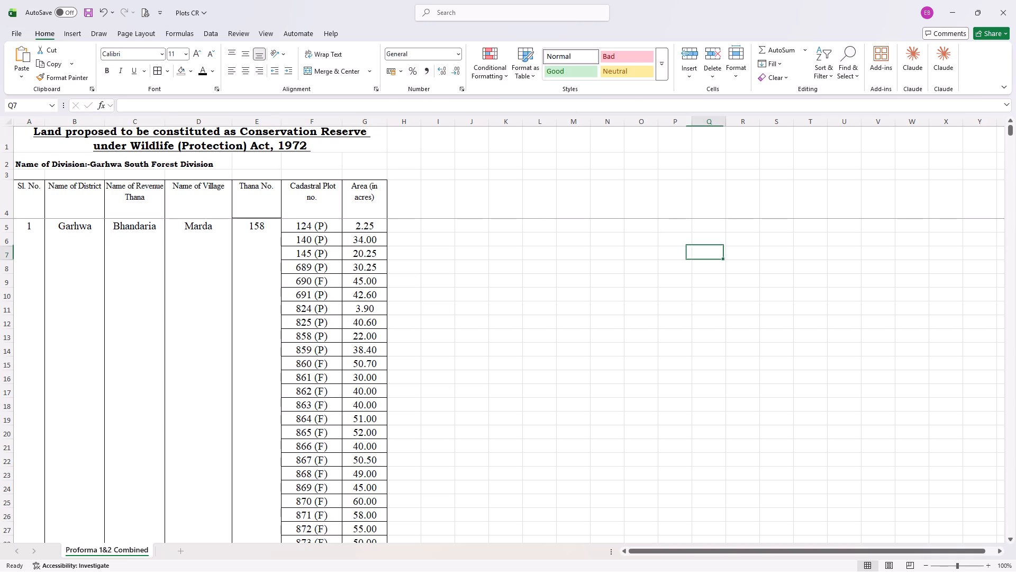
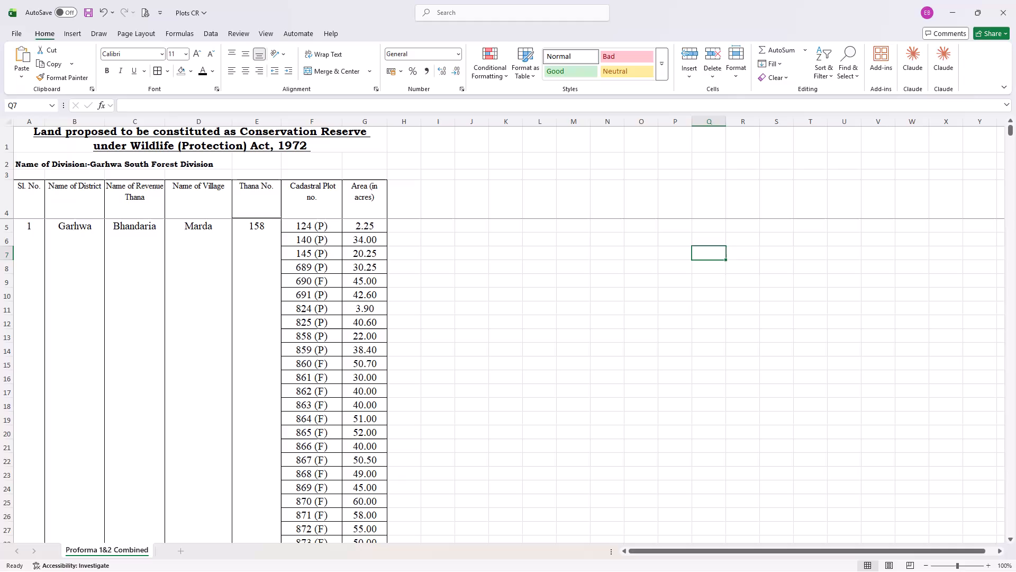
Insert a blank row above the sheet title.
{"action": "scroll", "coordinate": [450, 239], "scroll_direction": "up", "scroll_amount": 7}
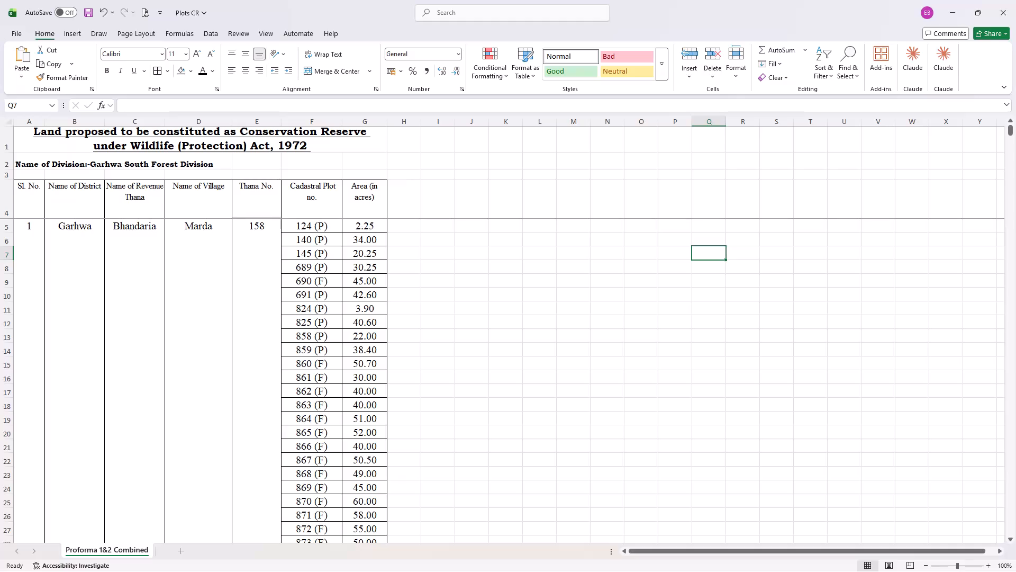
{"action": "left_click", "coordinate": [0, 135]}
{"action": "right_click", "coordinate": [0, 135]}
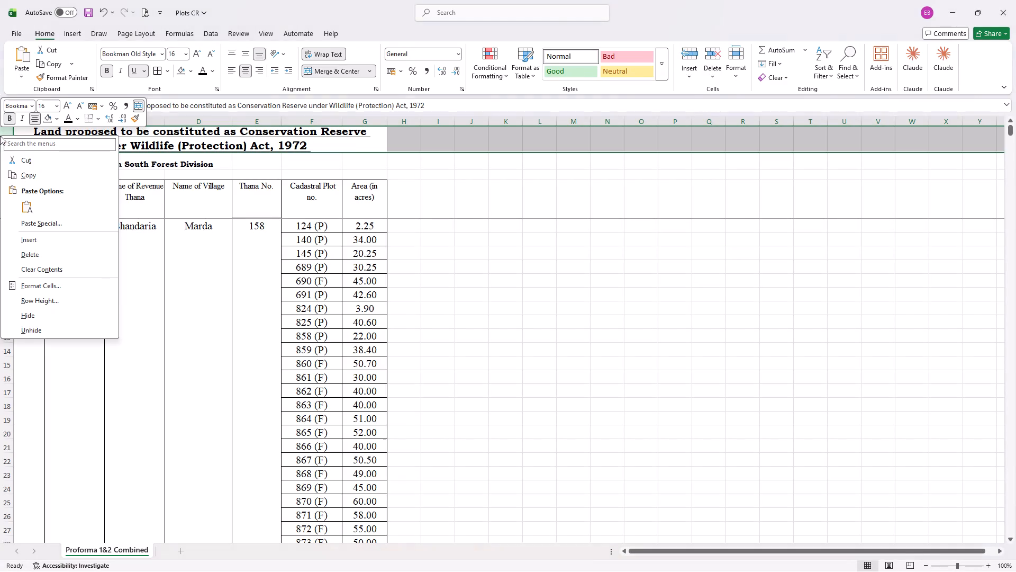
{"action": "left_click", "coordinate": [42, 238]}
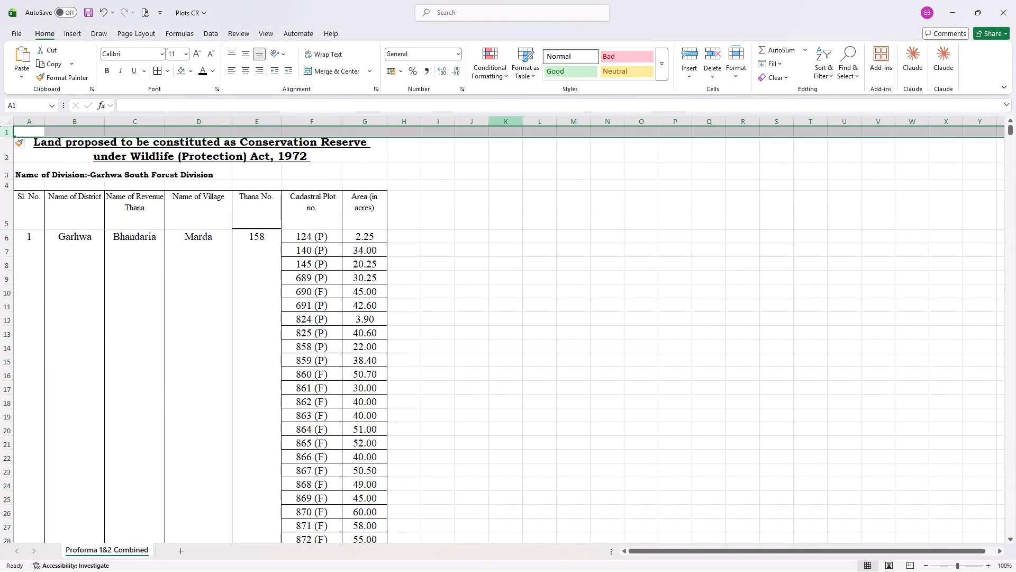
{"action": "left_click", "coordinate": [570, 209]}
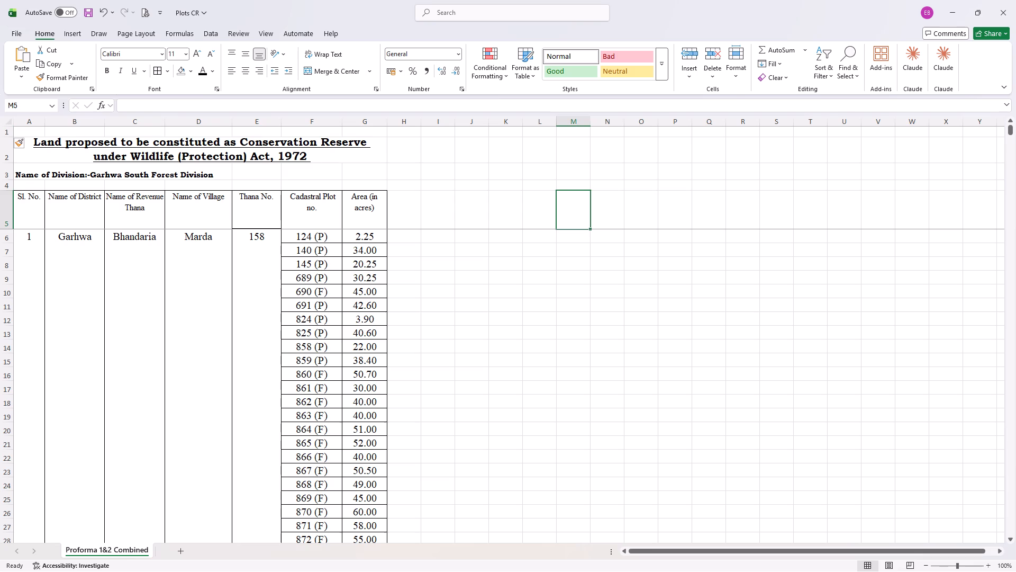
Enter "Annexure- 3" in cell F1, above the sheet title.
{"action": "left_click", "coordinate": [313, 132]}
{"action": "type", "text": "Annexure- 3"}
{"action": "left_click", "coordinate": [388, 165]}
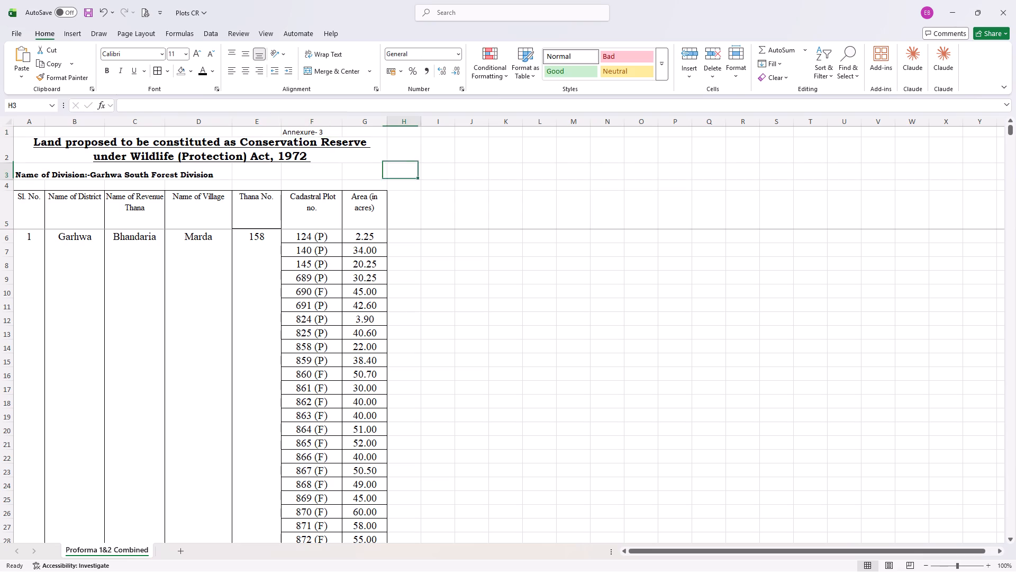
Enlarge the "Annexure- 3" label's font to 18, and bring it back down by two size steps.
{"action": "left_click", "coordinate": [307, 133]}
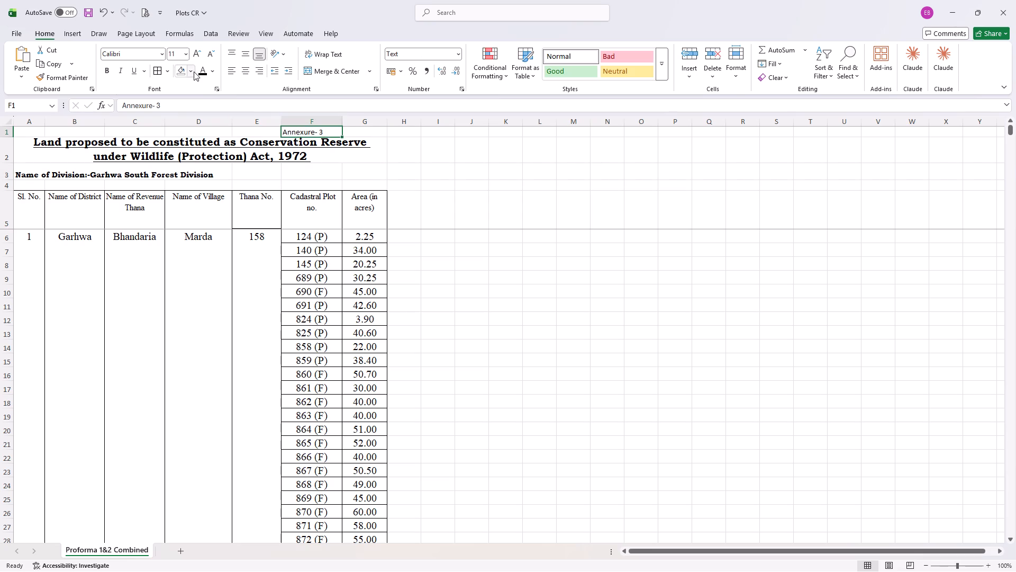
{"action": "triple_click", "coordinate": [197, 50]}
{"action": "left_click", "coordinate": [197, 50]}
{"action": "left_click", "coordinate": [531, 276]}
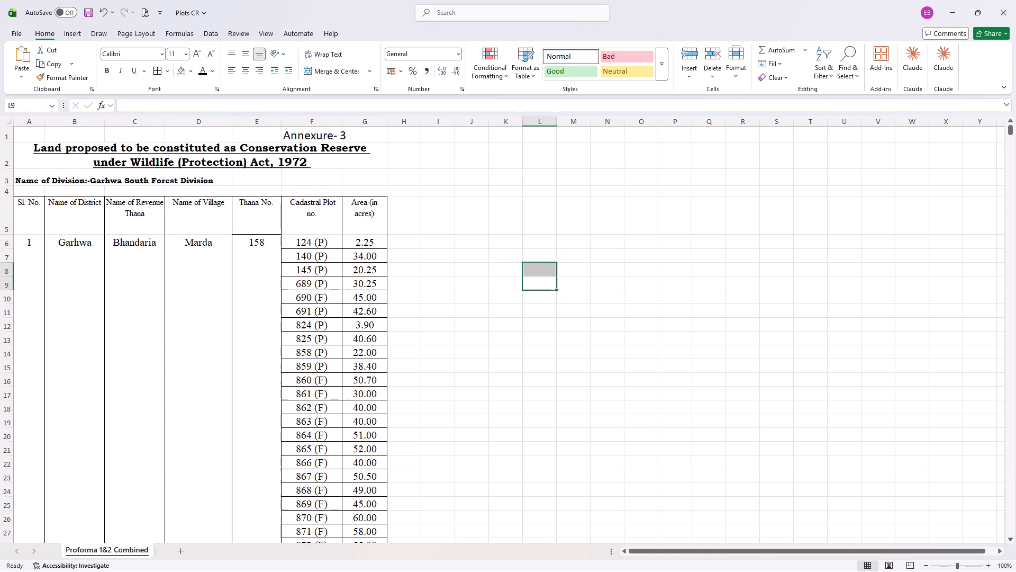
{"action": "left_click", "coordinate": [321, 142]}
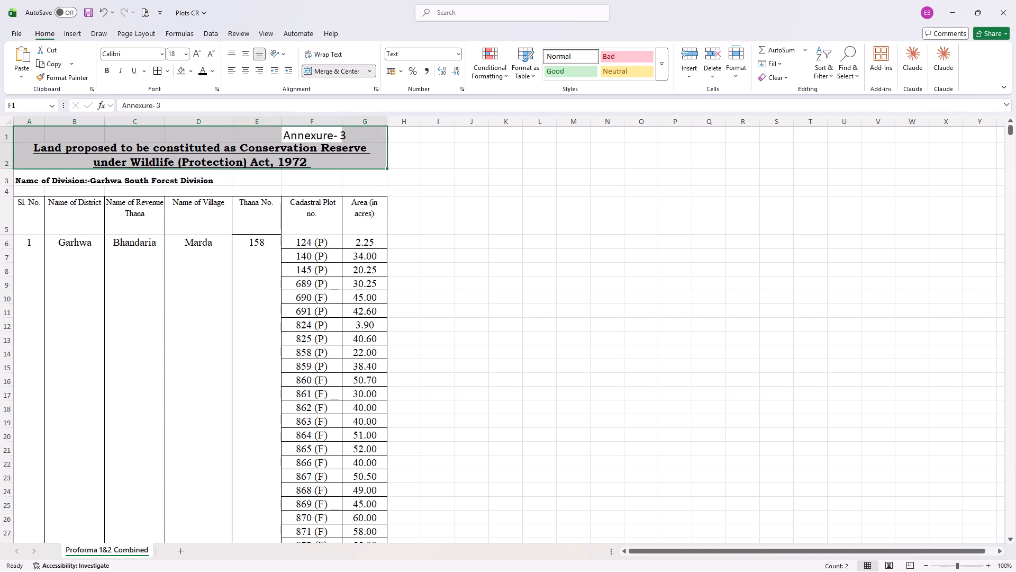
{"action": "left_click", "coordinate": [310, 139]}
{"action": "double_click", "coordinate": [210, 54]}
{"action": "left_click", "coordinate": [621, 228]}
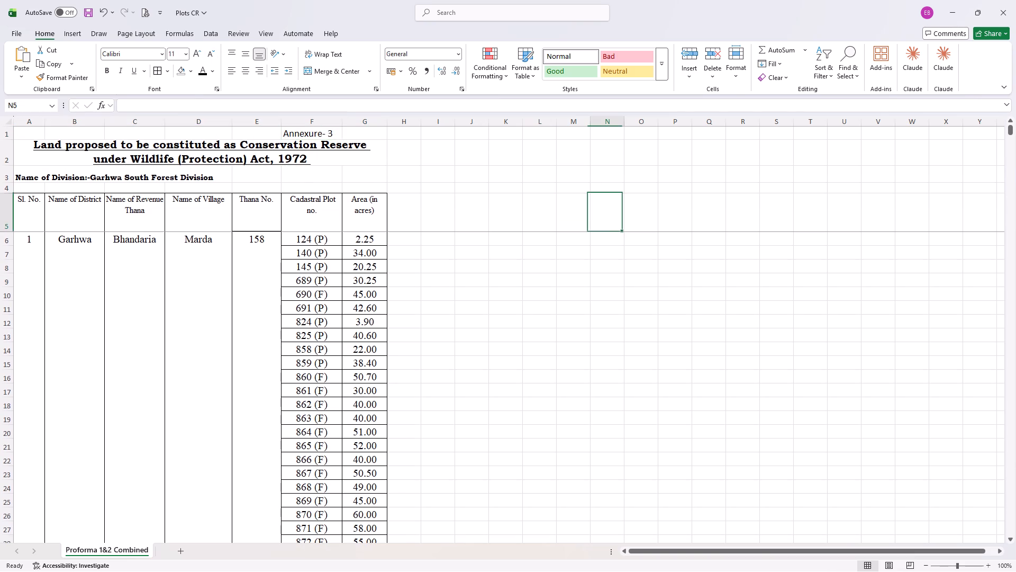
Insert a blank row between the "Annexure- 3" label and the sheet title.
{"action": "left_click", "coordinate": [0, 156]}
{"action": "right_click", "coordinate": [0, 156]}
{"action": "left_click", "coordinate": [36, 263]}
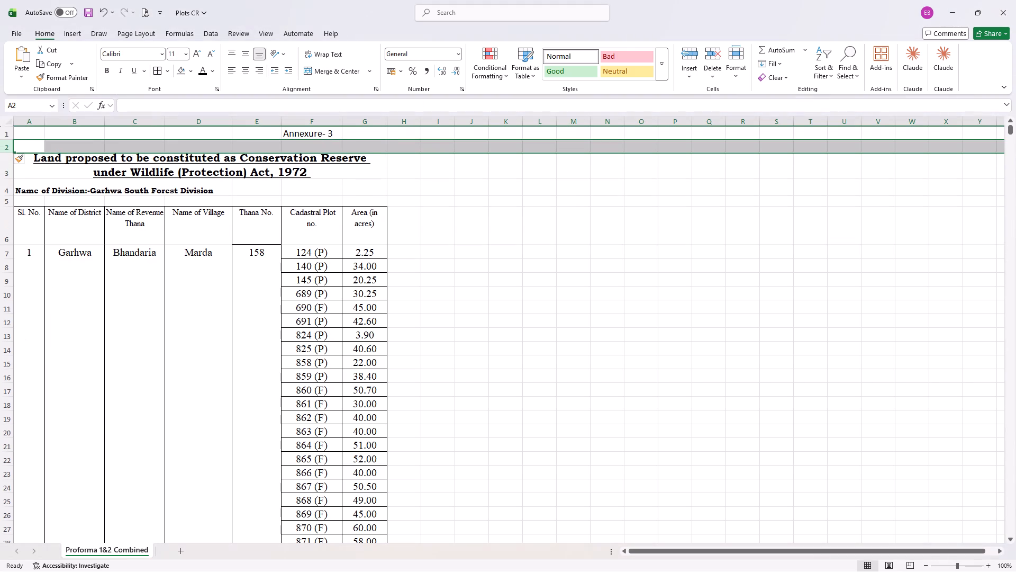
{"action": "left_click", "coordinate": [479, 281]}
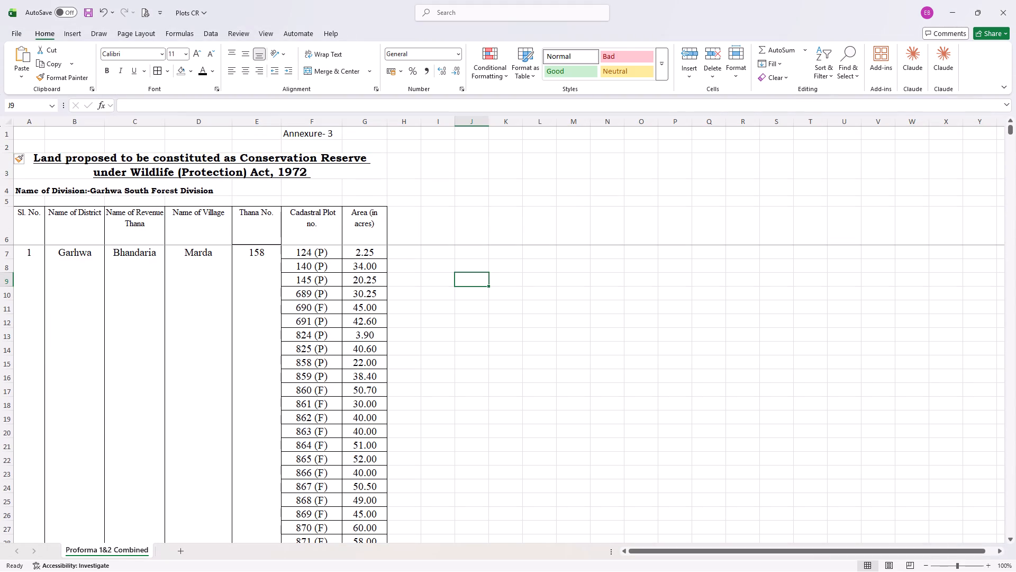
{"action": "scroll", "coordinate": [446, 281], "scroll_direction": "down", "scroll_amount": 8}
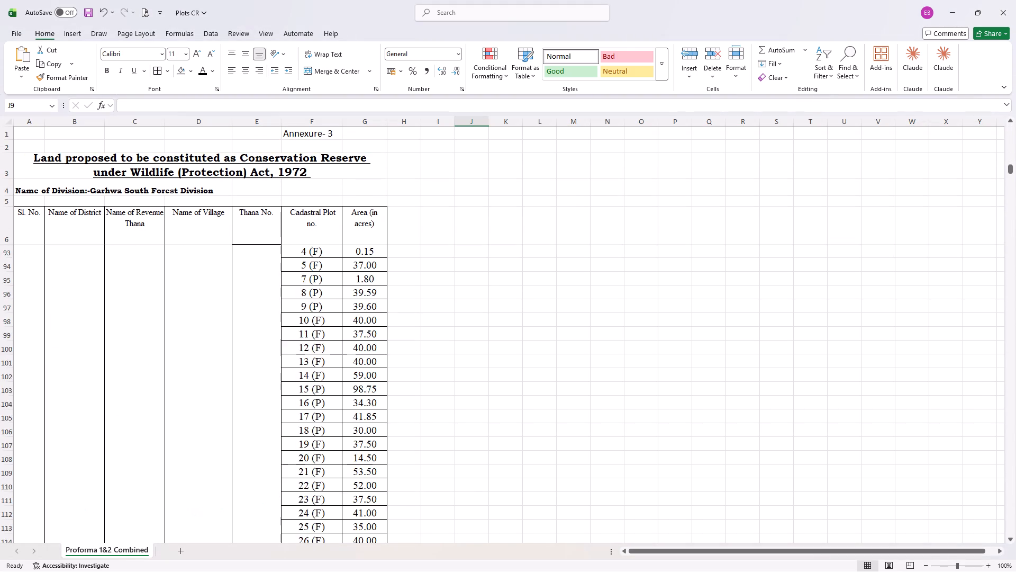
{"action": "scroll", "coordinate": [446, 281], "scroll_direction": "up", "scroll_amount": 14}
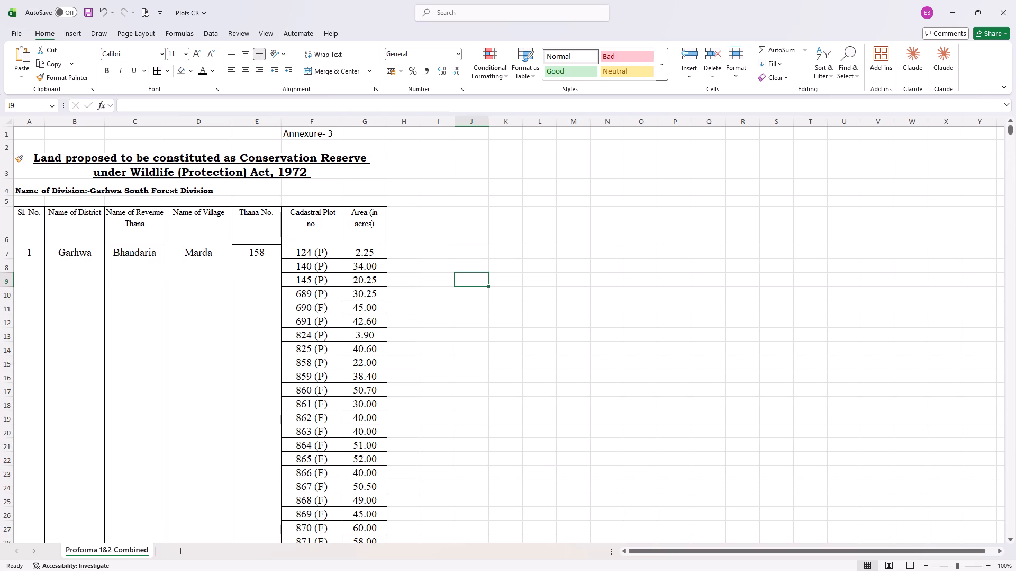
Set the column heading row, $6:$6, as the row to repeat at the top of every printed page.
{"action": "left_click_drag", "start_coordinate": [21, 232], "coordinate": [402, 253]}
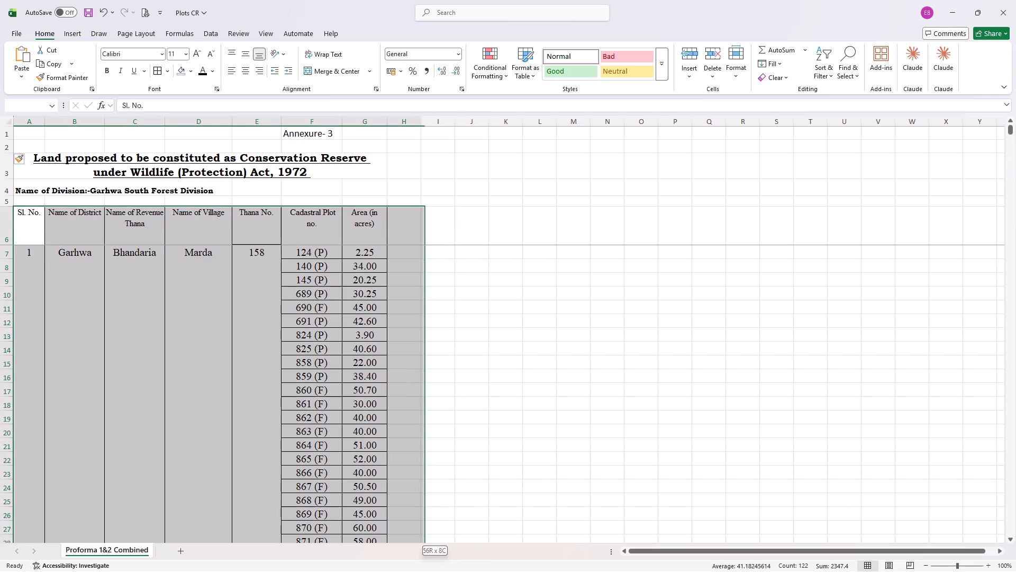
{"action": "left_click_drag", "start_coordinate": [402, 253], "coordinate": [350, 215]}
{"action": "left_click", "coordinate": [367, 263]}
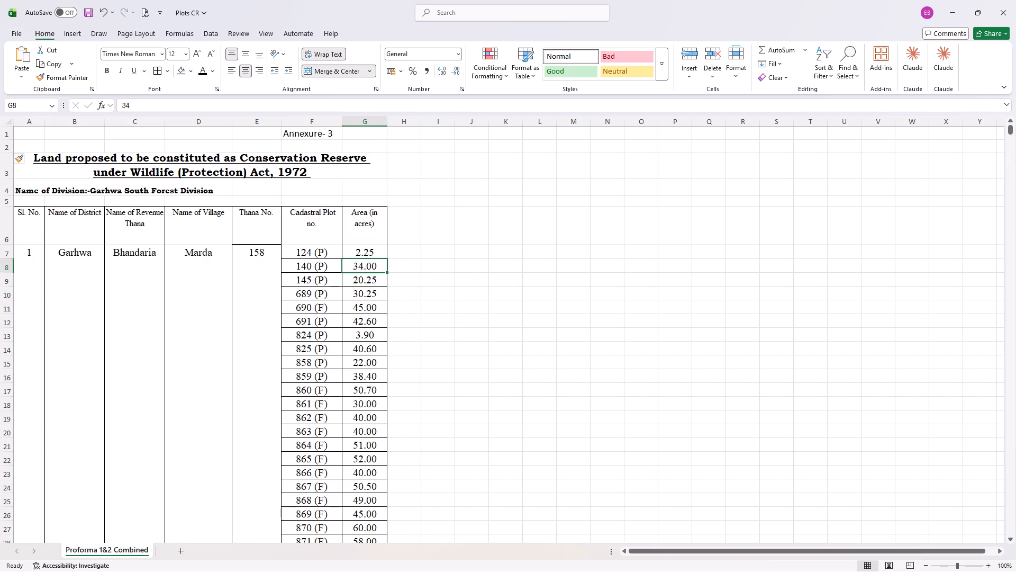
{"action": "left_click_drag", "start_coordinate": [36, 227], "coordinate": [356, 220]}
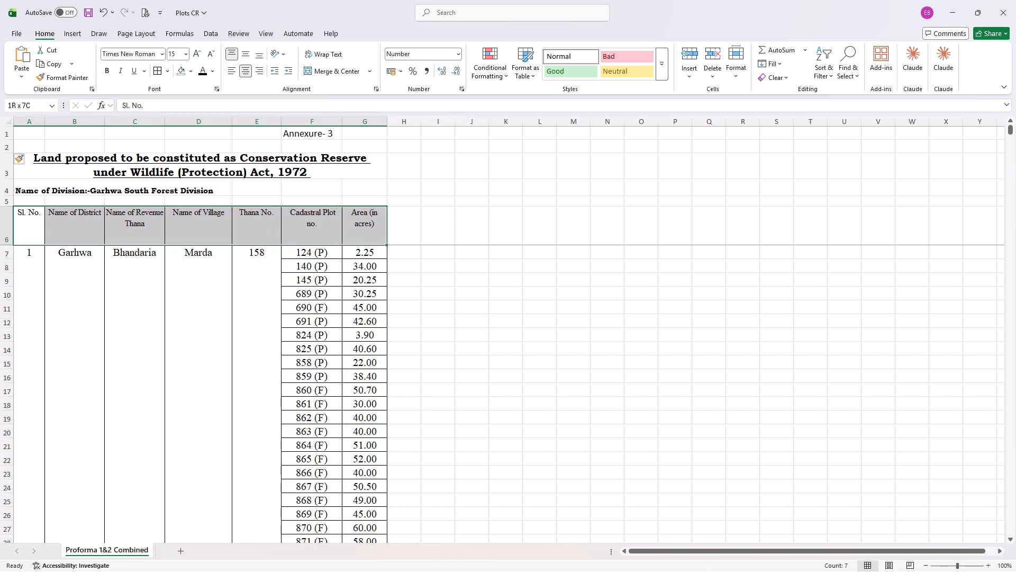
{"action": "left_click_drag", "start_coordinate": [356, 220], "coordinate": [356, 220]}
{"action": "left_click", "coordinate": [142, 37]}
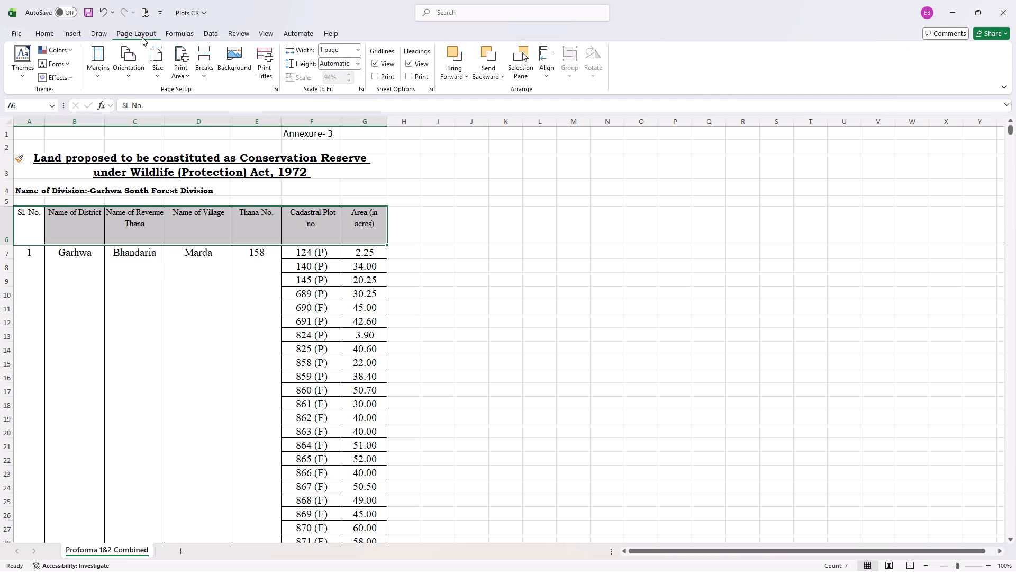
{"action": "left_click", "coordinate": [262, 70]}
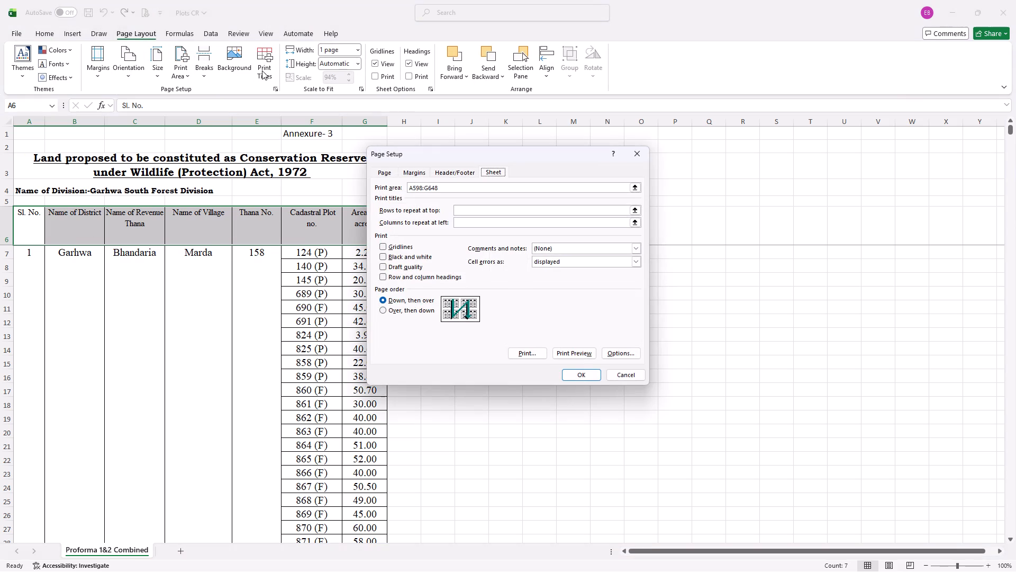
{"action": "left_click", "coordinate": [636, 209]}
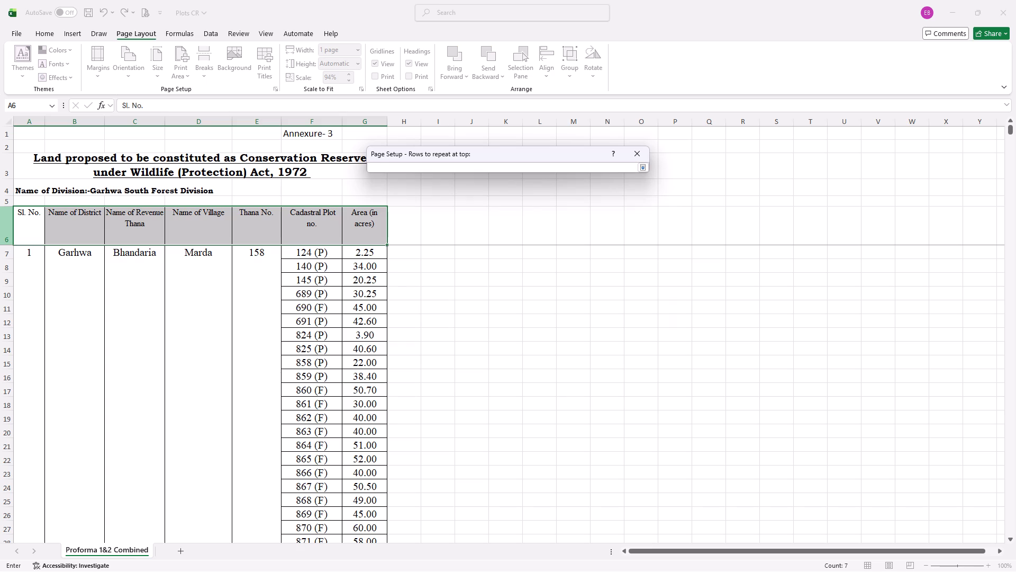
{"action": "left_click_drag", "start_coordinate": [33, 215], "coordinate": [150, 220]}
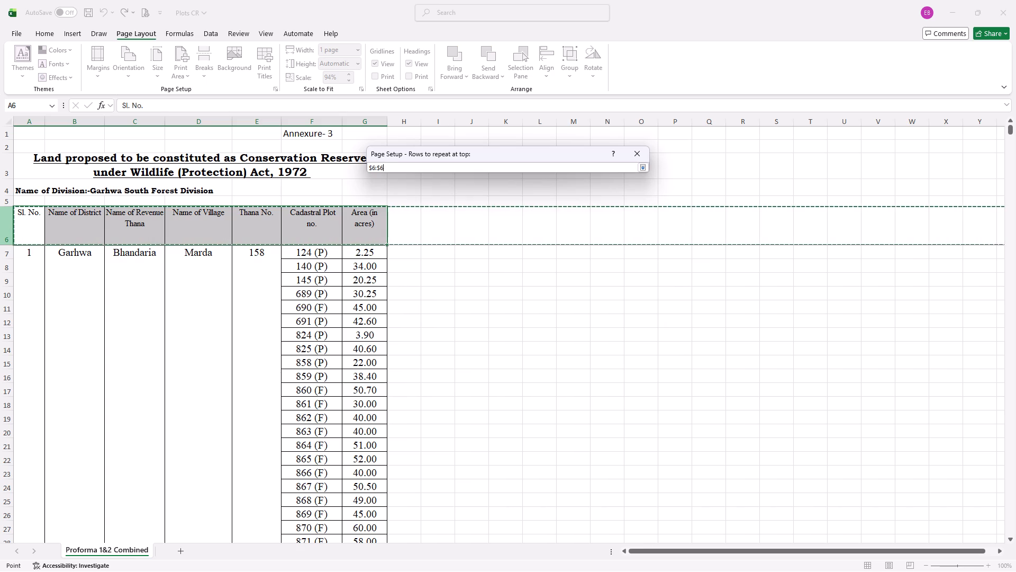
{"action": "key", "text": "Return"}
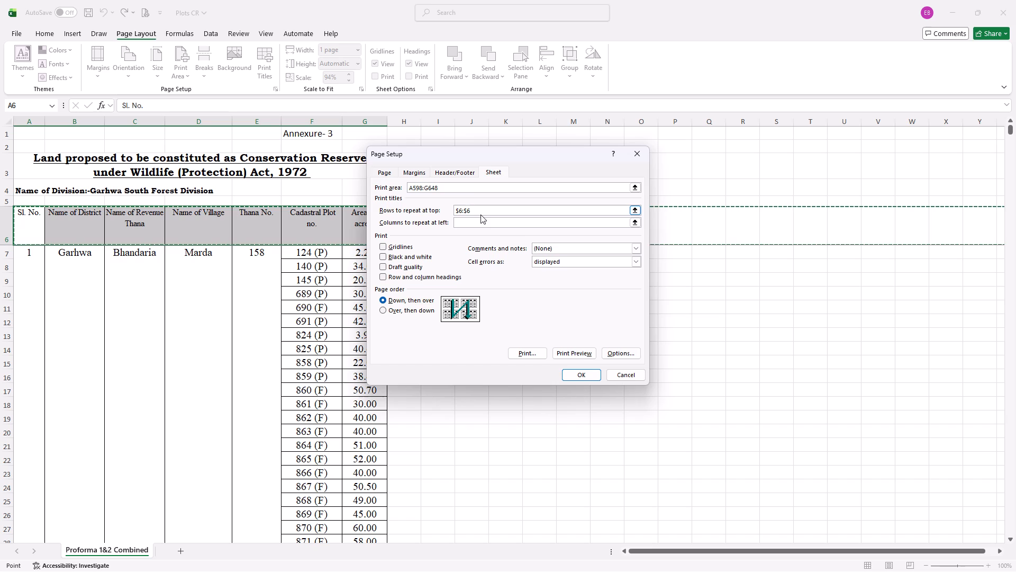
{"action": "left_click", "coordinate": [586, 375]}
{"action": "left_click", "coordinate": [479, 339]}
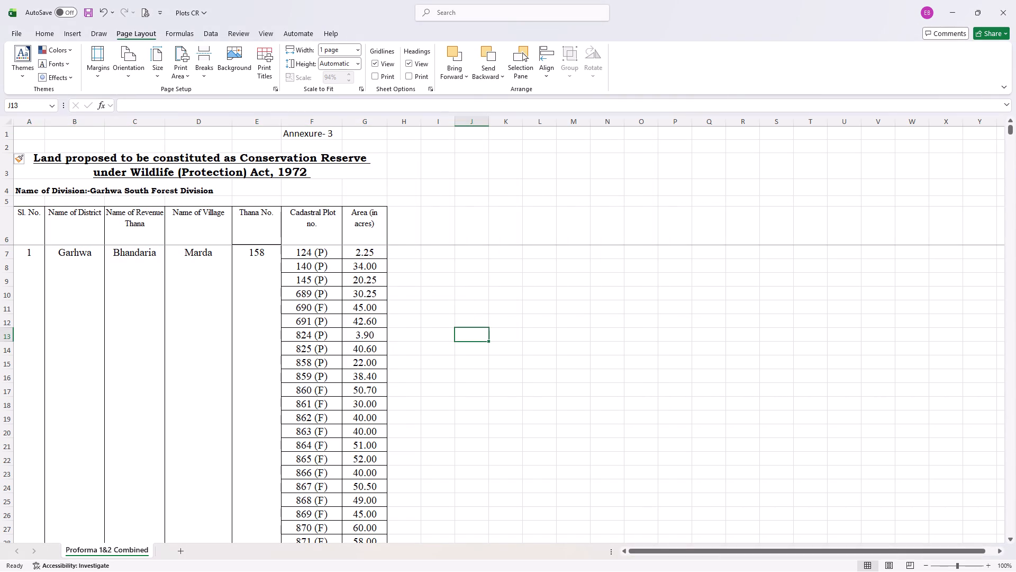
Check in the print preview how the heading row and plot list are laid out on the page.
{"action": "key", "text": "ctrl+p"}
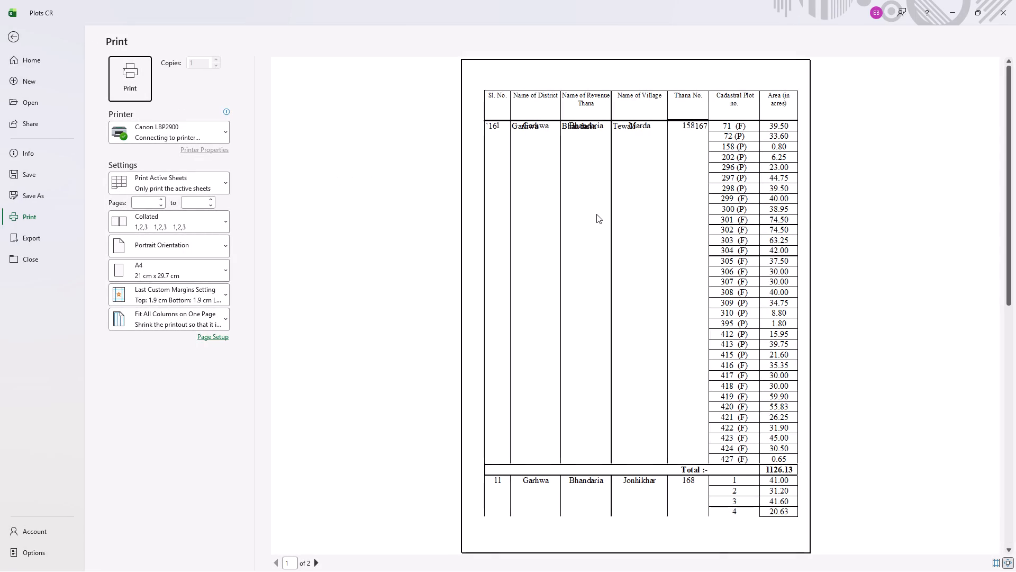
{"action": "scroll", "coordinate": [596, 214], "scroll_direction": "up", "scroll_amount": 3}
{"action": "scroll", "coordinate": [596, 214], "scroll_direction": "down", "scroll_amount": 3}
{"action": "scroll", "coordinate": [596, 214], "scroll_direction": "up", "scroll_amount": 3}
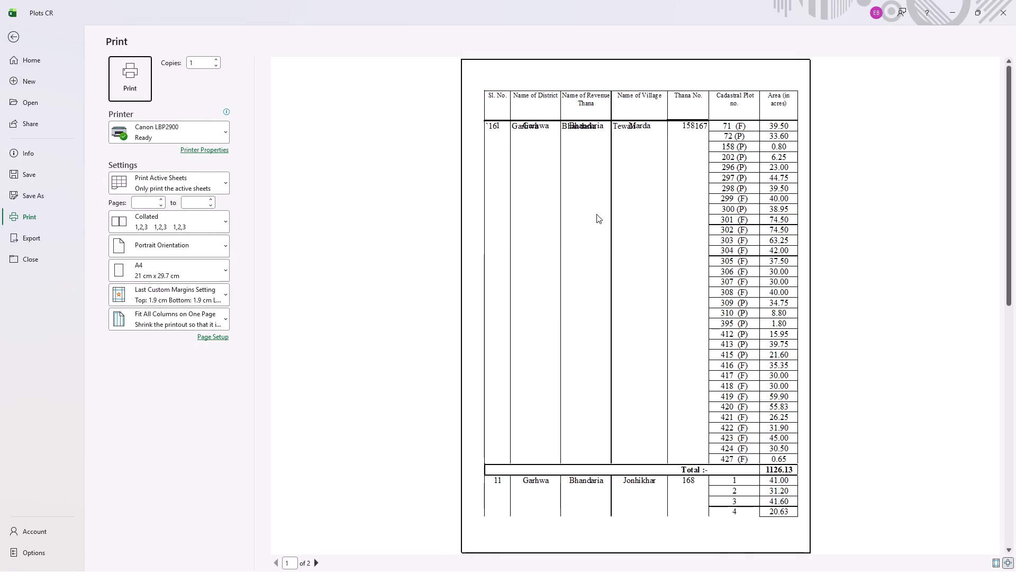
{"action": "key", "text": "Escape"}
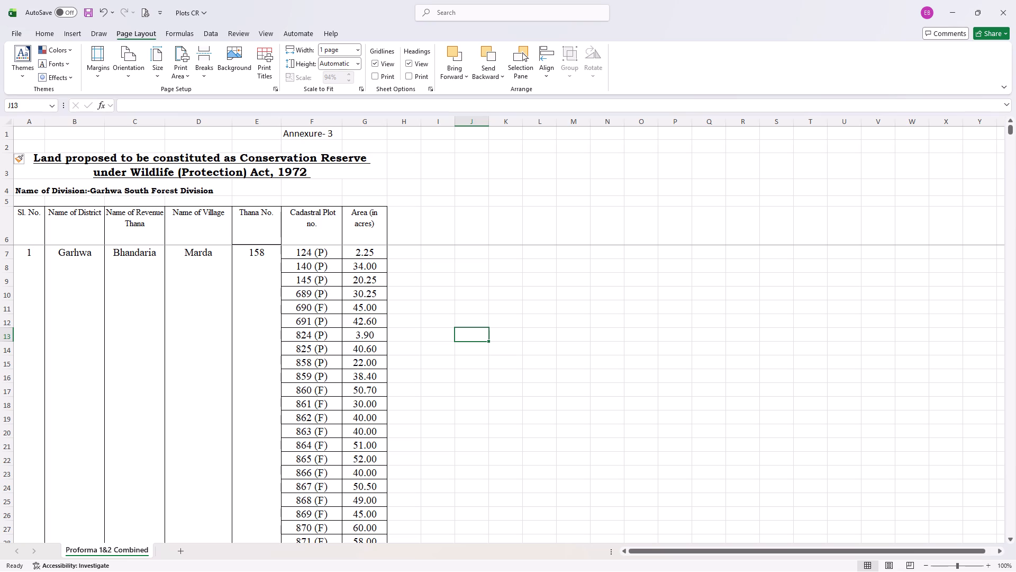
Look through the village plot blocks down the list and select the first cadastral plot number of Jonhikhar village.
{"action": "scroll", "coordinate": [487, 270], "scroll_direction": "down", "scroll_amount": 19}
{"action": "scroll", "coordinate": [487, 270], "scroll_direction": "down", "scroll_amount": 6}
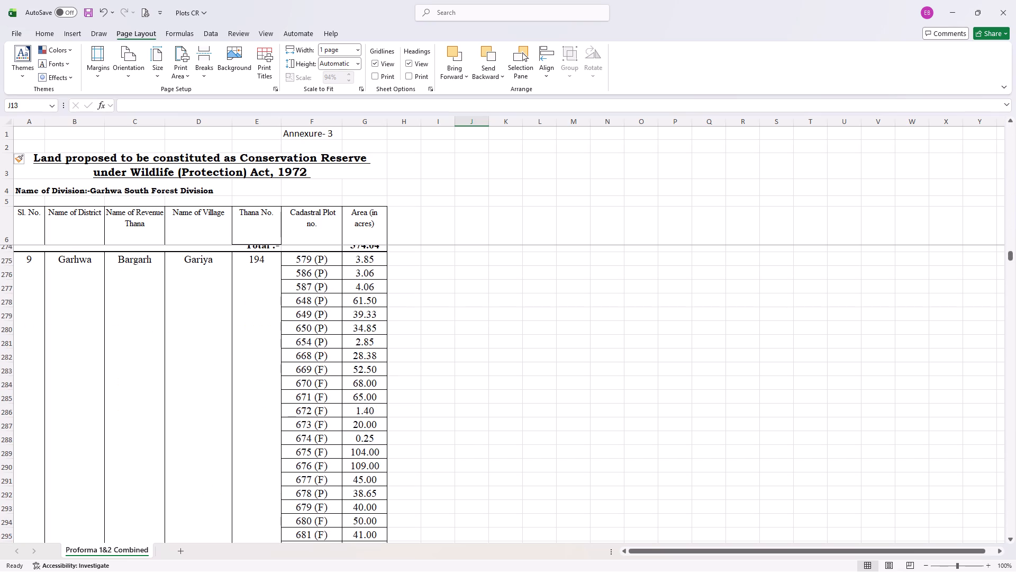
{"action": "scroll", "coordinate": [487, 270], "scroll_direction": "down", "scroll_amount": 12}
{"action": "scroll", "coordinate": [475, 368], "scroll_direction": "down", "scroll_amount": 4}
{"action": "scroll", "coordinate": [467, 414], "scroll_direction": "down", "scroll_amount": 4}
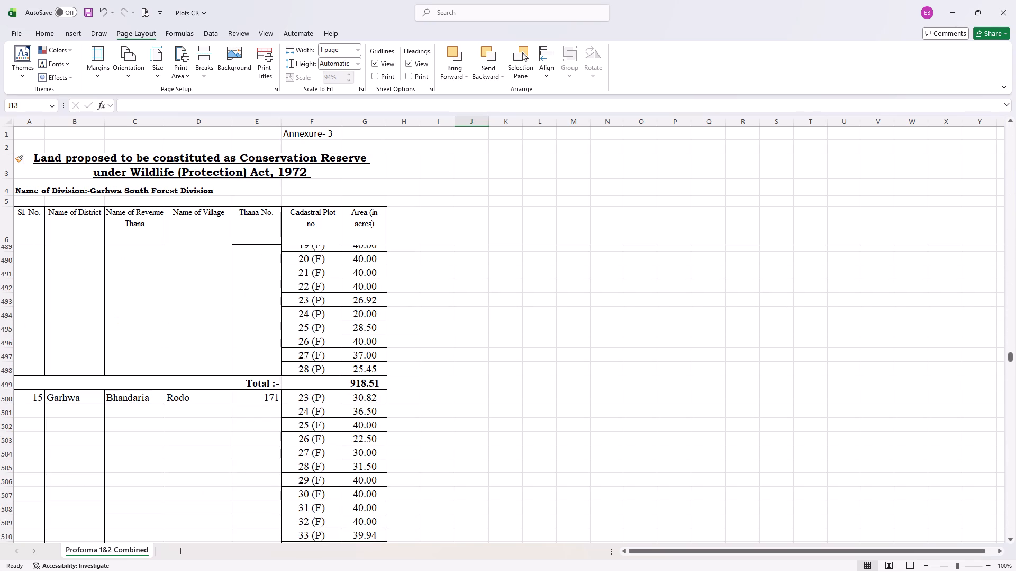
{"action": "scroll", "coordinate": [466, 416], "scroll_direction": "down", "scroll_amount": 15}
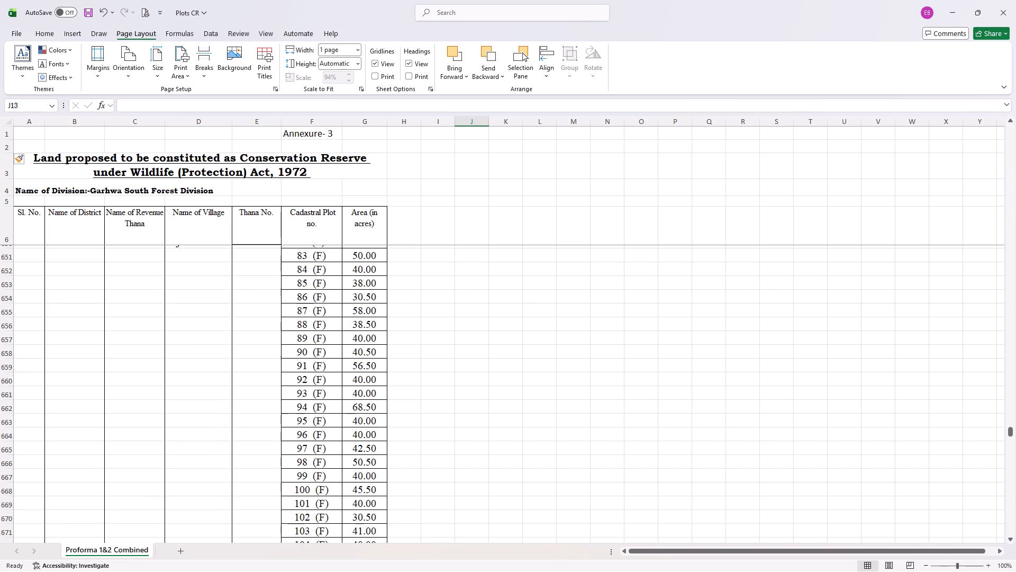
{"action": "scroll", "coordinate": [466, 416], "scroll_direction": "down", "scroll_amount": 11}
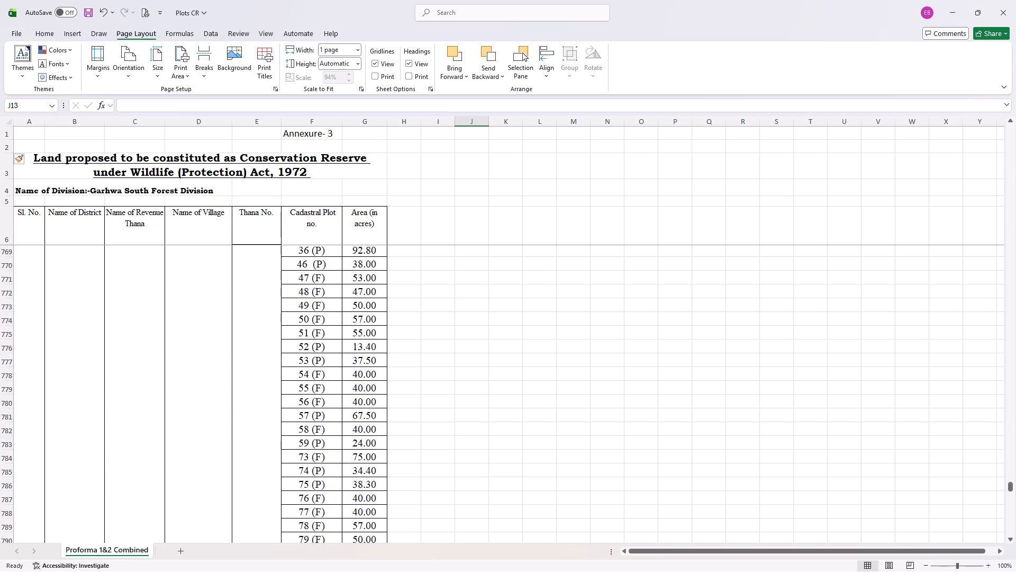
{"action": "scroll", "coordinate": [466, 416], "scroll_direction": "down", "scroll_amount": 6}
{"action": "scroll", "coordinate": [466, 416], "scroll_direction": "up", "scroll_amount": 8}
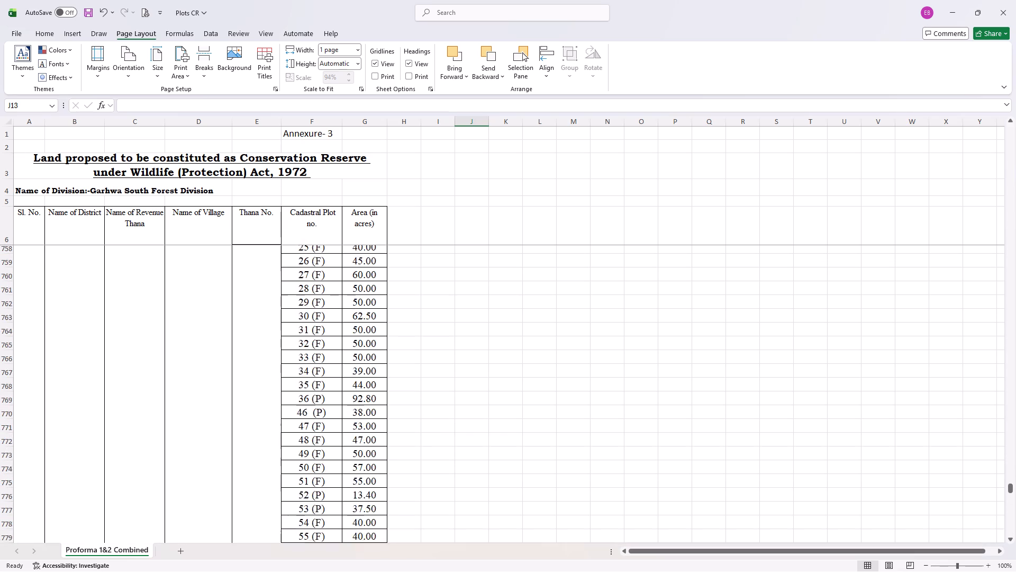
{"action": "scroll", "coordinate": [466, 416], "scroll_direction": "up", "scroll_amount": 10}
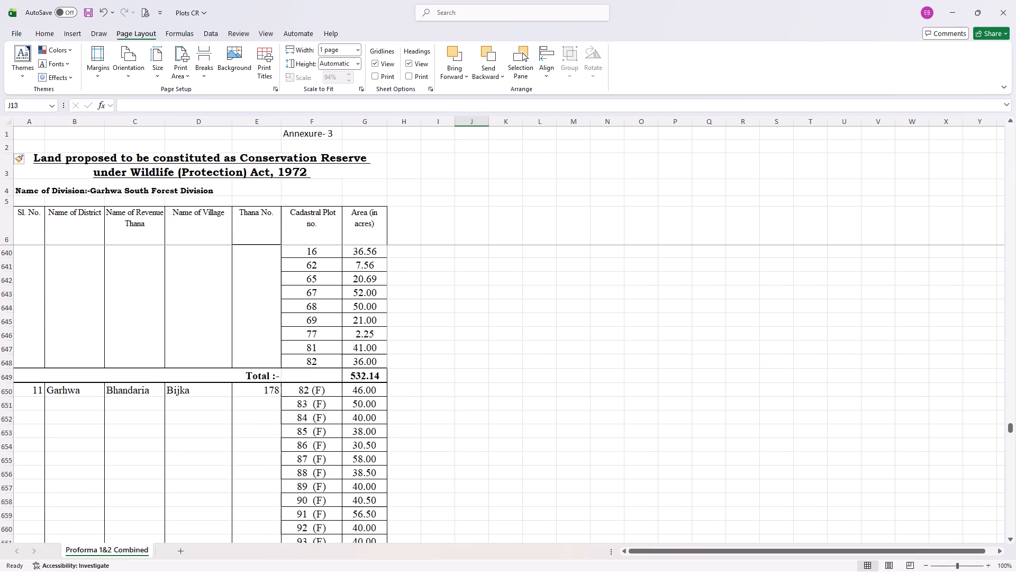
{"action": "scroll", "coordinate": [466, 416], "scroll_direction": "up", "scroll_amount": 1}
{"action": "left_click", "coordinate": [316, 285]}
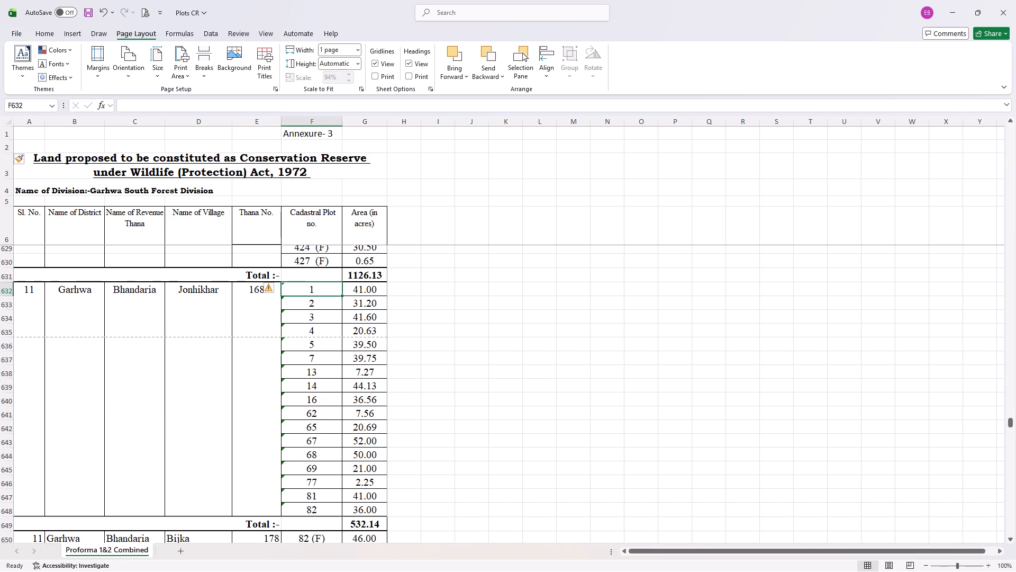
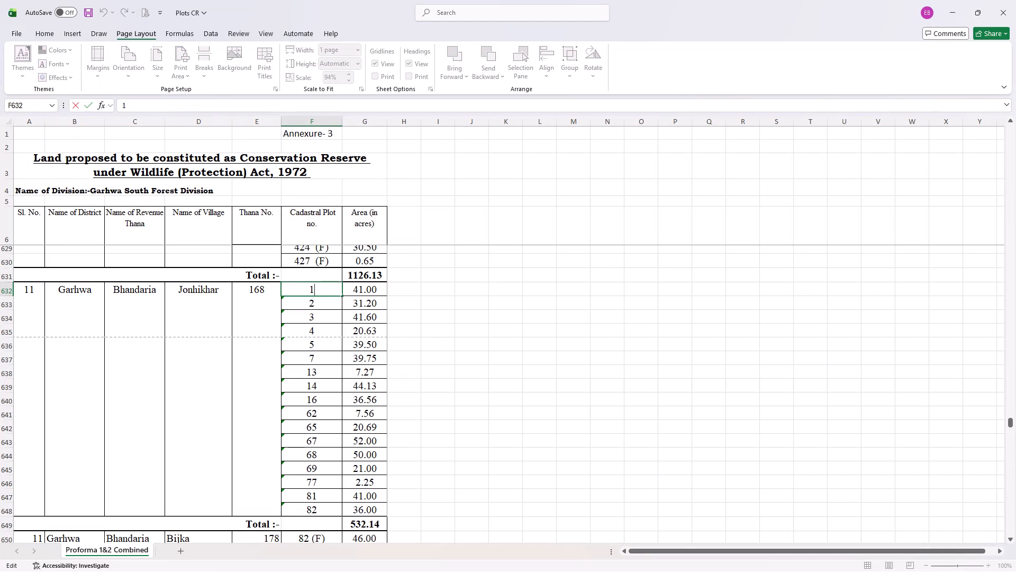
Append the (F) suffix from plot 427 to Jonhikhar's cadastral plot numbers 1, 2 and 3.
{"action": "left_click", "coordinate": [332, 259]}
{"action": "left_click_drag", "start_coordinate": [332, 259], "coordinate": [311, 259]}
{"action": "key", "text": "ctrl+c"}
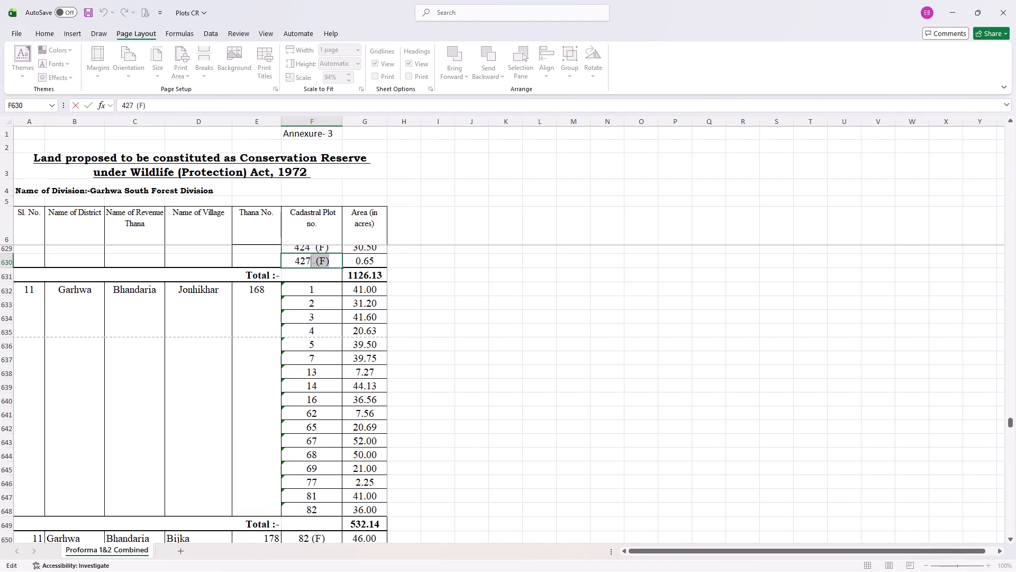
{"action": "double_click", "coordinate": [329, 287]}
{"action": "key", "text": "ctrl+c"}
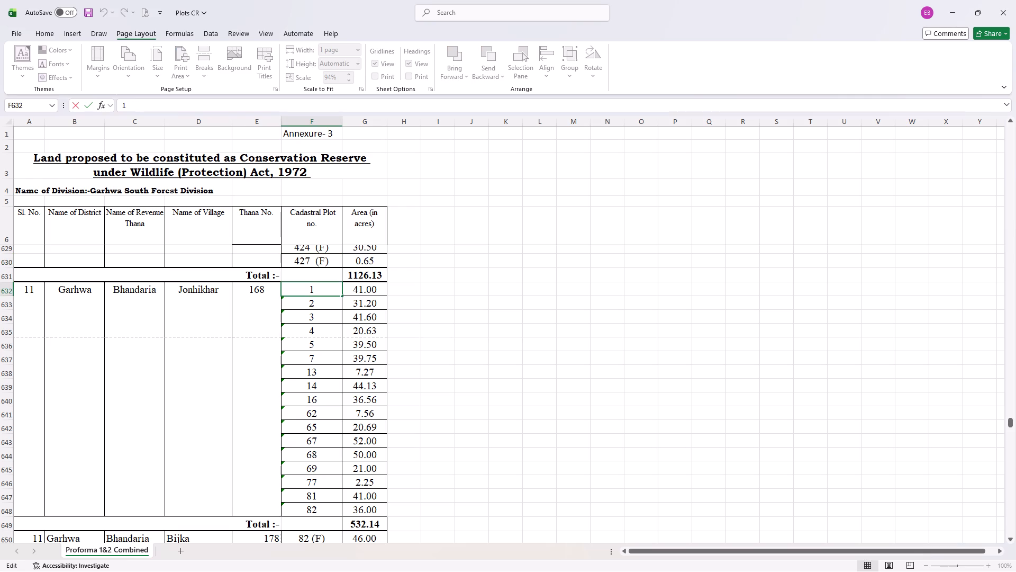
{"action": "key", "text": "ctrl+v"}
{"action": "double_click", "coordinate": [331, 299]}
{"action": "key", "text": "ctrl+v"}
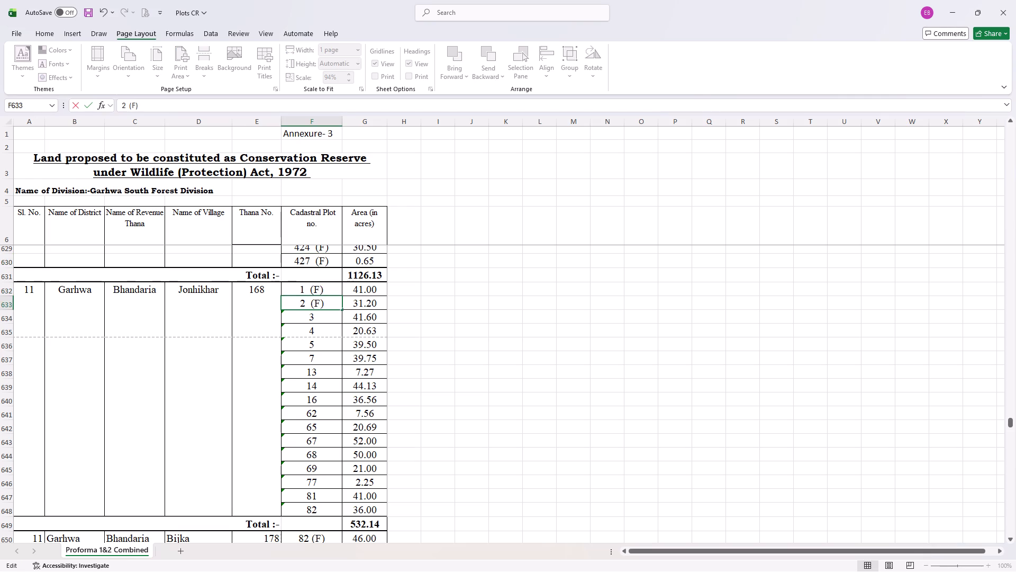
{"action": "double_click", "coordinate": [332, 312]}
{"action": "key", "text": "ctrl+v"}
Mark Jonhikhar's cadastral plot numbers 4 and 7 with the suffix (P) and plot 5 with (F).
{"action": "double_click", "coordinate": [332, 329]}
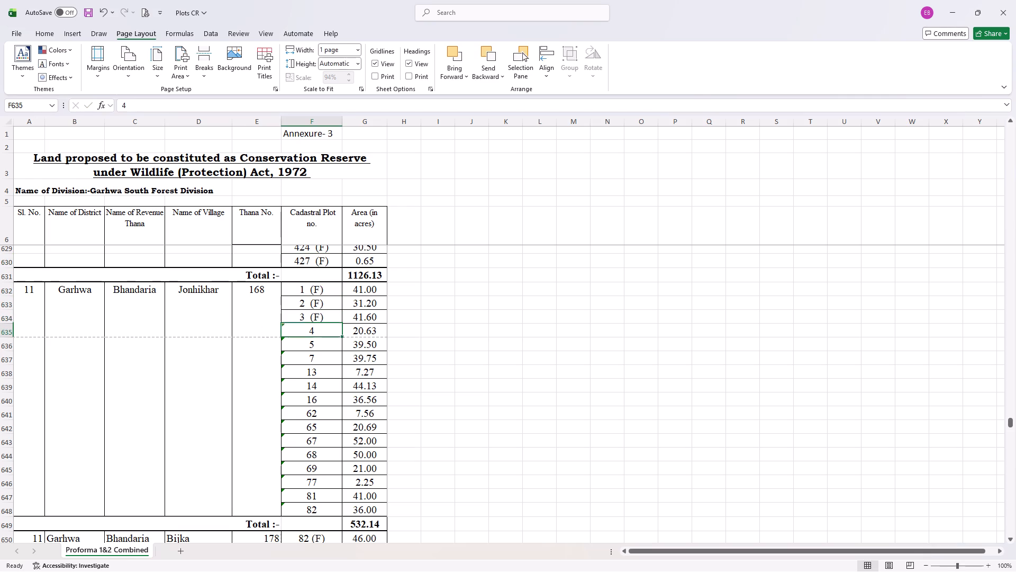
{"action": "key", "text": "space"}
{"action": "type", "text": "(P)"}
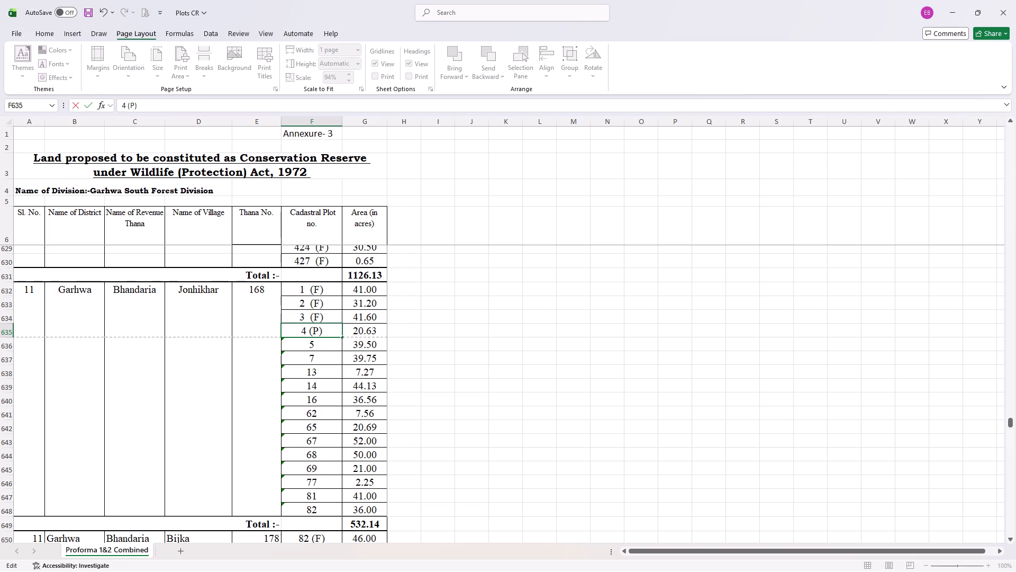
{"action": "double_click", "coordinate": [329, 346]}
{"action": "key", "text": "space"}
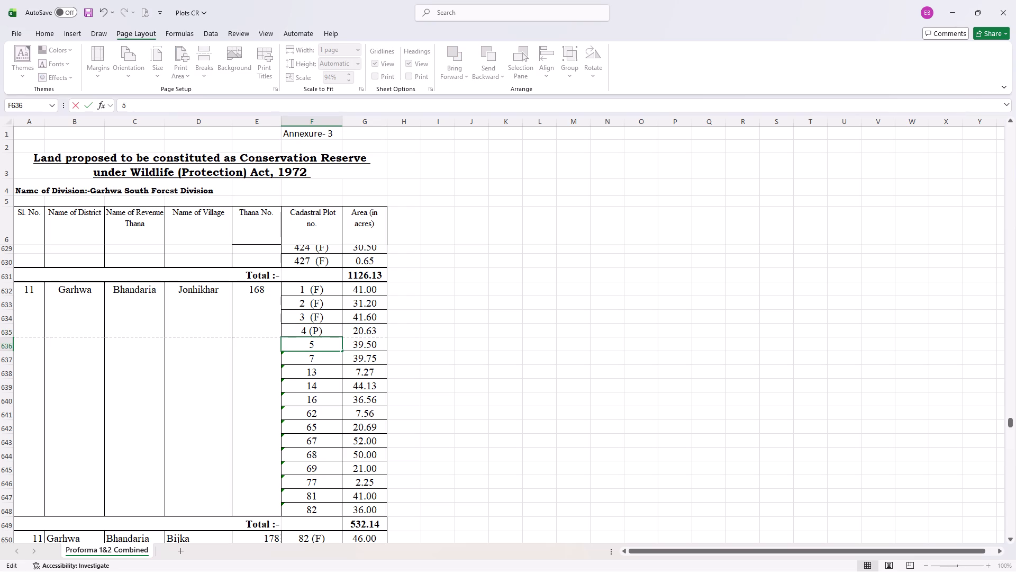
{"action": "key", "text": "BackSpace"}
{"action": "key", "text": "ctrl+v"}
{"action": "left_click", "coordinate": [330, 356]}
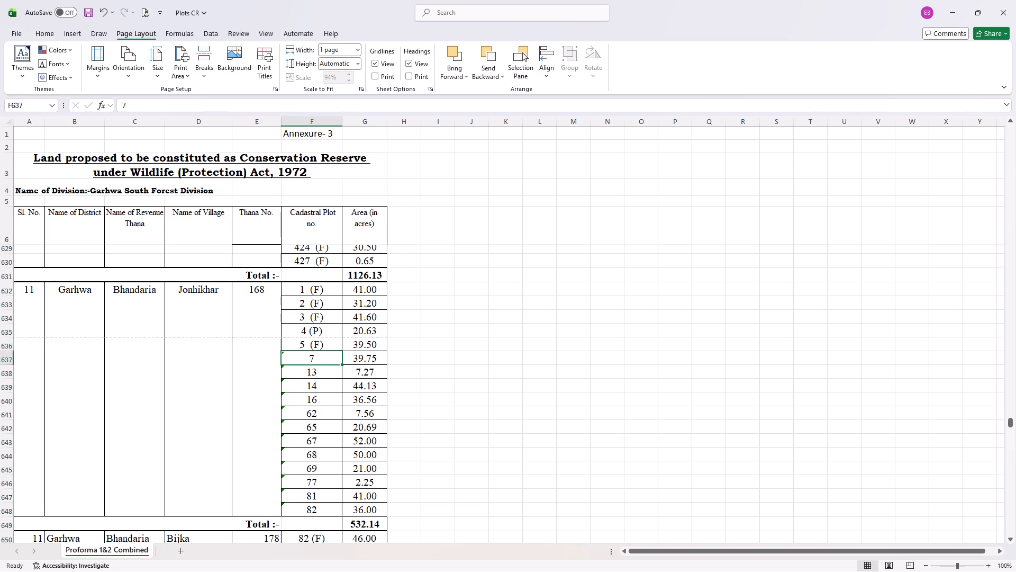
{"action": "double_click", "coordinate": [330, 356]}
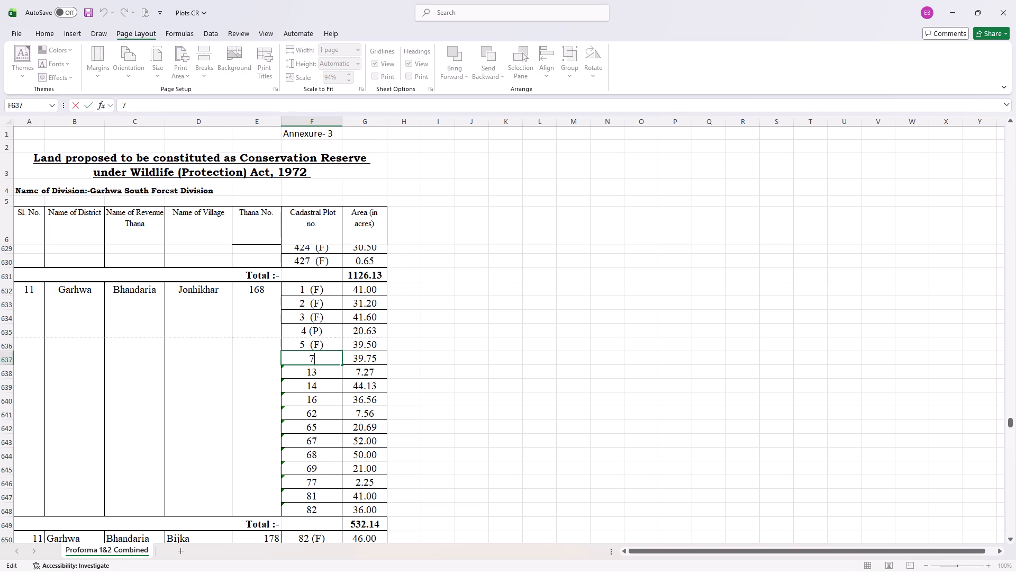
{"action": "key", "text": "ctrl+v"}
{"action": "key", "text": "Left"}
{"action": "key", "text": "BackSpace"}
{"action": "key", "text": "shift+p"}
Copy the (P) suffix from plot 7 and append it to Jonhikhar plots 13, 14 and 16.
{"action": "double_click", "coordinate": [330, 374]}
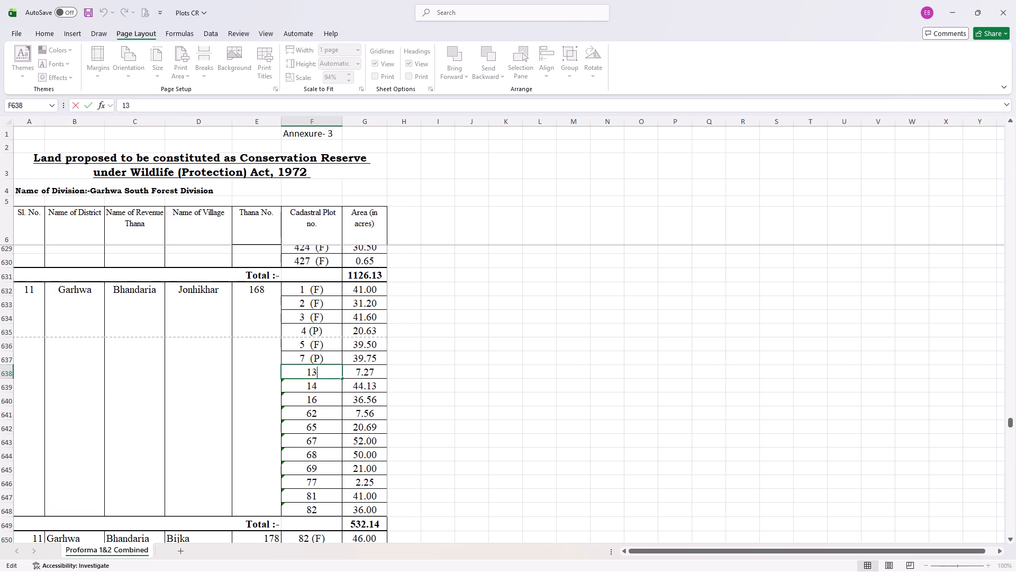
{"action": "double_click", "coordinate": [324, 359]}
{"action": "left_click_drag", "start_coordinate": [324, 359], "coordinate": [311, 358]}
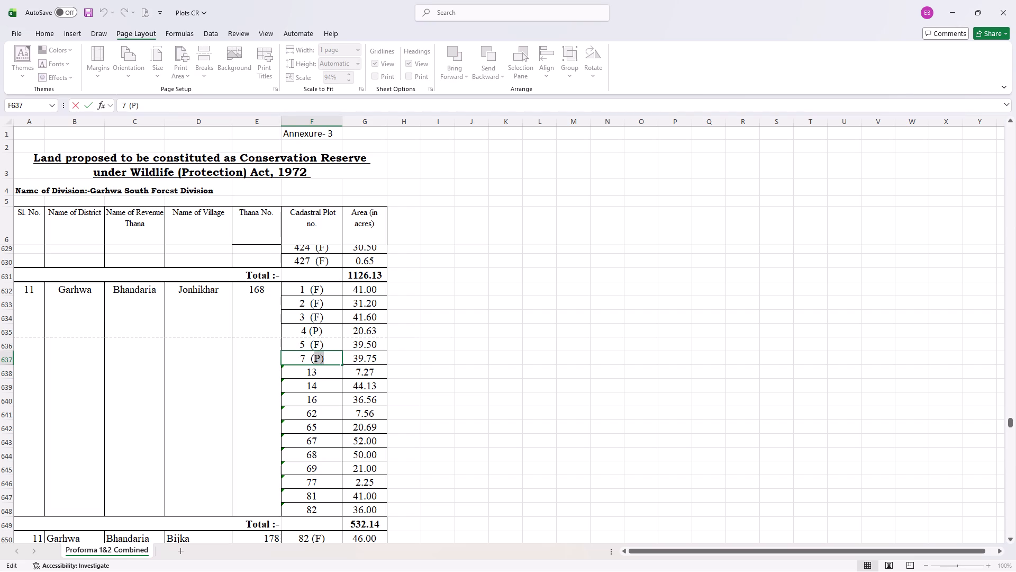
{"action": "left_click_drag", "start_coordinate": [311, 358], "coordinate": [306, 356]}
{"action": "key", "text": "ctrl+c"}
{"action": "double_click", "coordinate": [329, 369]}
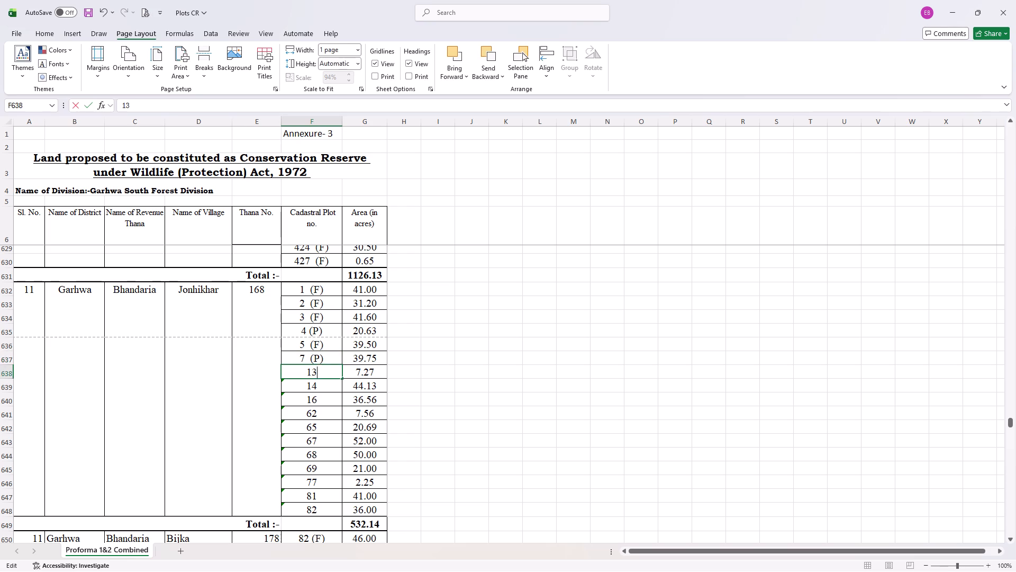
{"action": "key", "text": "ctrl+v"}
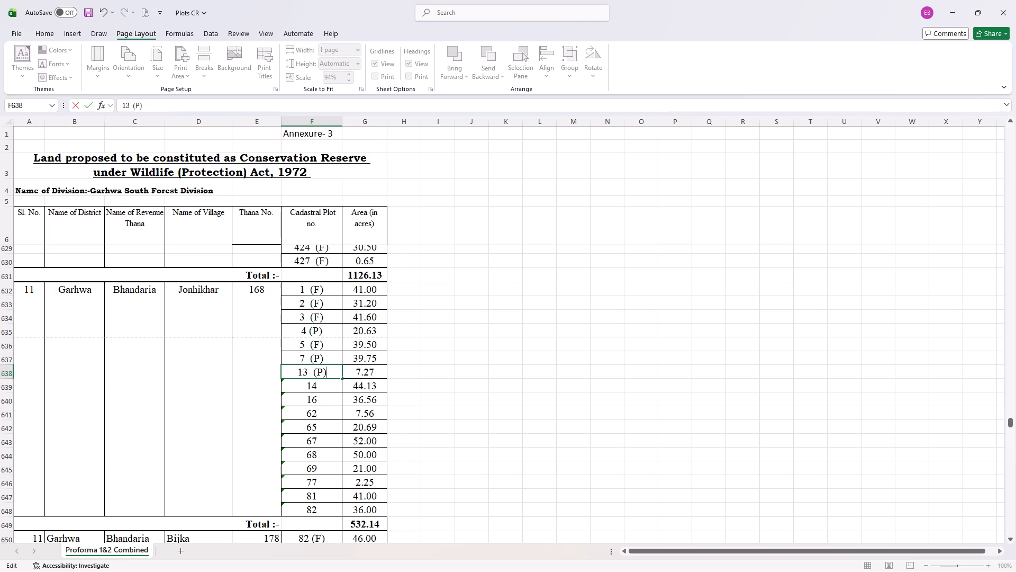
{"action": "double_click", "coordinate": [332, 390]}
{"action": "key", "text": "ctrl+v"}
{"action": "double_click", "coordinate": [333, 401]}
{"action": "key", "text": "ctrl+v"}
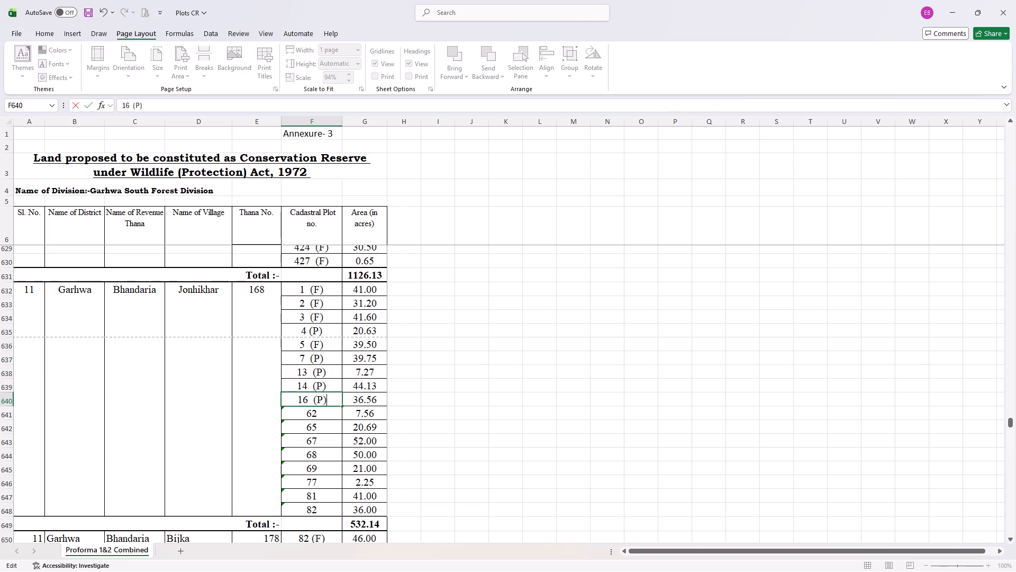
Append the copied (P) suffix to Jonhikhar plots 62, 65, 67 and 68.
{"action": "double_click", "coordinate": [334, 412]}
{"action": "key", "text": "ctrl+v"}
{"action": "double_click", "coordinate": [330, 429]}
{"action": "key", "text": "ctrl+v"}
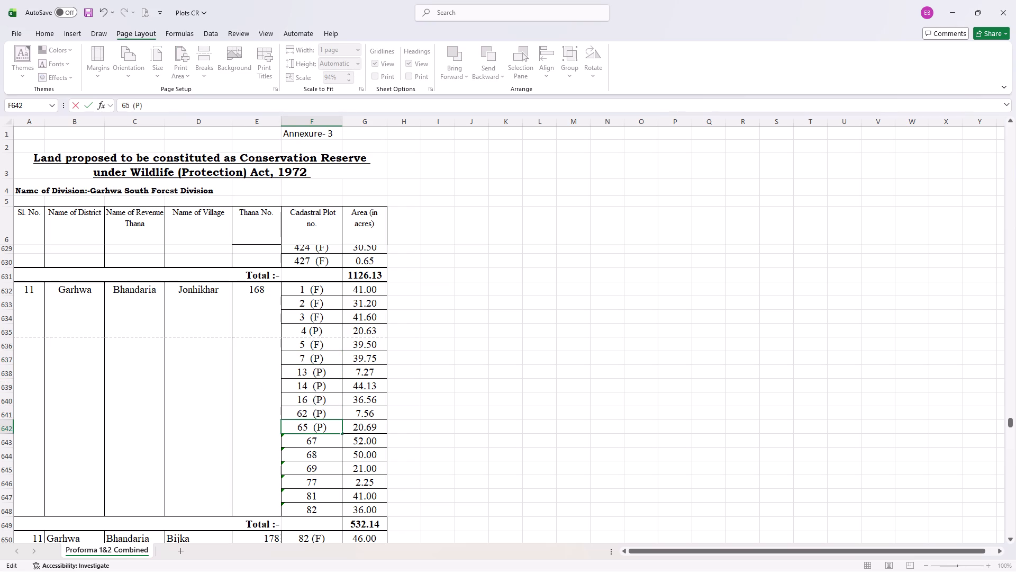
{"action": "double_click", "coordinate": [332, 441]}
{"action": "key", "text": "ctrl+v"}
{"action": "double_click", "coordinate": [333, 455]}
{"action": "key", "text": "ctrl+v"}
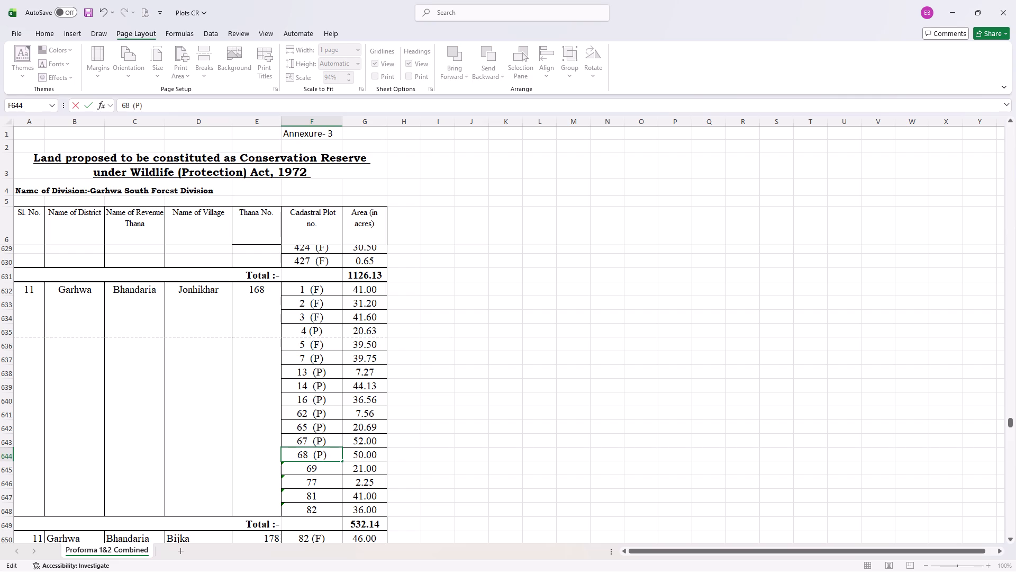
Change the suffix of Jonhikhar plots 67 and 68 to (F).
{"action": "double_click", "coordinate": [333, 464]}
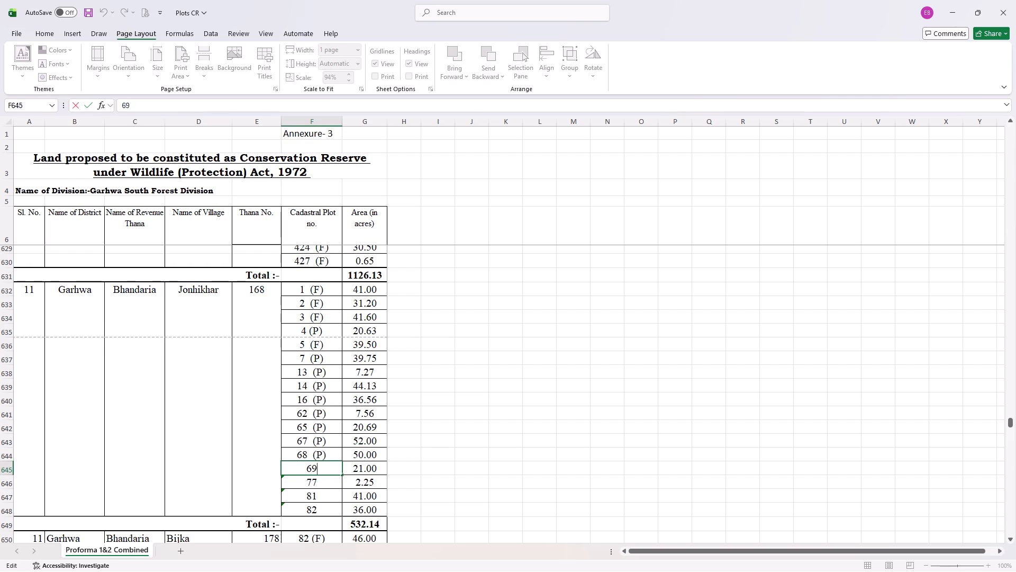
{"action": "double_click", "coordinate": [323, 441]}
{"action": "key", "text": "Insert"}
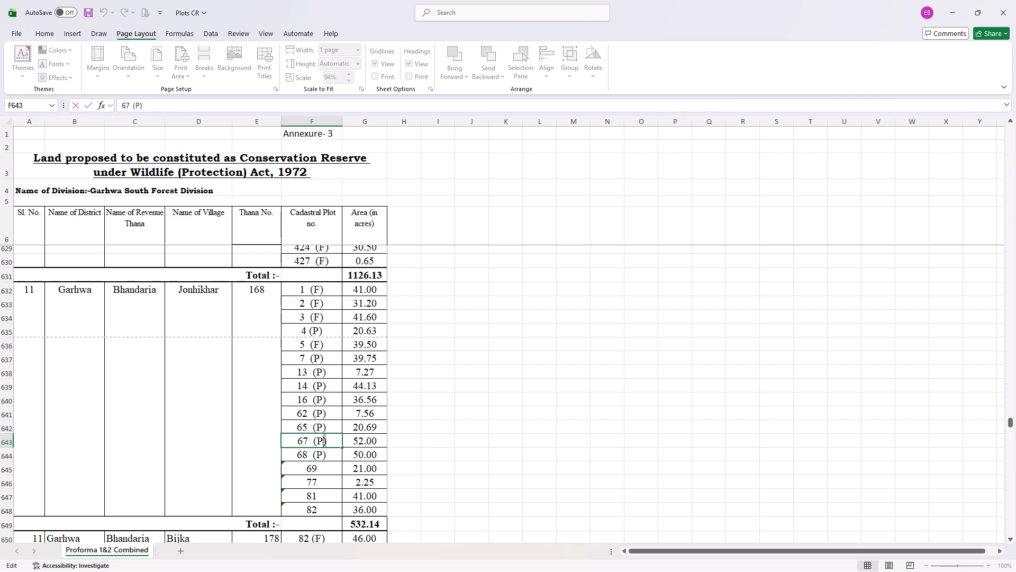
{"action": "key", "text": "BackSpace"}
{"action": "key", "text": "BackSpace"}
{"action": "key", "text": "shift+f"}
{"action": "key", "text": "shift+parenright"}
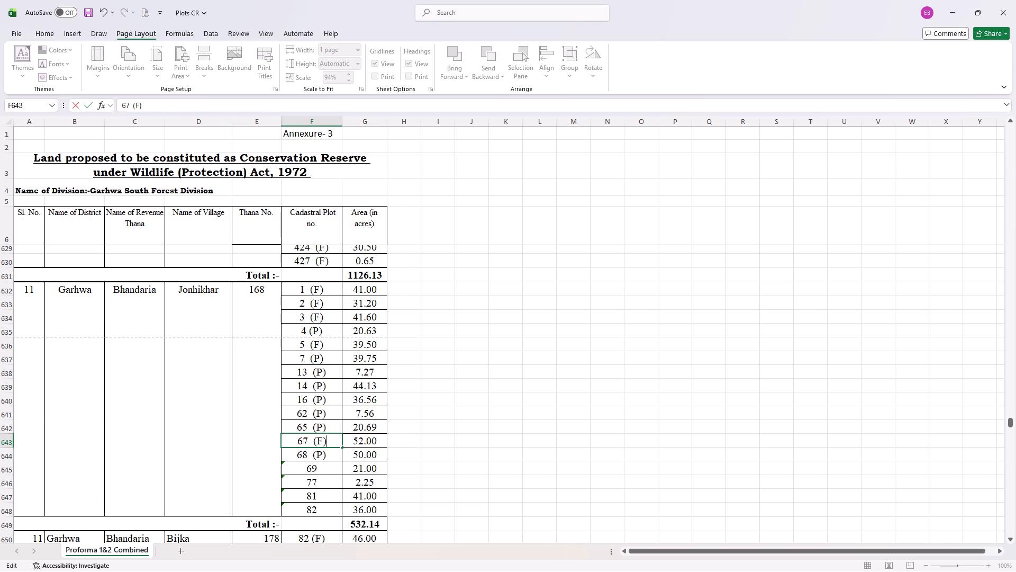
{"action": "double_click", "coordinate": [322, 455]}
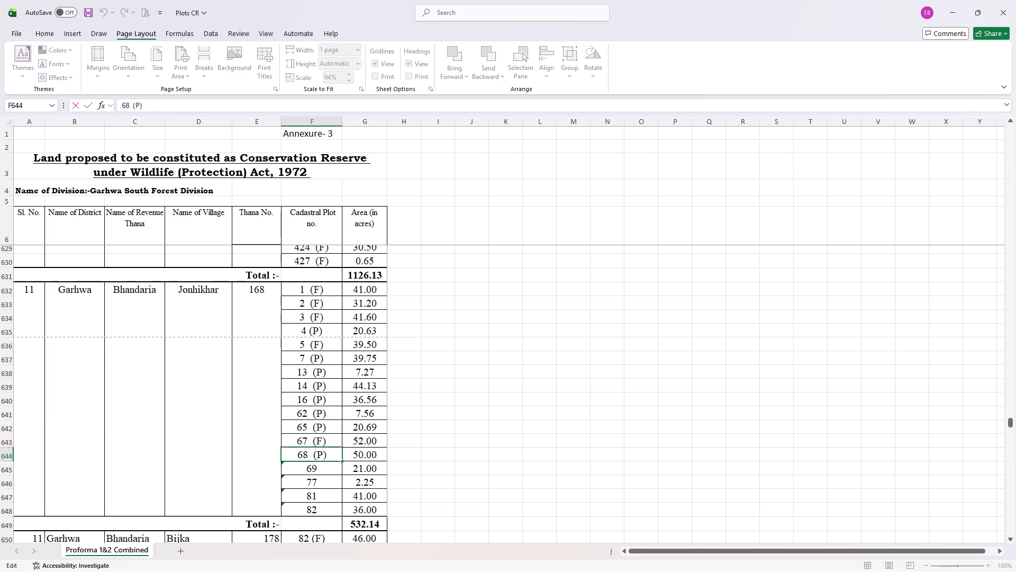
{"action": "key", "text": "BackSpace"}
{"action": "key", "text": "shift+f"}
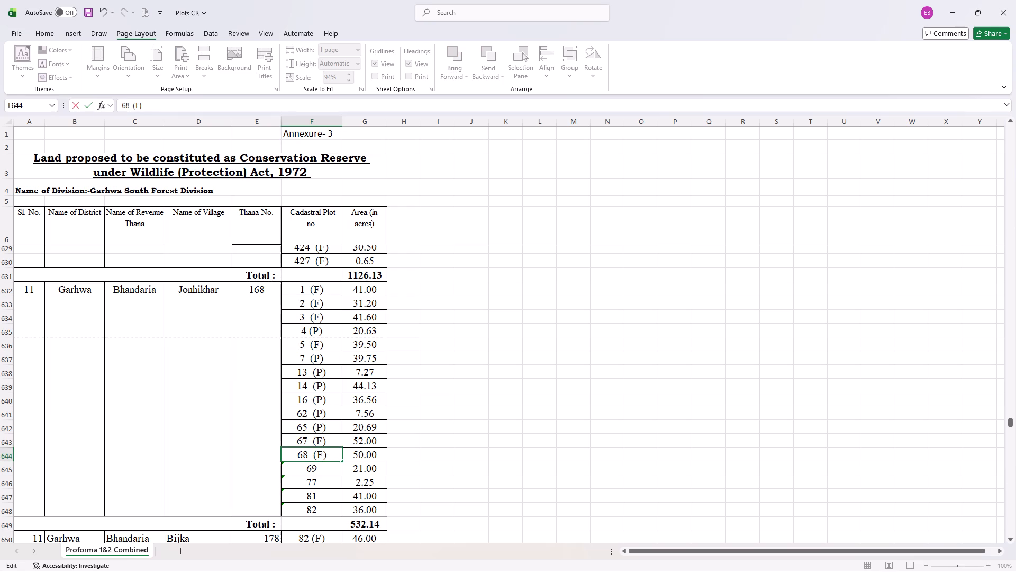
Append (P) to Jonhikhar plot 77 and (F) to plots 69, 81 and 82.
{"action": "double_click", "coordinate": [328, 484]}
{"action": "key", "text": "ctrl+v"}
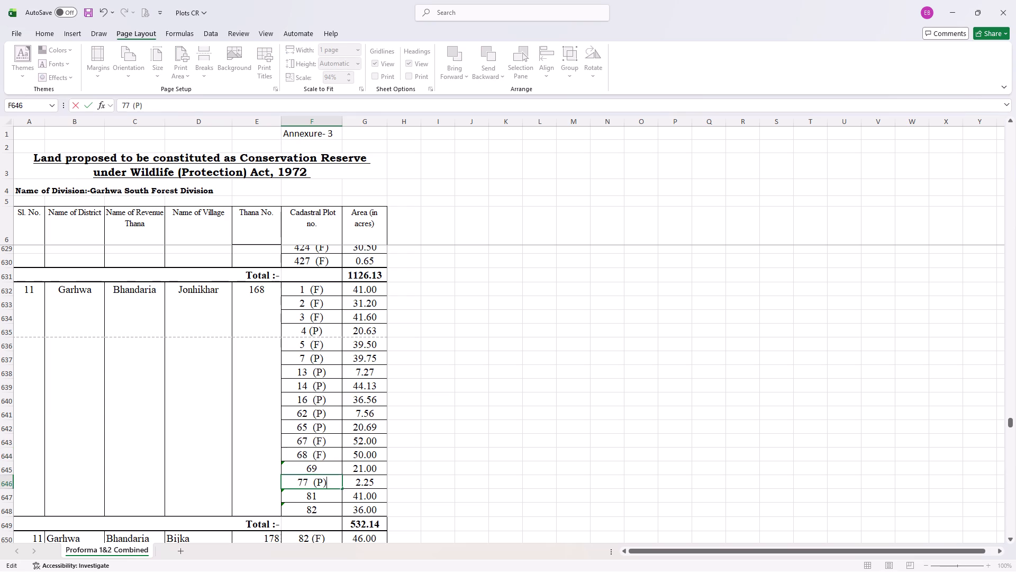
{"action": "double_click", "coordinate": [326, 468]}
{"action": "key", "text": "space"}
{"action": "type", "text": "(F)"}
{"action": "left_click_drag", "start_coordinate": [326, 468], "coordinate": [307, 467]}
{"action": "key", "text": "ctrl+c"}
{"action": "double_click", "coordinate": [329, 496]}
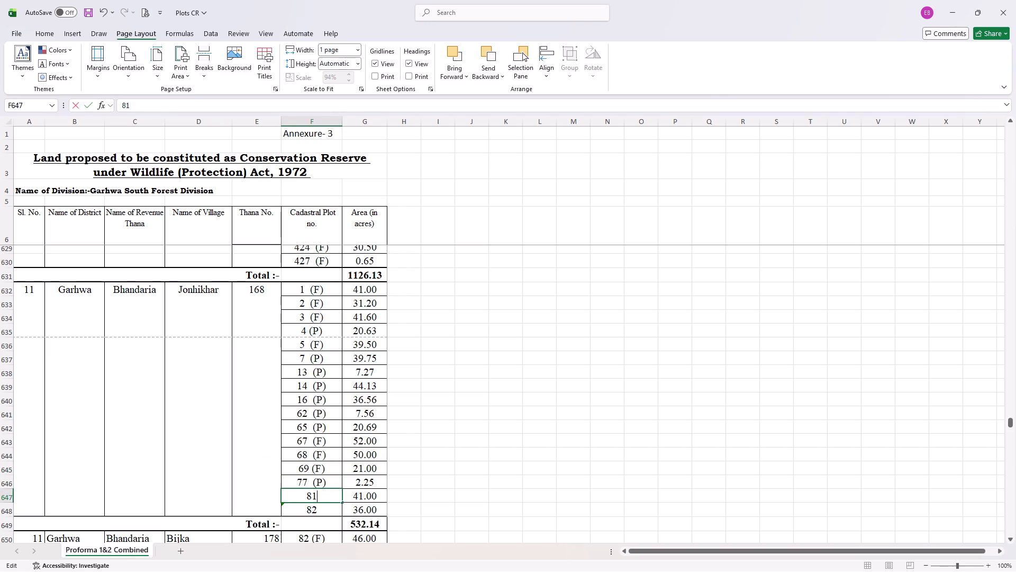
{"action": "key", "text": "ctrl+v"}
{"action": "double_click", "coordinate": [328, 511]}
{"action": "key", "text": "ctrl+v"}
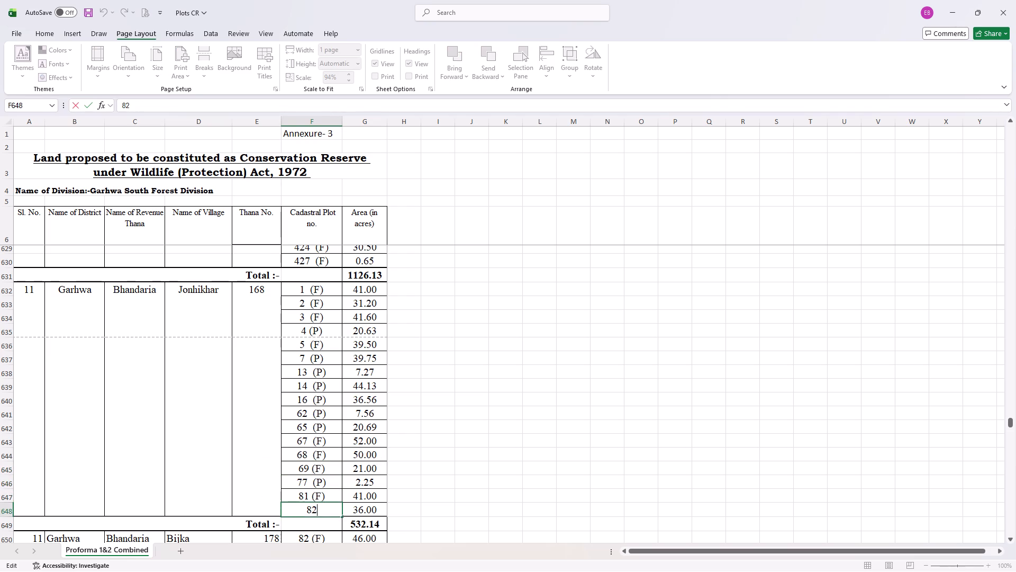
Insert six blank rows between Jonhikhar plot 82 and the village's Total row.
{"action": "scroll", "coordinate": [17, 529], "scroll_direction": "down", "scroll_amount": 1}
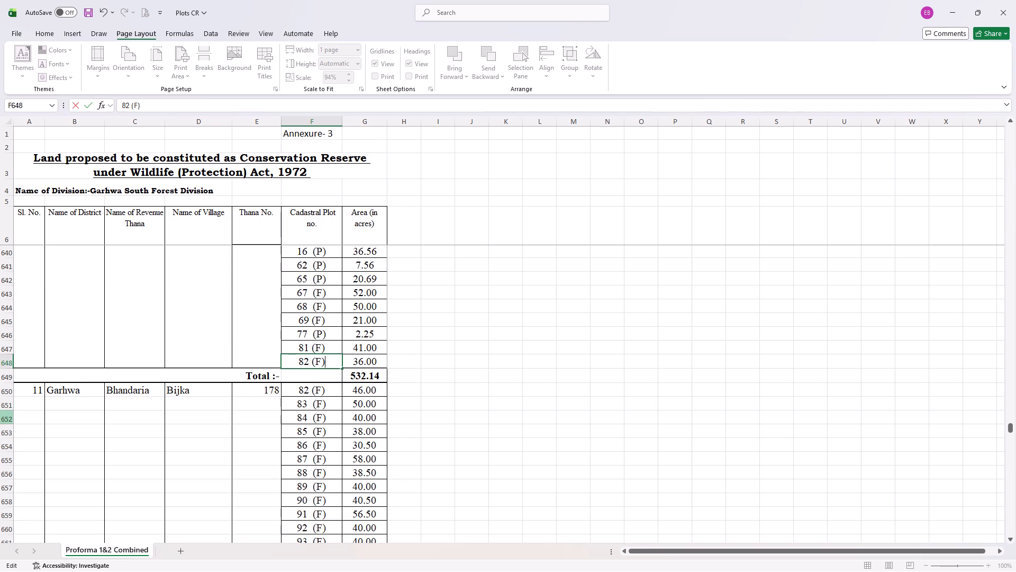
{"action": "left_click_drag", "start_coordinate": [2, 376], "coordinate": [4, 442]}
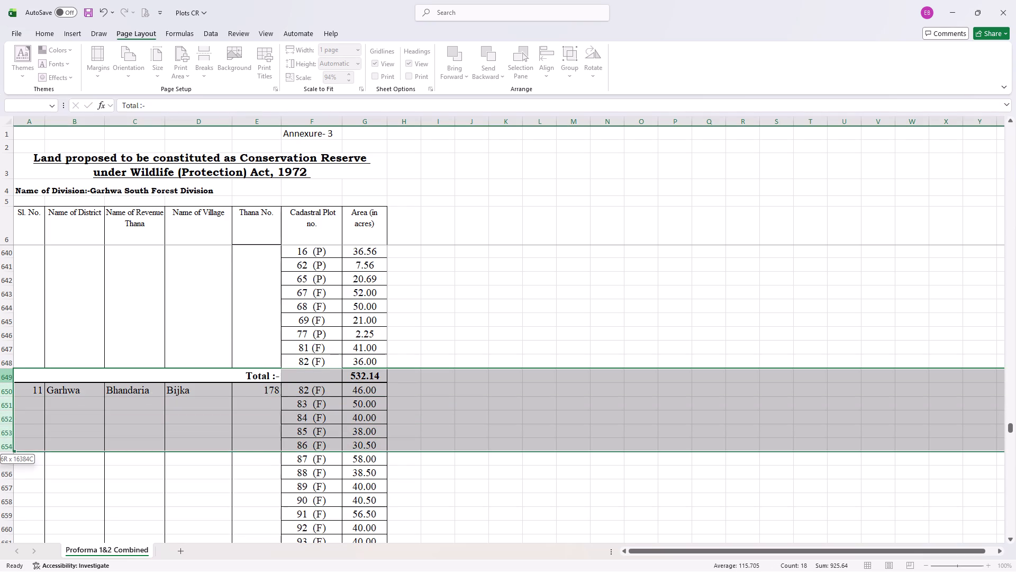
{"action": "left_click_drag", "start_coordinate": [4, 442], "coordinate": [5, 444]}
{"action": "right_click", "coordinate": [6, 412]}
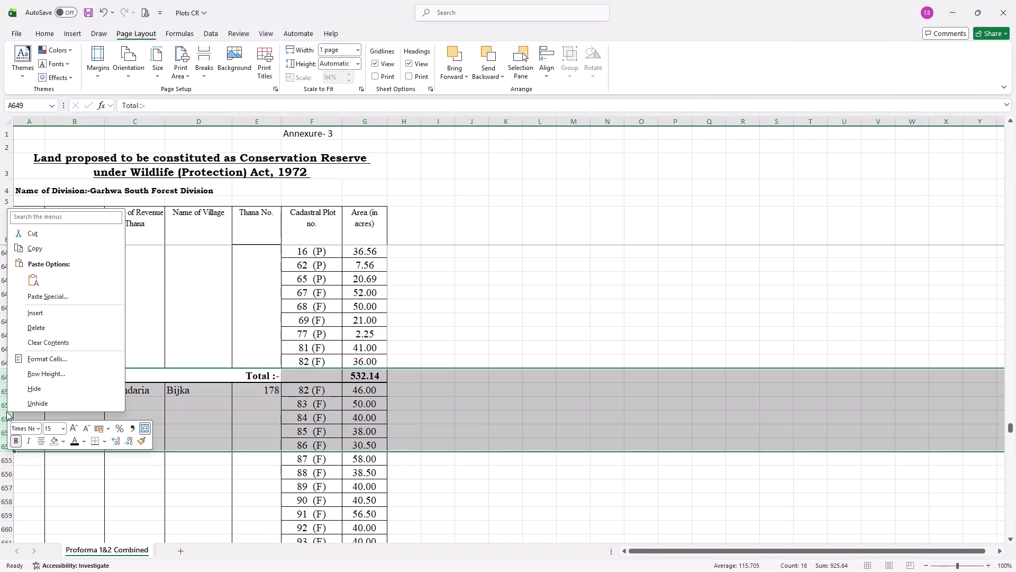
{"action": "left_click", "coordinate": [53, 307]}
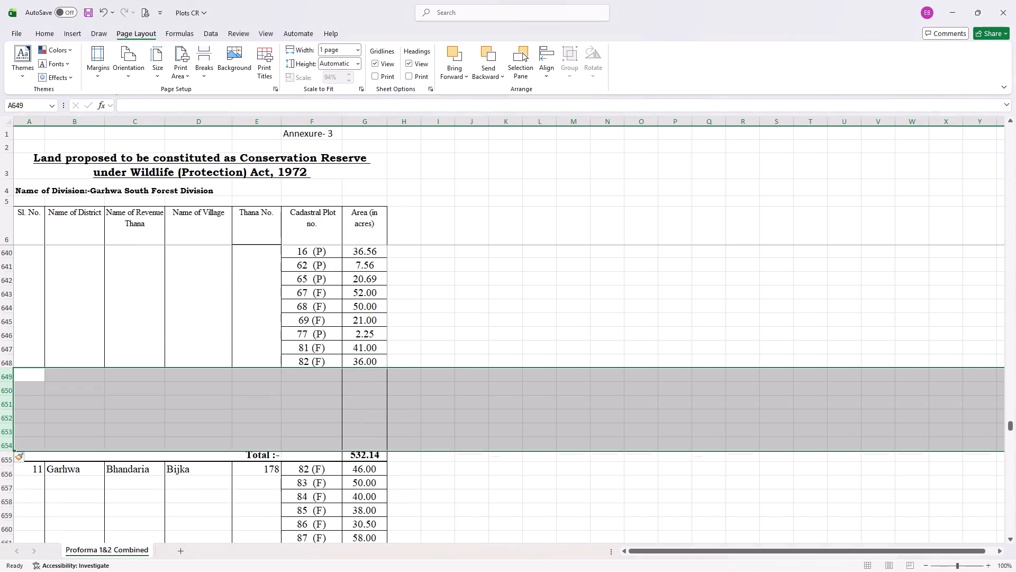
Unmerge Jonhikhar's Sl. No., District, Revenue Thana, Village and Thana No. cells down to the plot 82 row.
{"action": "left_click", "coordinate": [316, 373]}
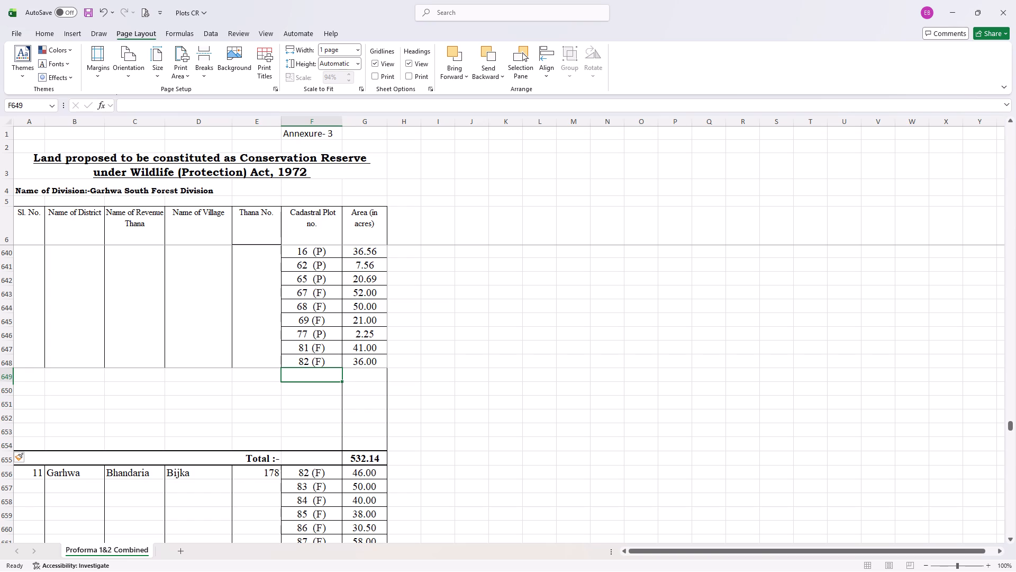
{"action": "left_click_drag", "start_coordinate": [34, 380], "coordinate": [315, 448]}
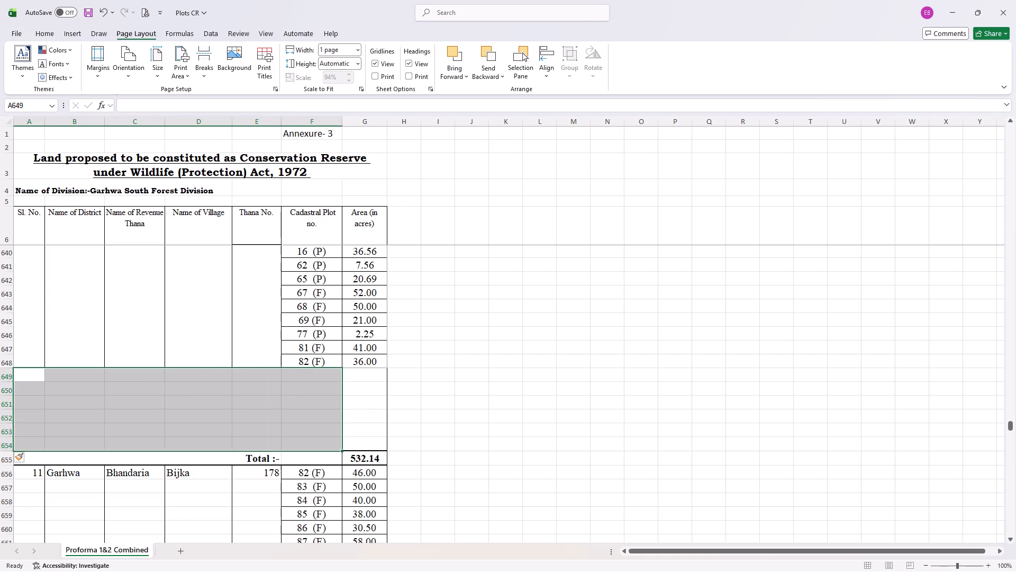
{"action": "left_click", "coordinate": [325, 373]}
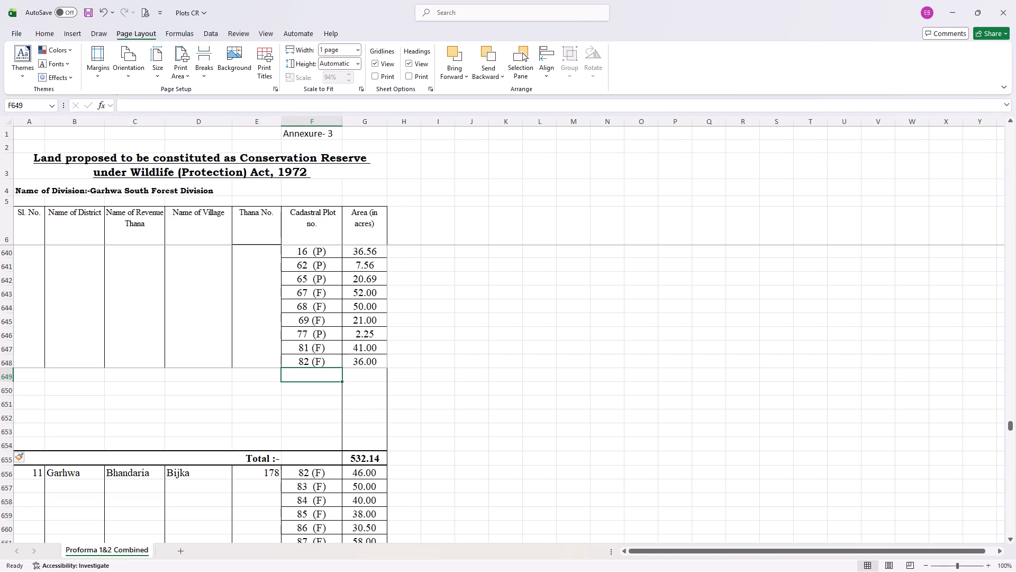
{"action": "left_click_drag", "start_coordinate": [39, 343], "coordinate": [242, 367]}
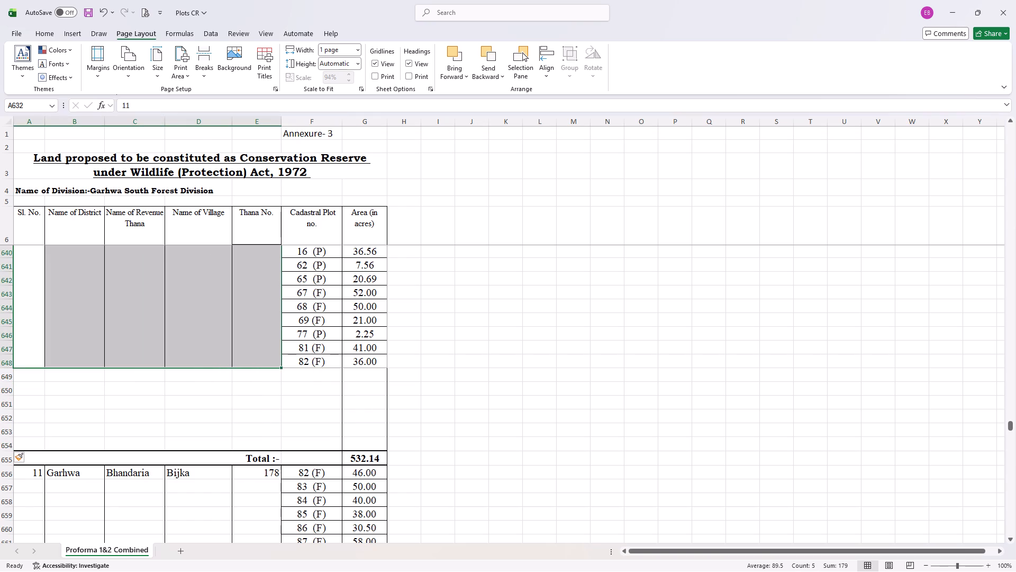
{"action": "left_click", "coordinate": [46, 33]}
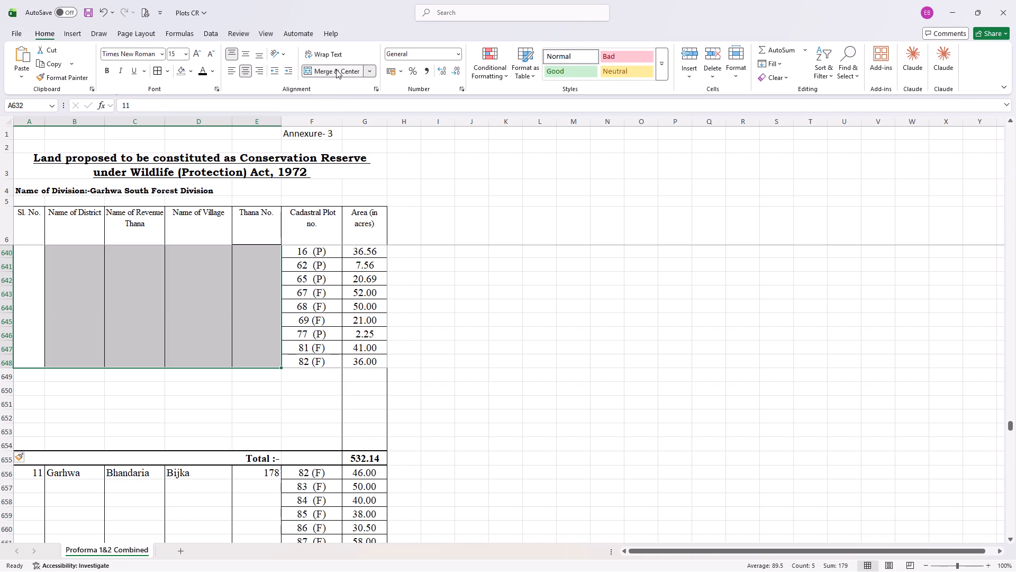
{"action": "left_click", "coordinate": [336, 69]}
{"action": "left_click", "coordinate": [319, 371]}
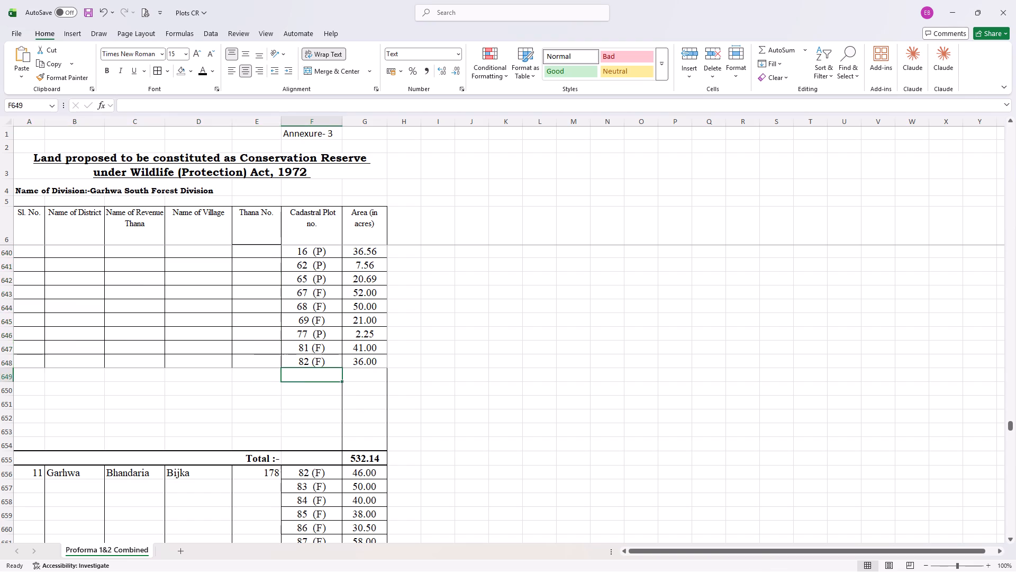
Insert a row between Jonhikhar plots 5 and 7 and enter plot 6 (F) with an area of 2.25.
{"action": "scroll", "coordinate": [319, 372], "scroll_direction": "up", "scroll_amount": 1}
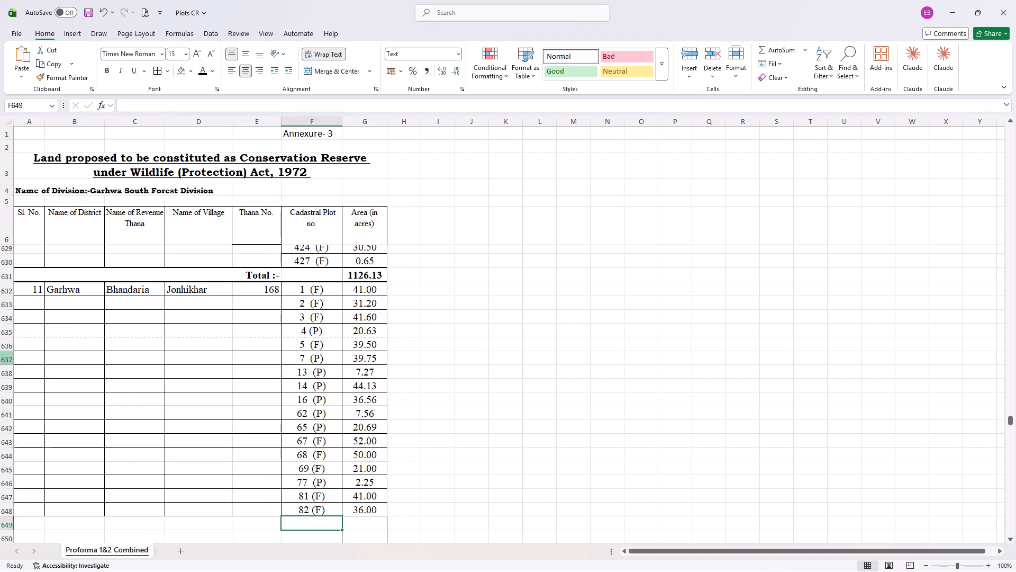
{"action": "left_click", "coordinate": [7, 354]}
{"action": "right_click", "coordinate": [7, 354]}
{"action": "left_click", "coordinate": [47, 458]}
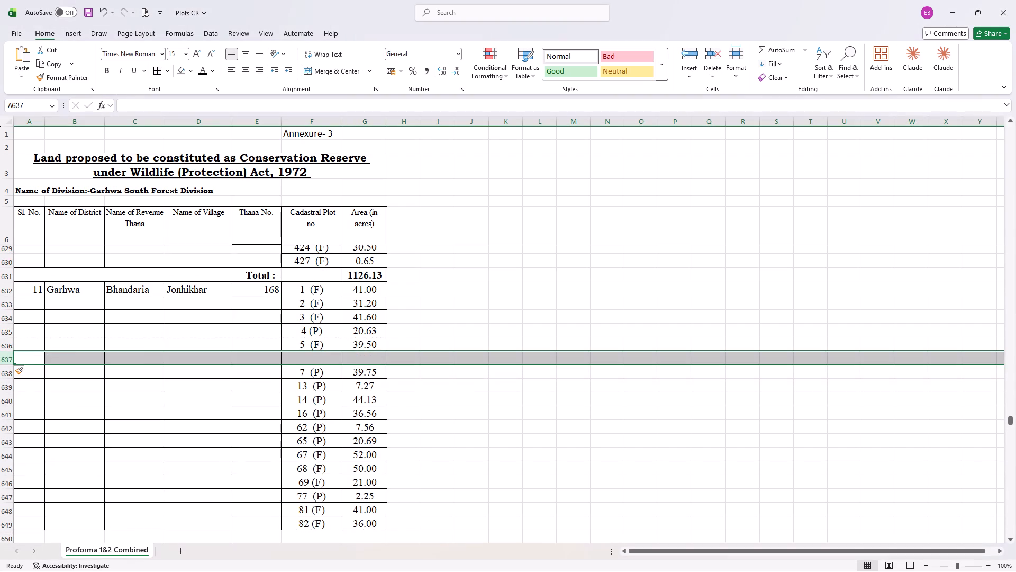
{"action": "left_click", "coordinate": [324, 356]}
{"action": "type", "text": "6 9F)"}
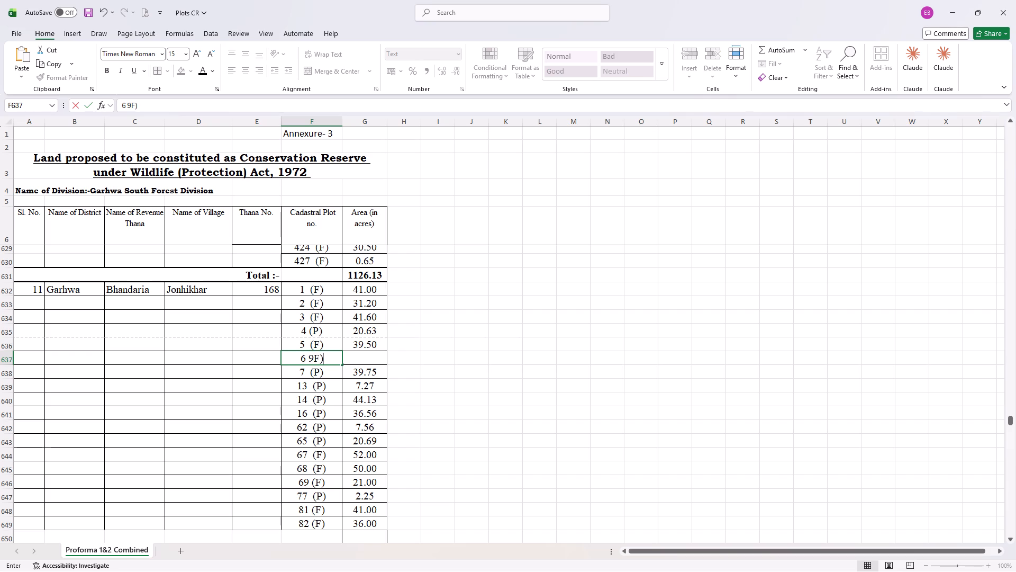
{"action": "left_click", "coordinate": [308, 355]}
{"action": "key", "text": "Delete"}
{"action": "key", "text": "shift+parenleft"}
{"action": "left_click", "coordinate": [375, 354]}
{"action": "type", "text": "2.25"}
{"action": "left_click", "coordinate": [427, 355]}
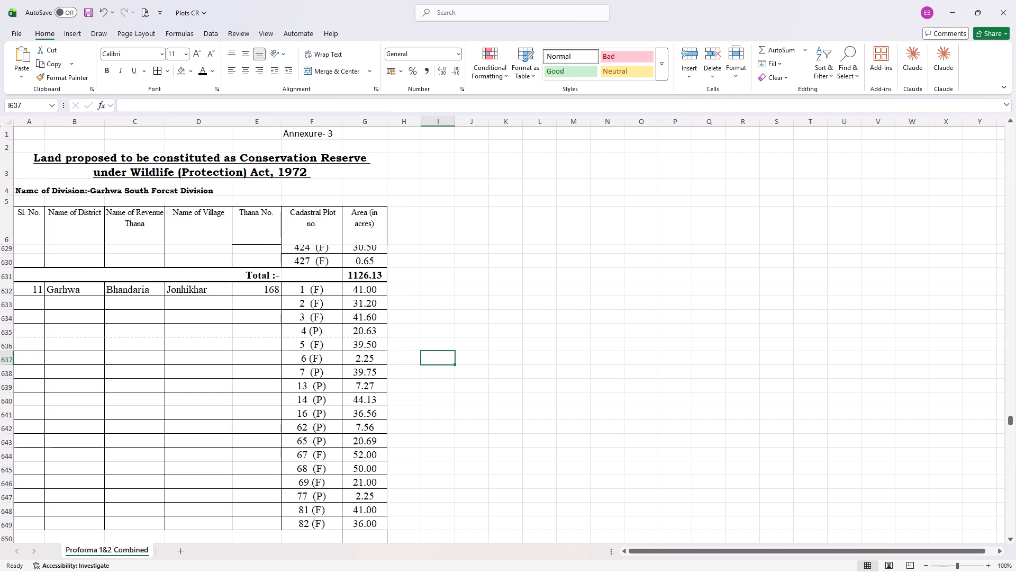
Insert a row between Jonhikhar plots 14 and 16 and enter plot 15 (F) with an area of 5.00.
{"action": "scroll", "coordinate": [427, 355], "scroll_direction": "down", "scroll_amount": 1}
{"action": "scroll", "coordinate": [350, 385], "scroll_direction": "up", "scroll_amount": 1}
{"action": "left_click", "coordinate": [311, 409]}
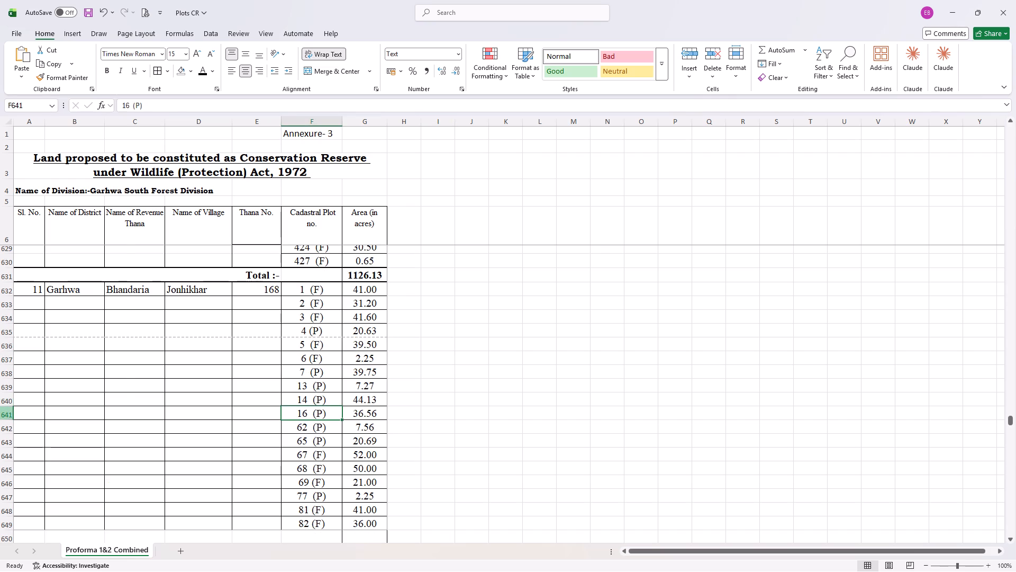
{"action": "left_click", "coordinate": [8, 413]}
{"action": "right_click", "coordinate": [8, 413]}
{"action": "left_click", "coordinate": [65, 312]}
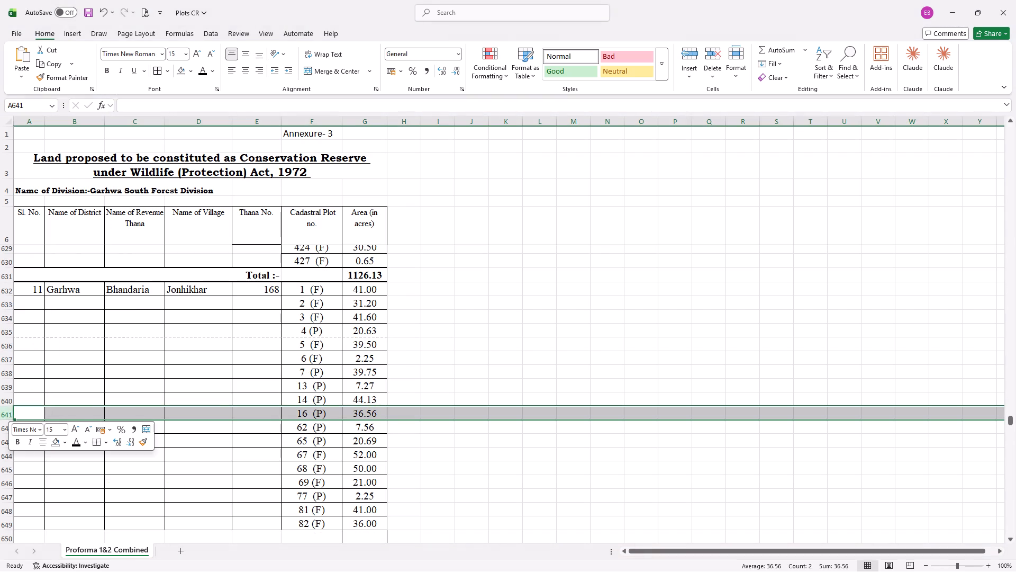
{"action": "left_click", "coordinate": [324, 409]}
{"action": "type", "text": "15"}
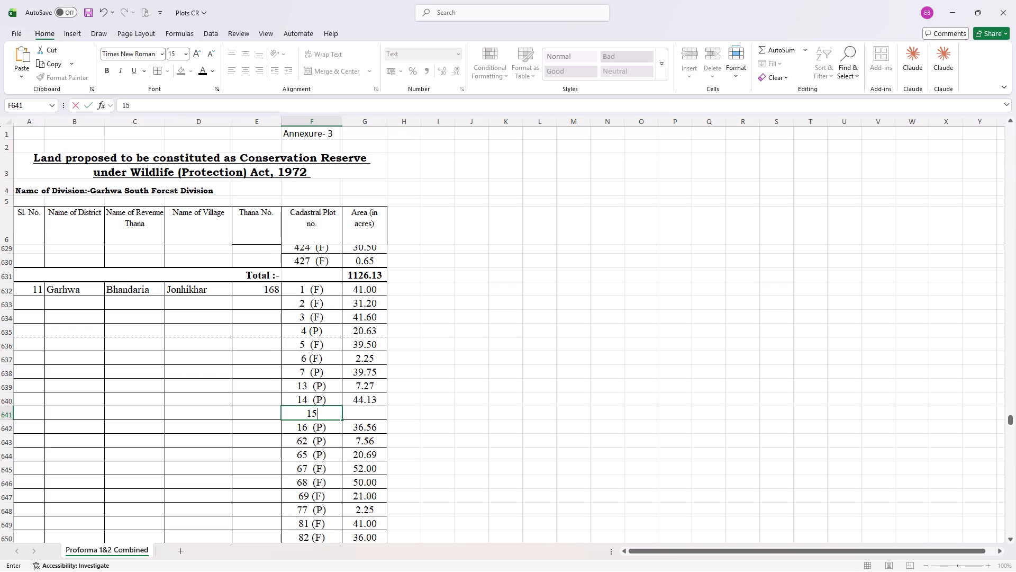
{"action": "key", "text": "space"}
{"action": "type", "text": "(F)"}
{"action": "left_click", "coordinate": [366, 413]}
{"action": "type", "text": "5.00"}
{"action": "left_click", "coordinate": [423, 408]}
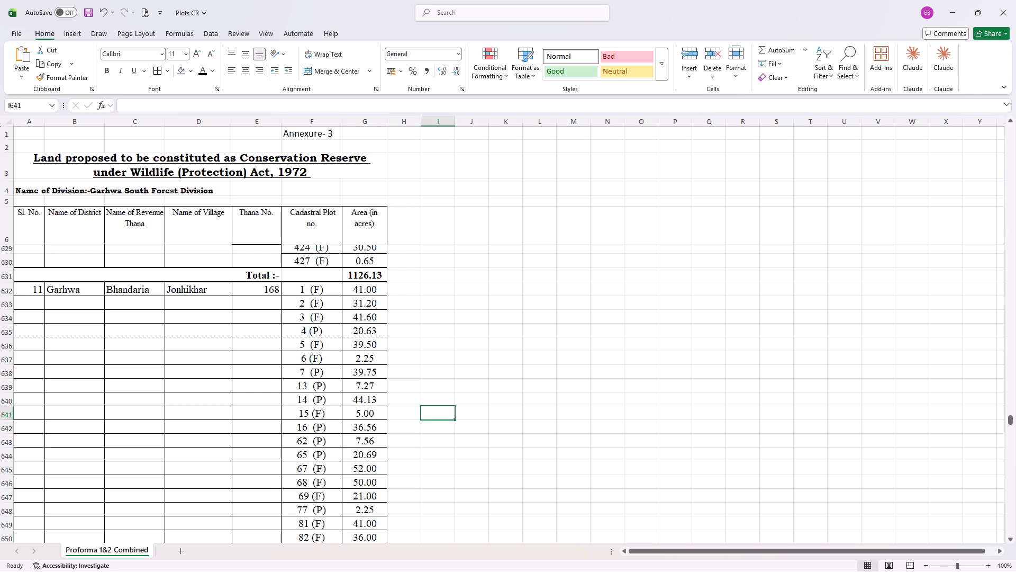
Insert a row between Jonhikhar plots 65 and 67 and enter plot 66 (F) with an area of 4.40.
{"action": "left_click", "coordinate": [308, 464]}
{"action": "left_click", "coordinate": [10, 470]}
{"action": "right_click", "coordinate": [9, 469]}
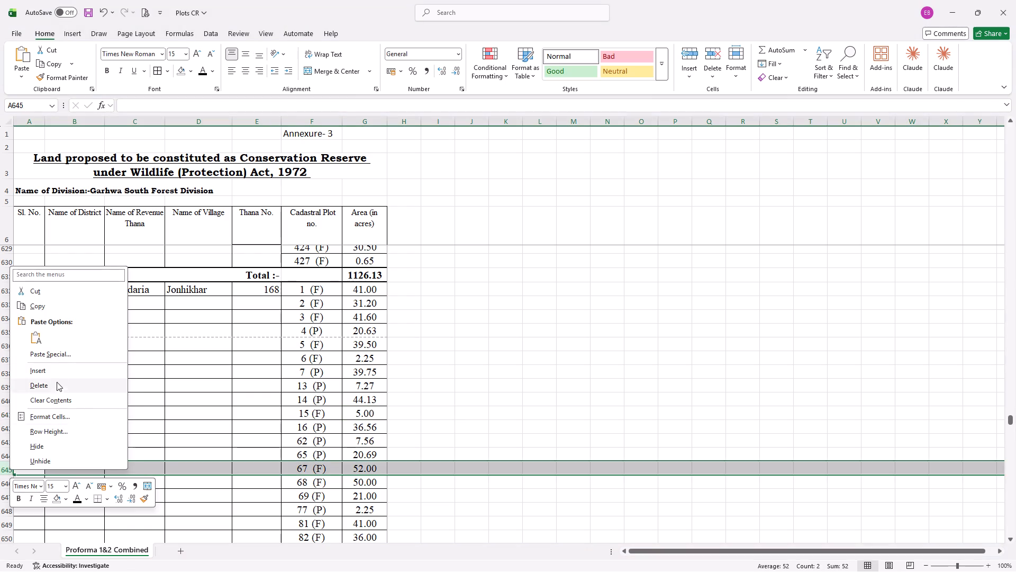
{"action": "left_click", "coordinate": [59, 371]}
{"action": "left_click", "coordinate": [317, 470]}
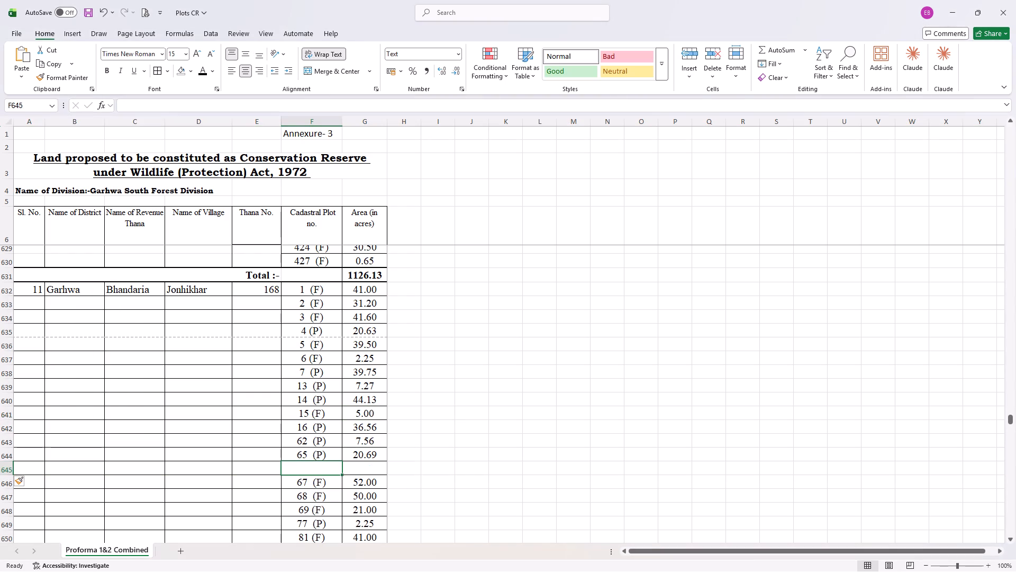
{"action": "type", "text": "66 ("}
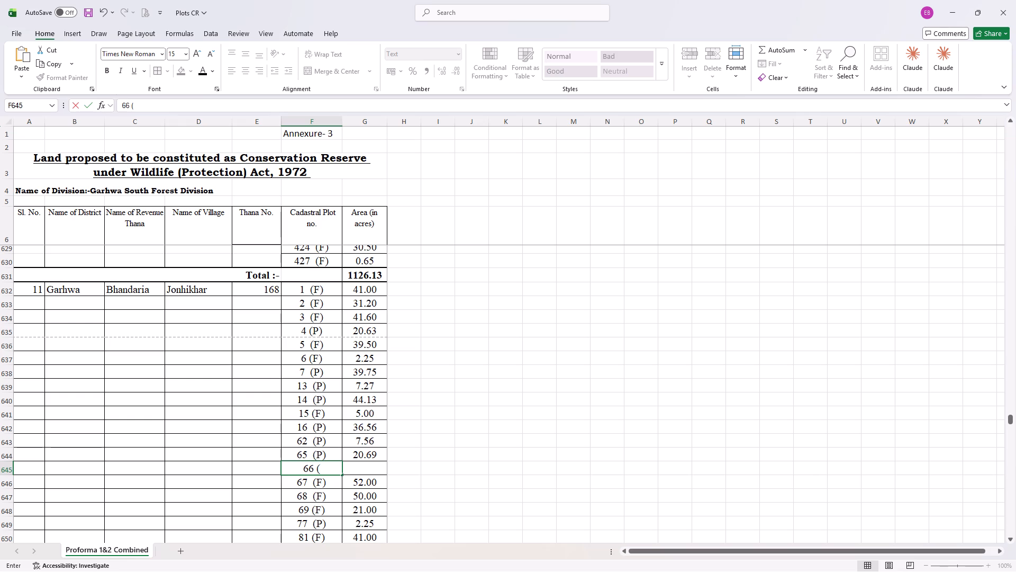
{"action": "type", "text": "F)"}
{"action": "key", "text": "Tab"}
{"action": "type", "text": "4.40"}
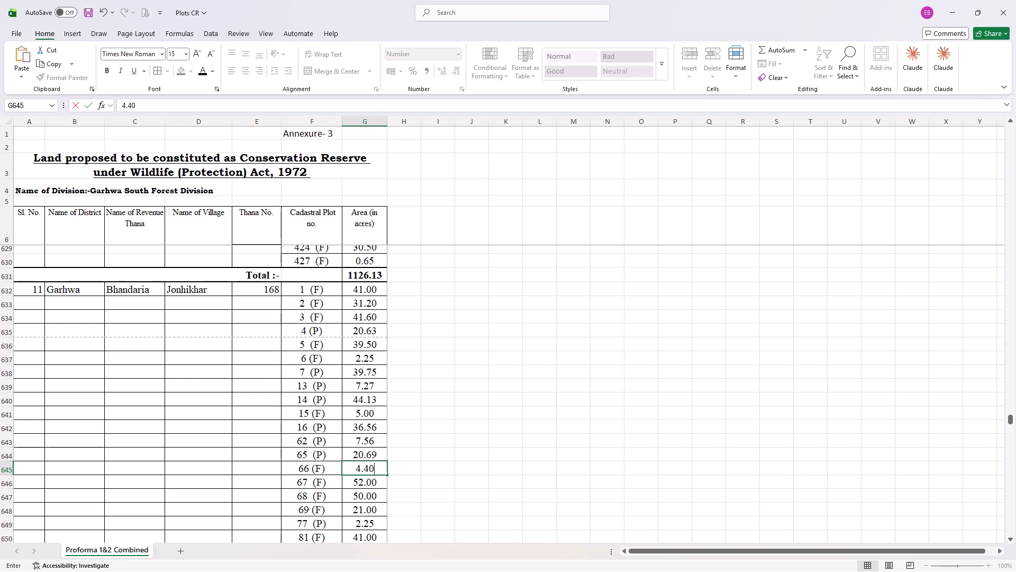
Insert two blank rows between Jonhikhar plots 69 and 77.
{"action": "scroll", "coordinate": [379, 449], "scroll_direction": "down", "scroll_amount": 1}
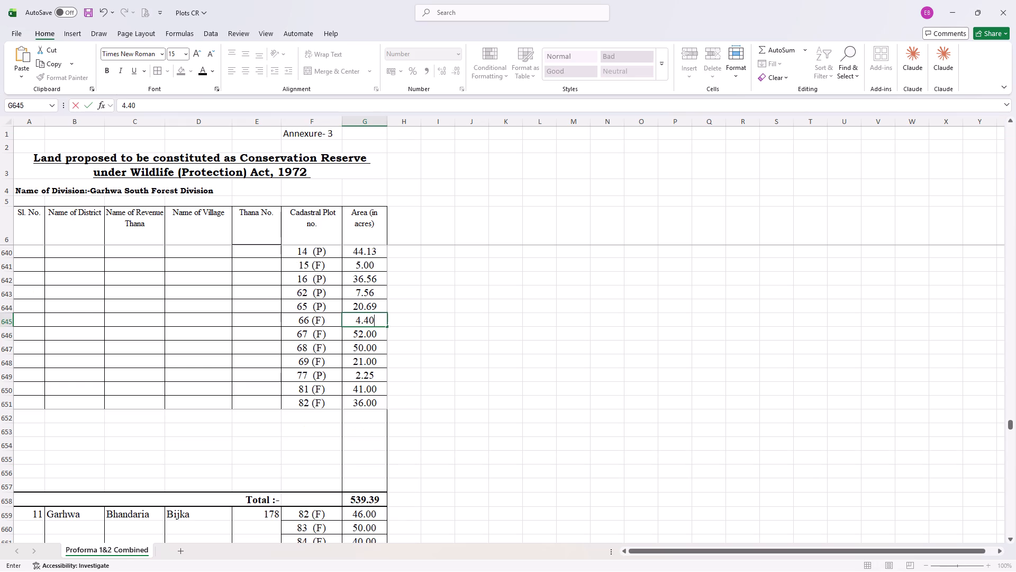
{"action": "left_click", "coordinate": [2, 377]}
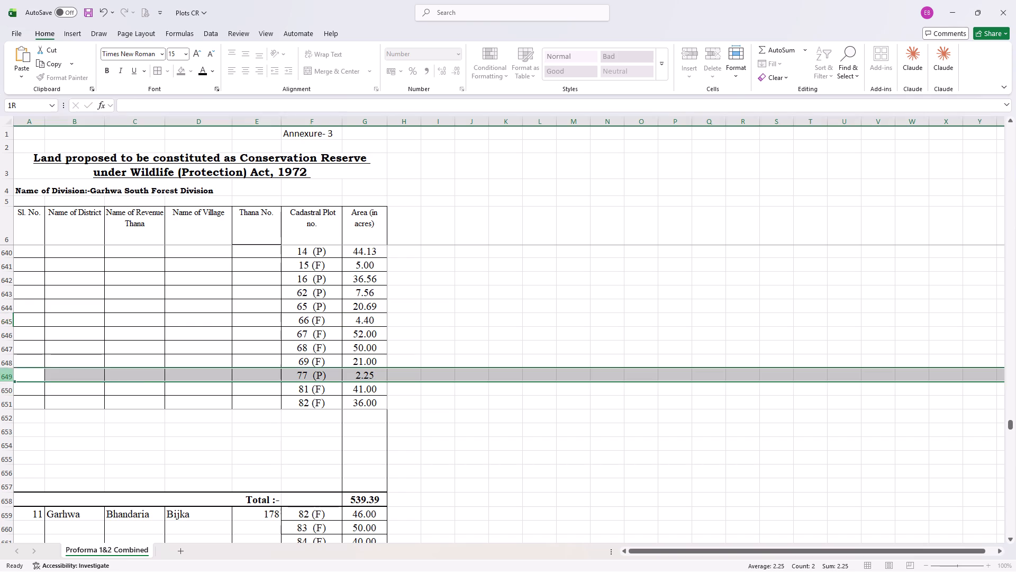
{"action": "right_click", "coordinate": [2, 377]}
{"action": "left_click", "coordinate": [38, 283]}
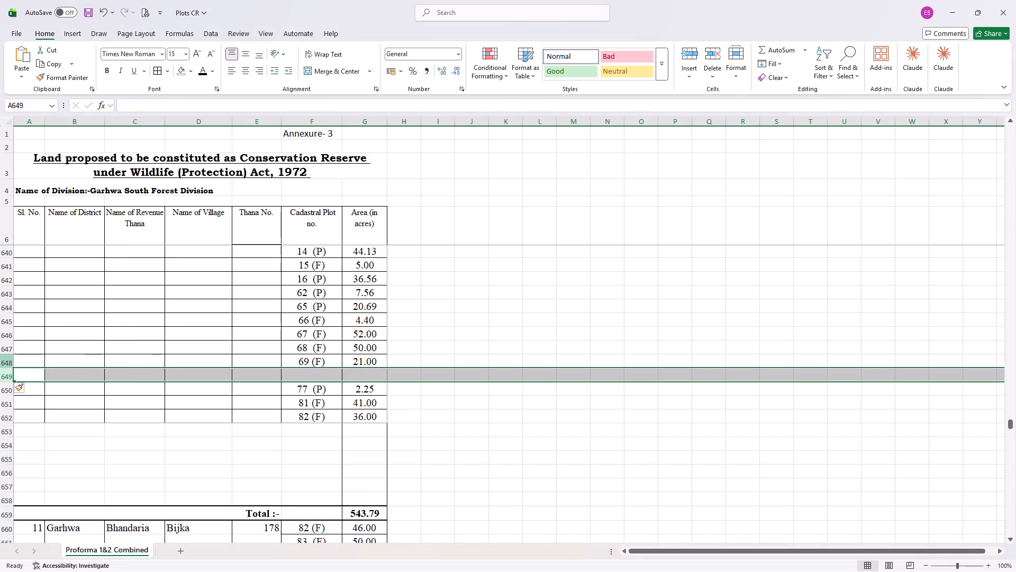
{"action": "right_click", "coordinate": [7, 374]}
{"action": "left_click", "coordinate": [24, 274]}
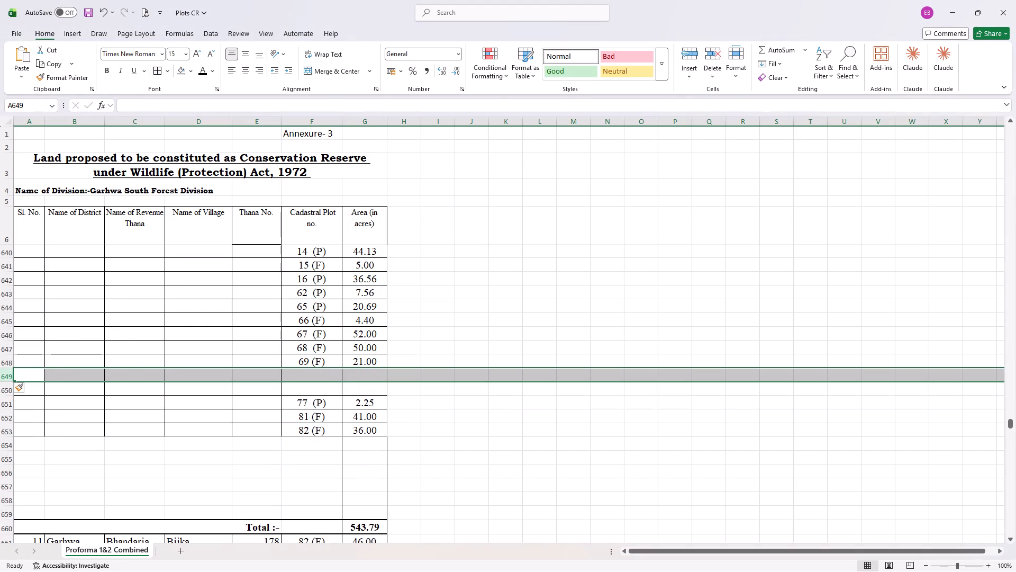
Fill the two blank rows below plot 69 with plot 70 (F), area 2.00, and plot 71 (P), area 1.00.
{"action": "left_click", "coordinate": [317, 376]}
{"action": "type", "text": "70 (F)"}
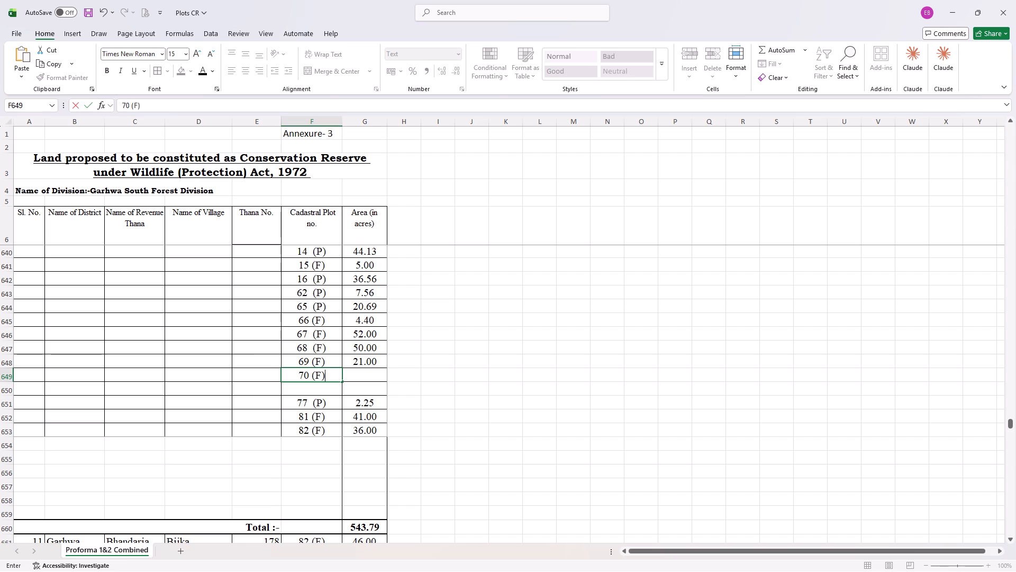
{"action": "left_click", "coordinate": [323, 391]}
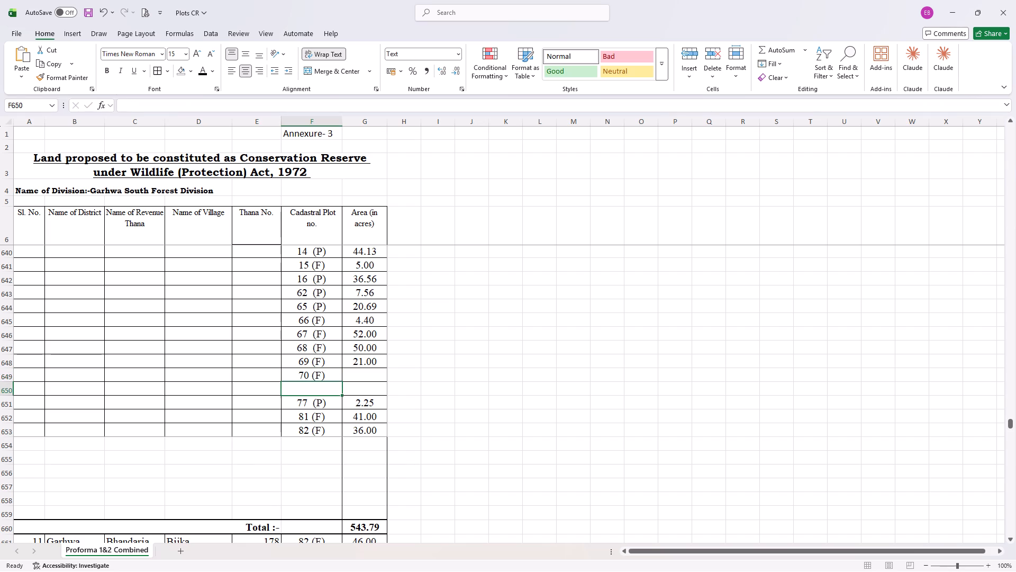
{"action": "type", "text": "71 (P)"}
{"action": "left_click", "coordinate": [356, 391]}
{"action": "key", "text": "1"}
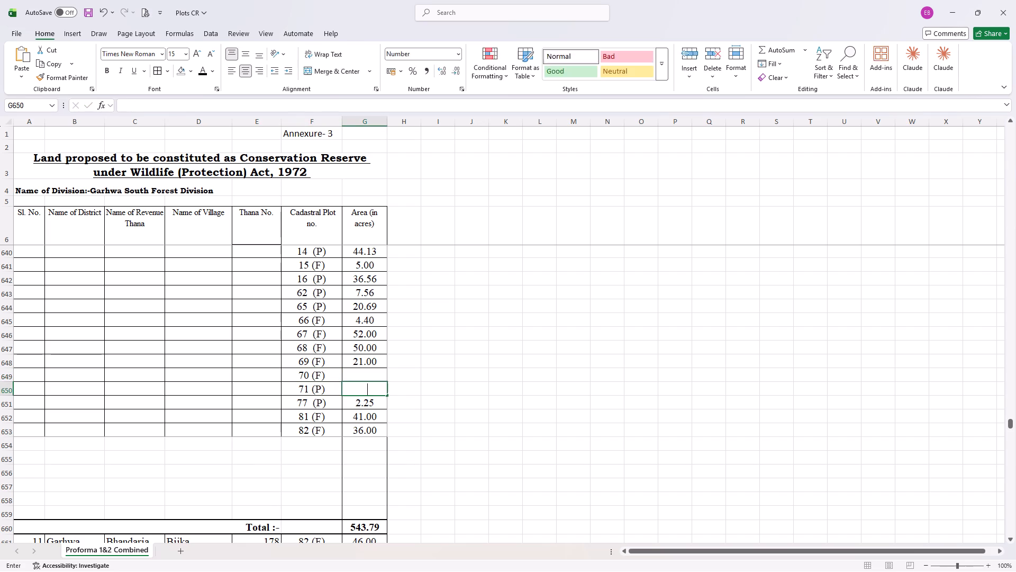
{"action": "type", "text": ".00"}
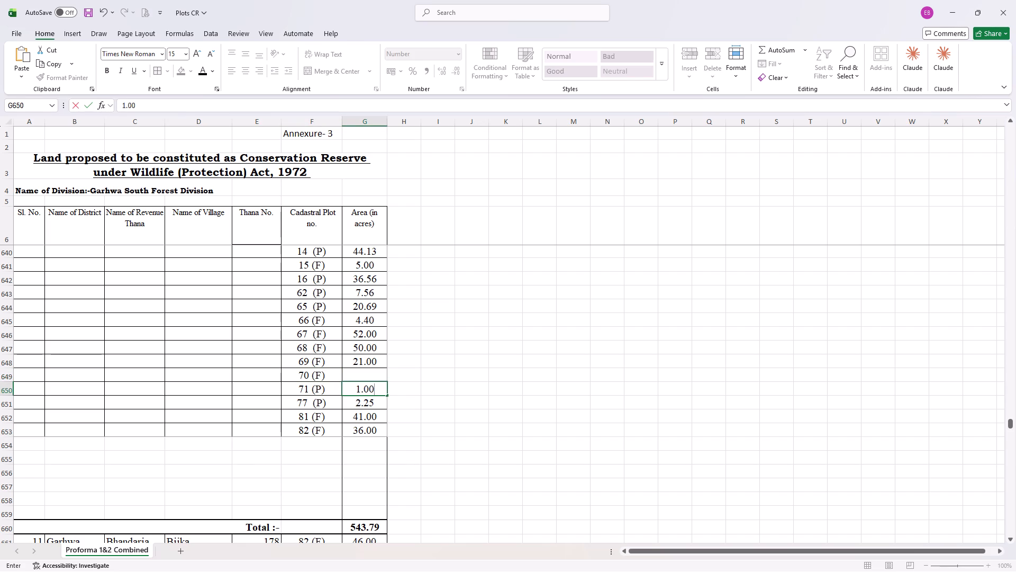
{"action": "left_click", "coordinate": [373, 379]}
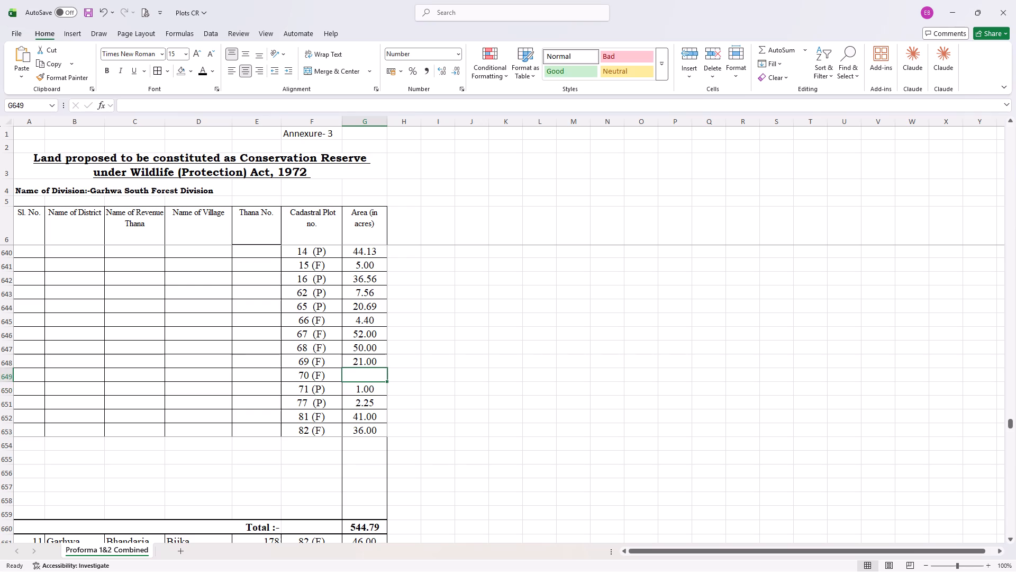
{"action": "type", "text": "2.00"}
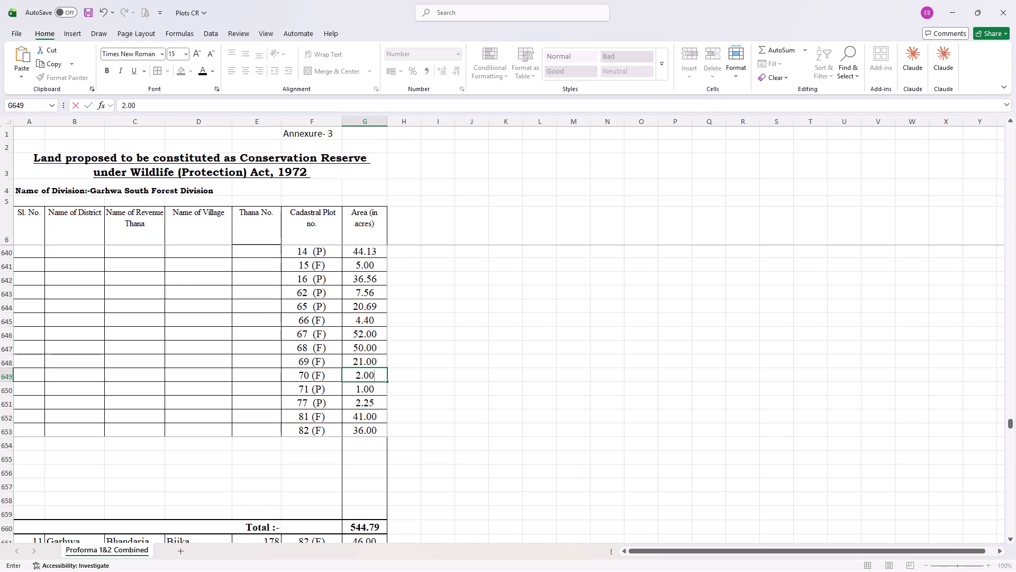
{"action": "left_click", "coordinate": [429, 418]}
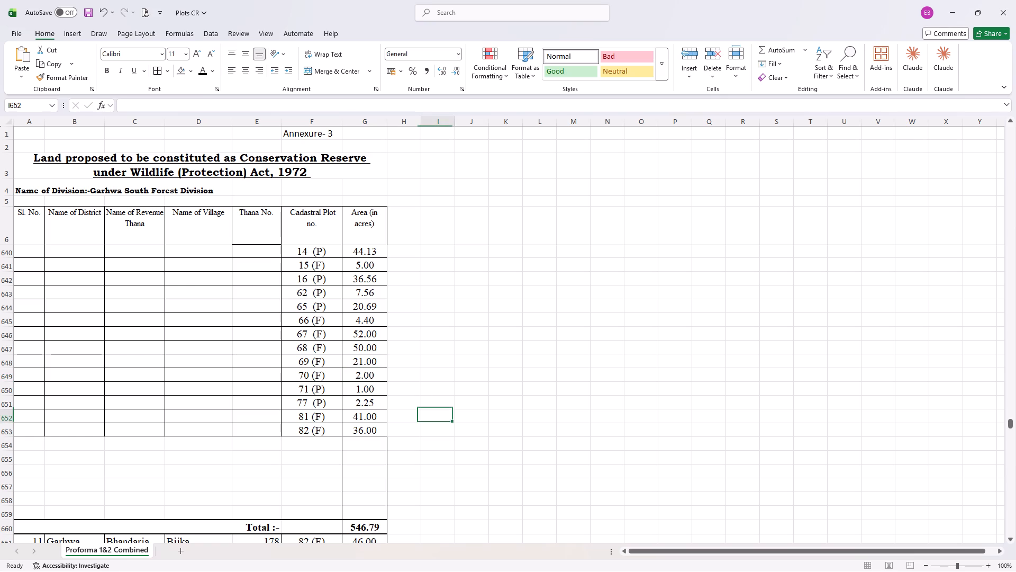
Insert two blank rows between Jonhikhar plots 77 and 81.
{"action": "left_click_drag", "start_coordinate": [8, 413], "coordinate": [7, 419]}
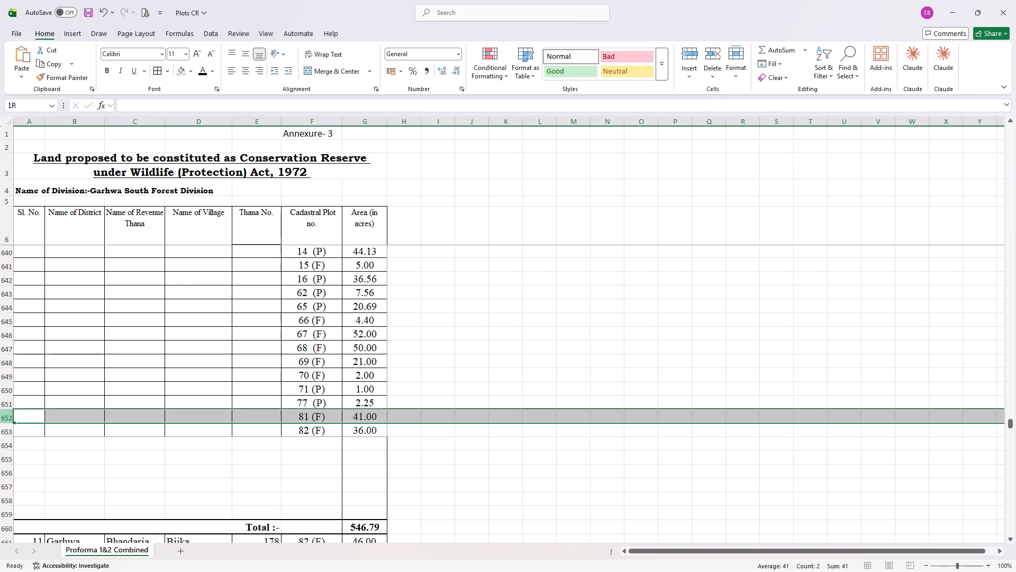
{"action": "left_click_drag", "start_coordinate": [7, 419], "coordinate": [7, 431]}
{"action": "right_click", "coordinate": [7, 421]}
{"action": "left_click", "coordinate": [44, 319]}
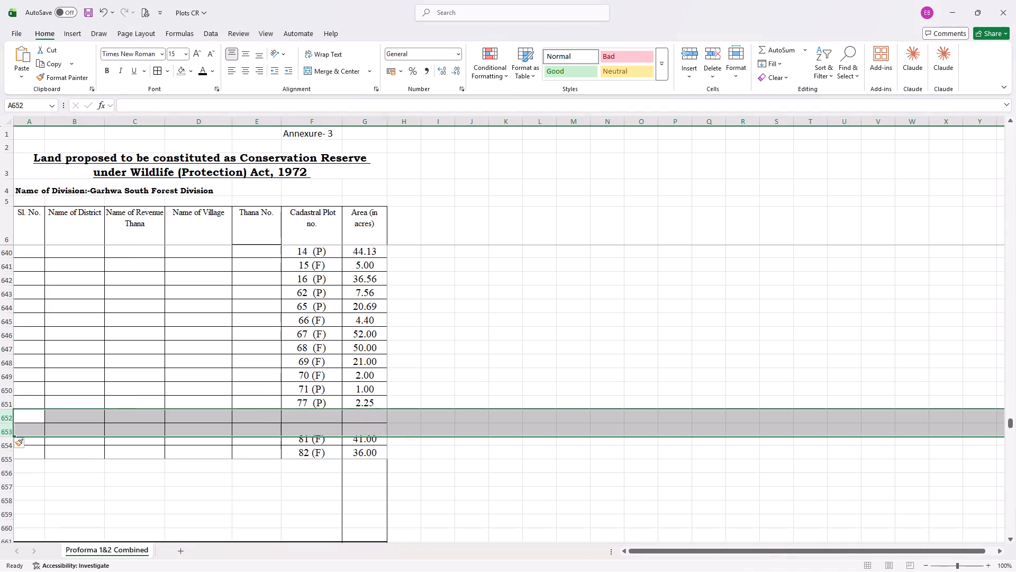
Delete the blank rows between Jonhikhar's last plot, 82 (F), and its Total row.
{"action": "left_click_drag", "start_coordinate": [7, 475], "coordinate": [11, 538]}
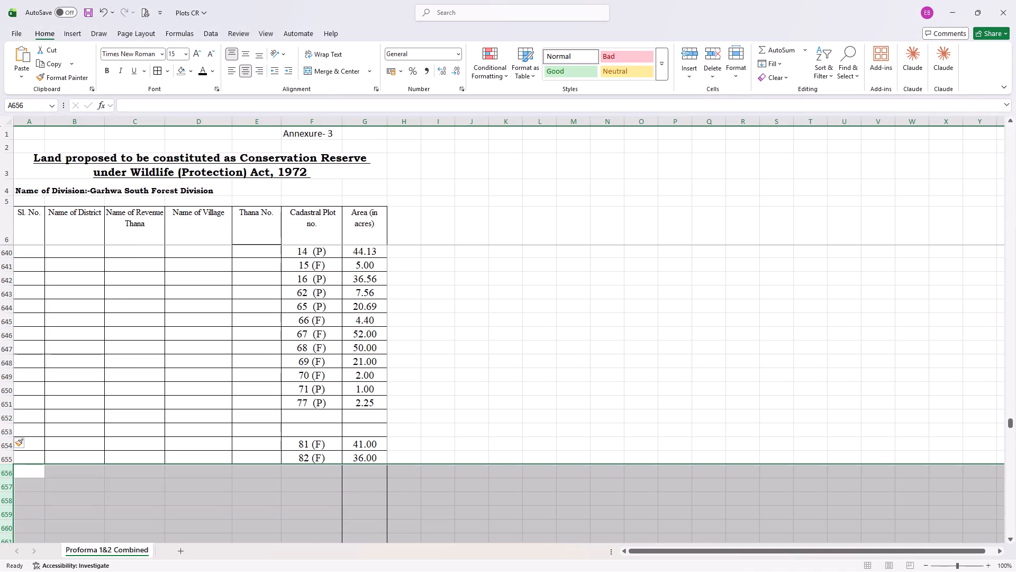
{"action": "scroll", "coordinate": [46, 485], "scroll_direction": "down", "scroll_amount": 1}
{"action": "right_click", "coordinate": [4, 367]}
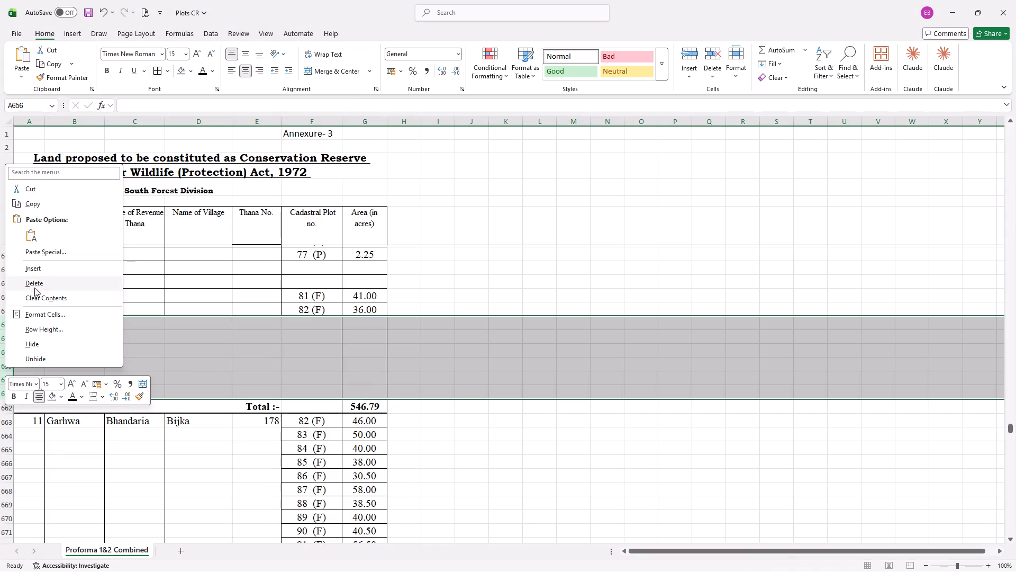
{"action": "left_click", "coordinate": [34, 288]}
Fill the two blank rows below plot 77 with plot 79 (P), area 3.50, and plot 80 (F), area 2.50.
{"action": "left_click", "coordinate": [312, 270]}
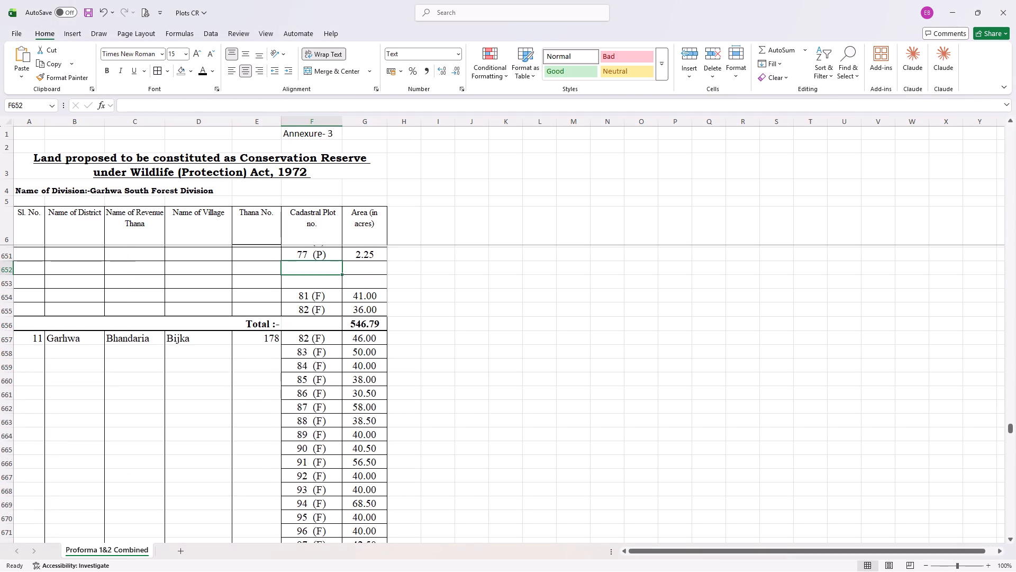
{"action": "type", "text": "79 (F)"}
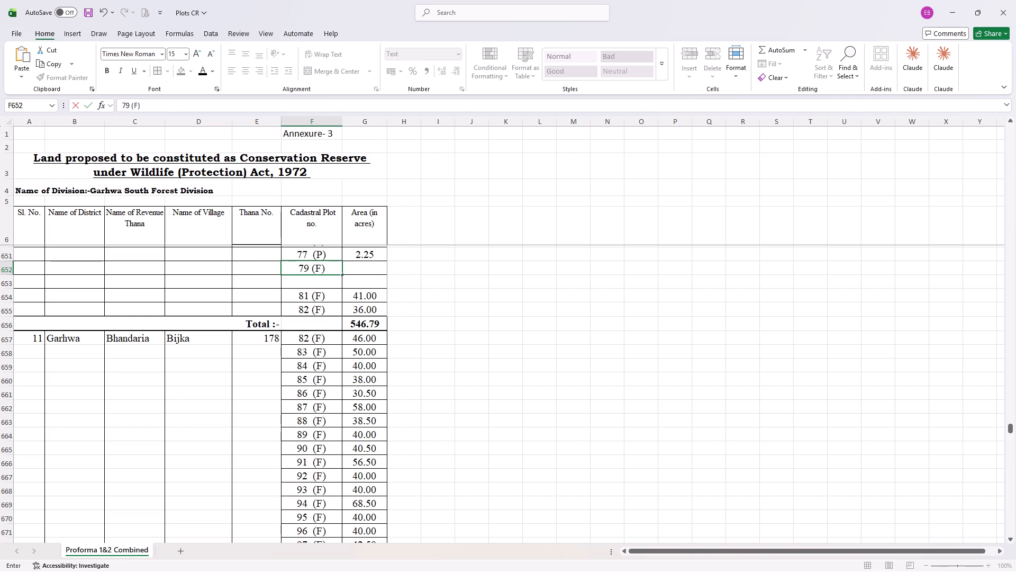
{"action": "left_click", "coordinate": [325, 285]}
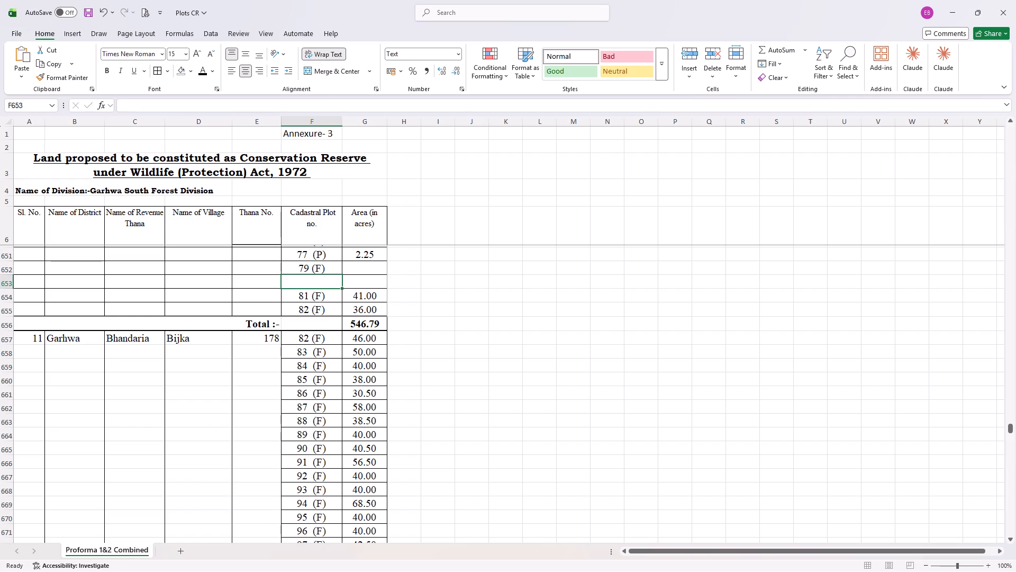
{"action": "type", "text": "80"}
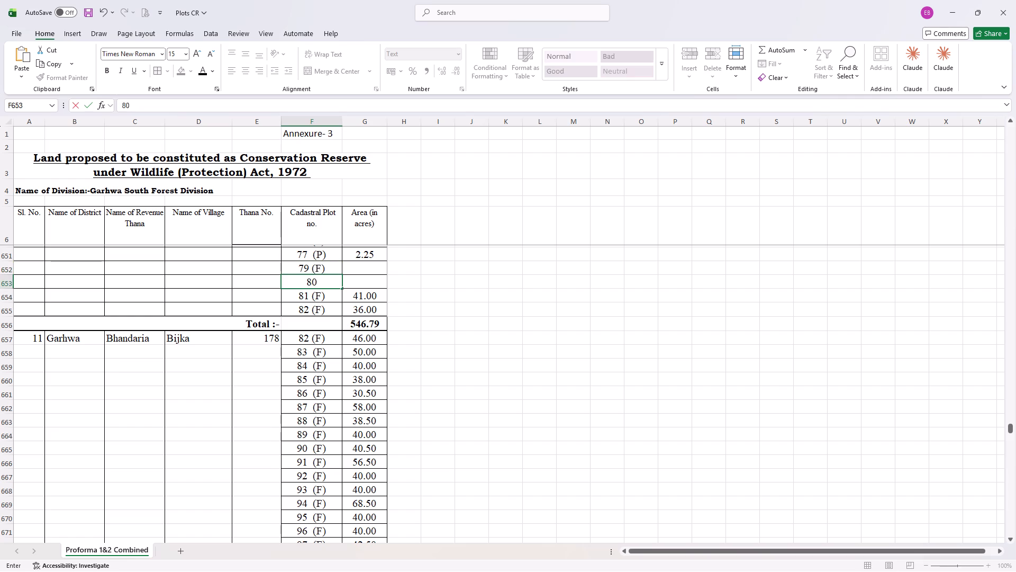
{"action": "key", "text": "space"}
{"action": "key", "text": "shift+parenleft"}
{"action": "type", "text": "F)"}
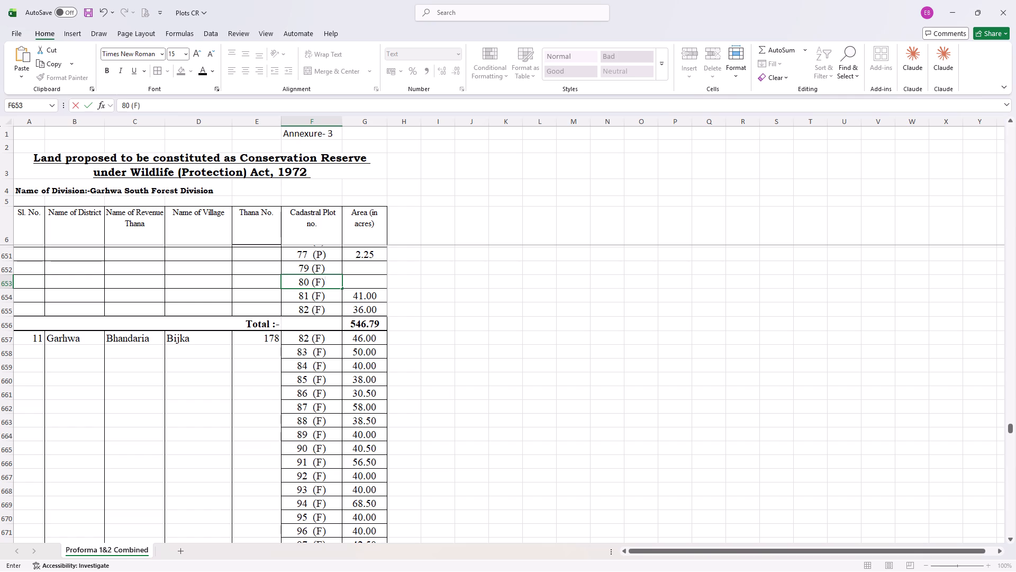
{"action": "double_click", "coordinate": [320, 268]}
{"action": "key", "text": "BackSpace"}
{"action": "key", "text": "shift+p"}
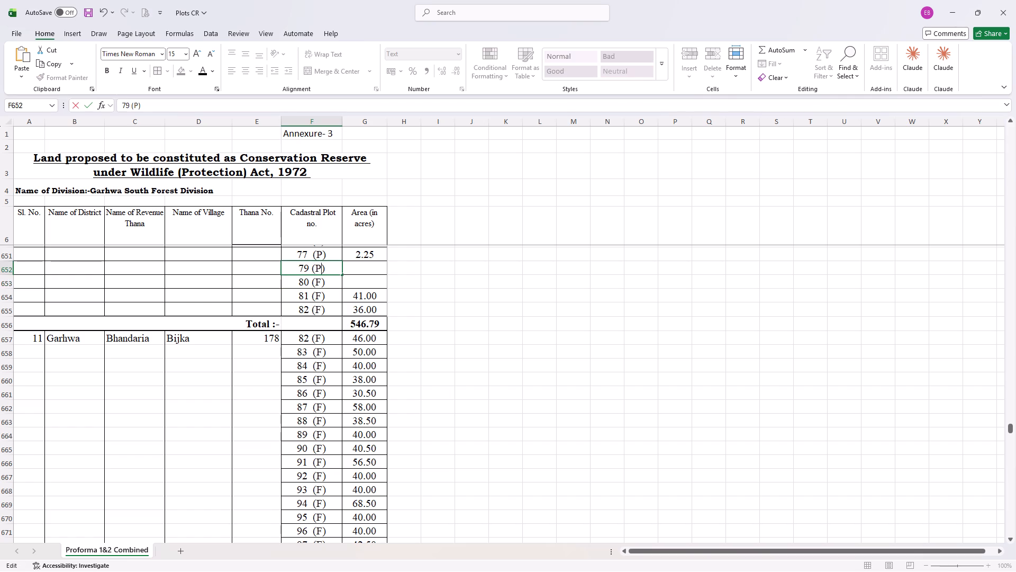
{"action": "left_click", "coordinate": [380, 266]}
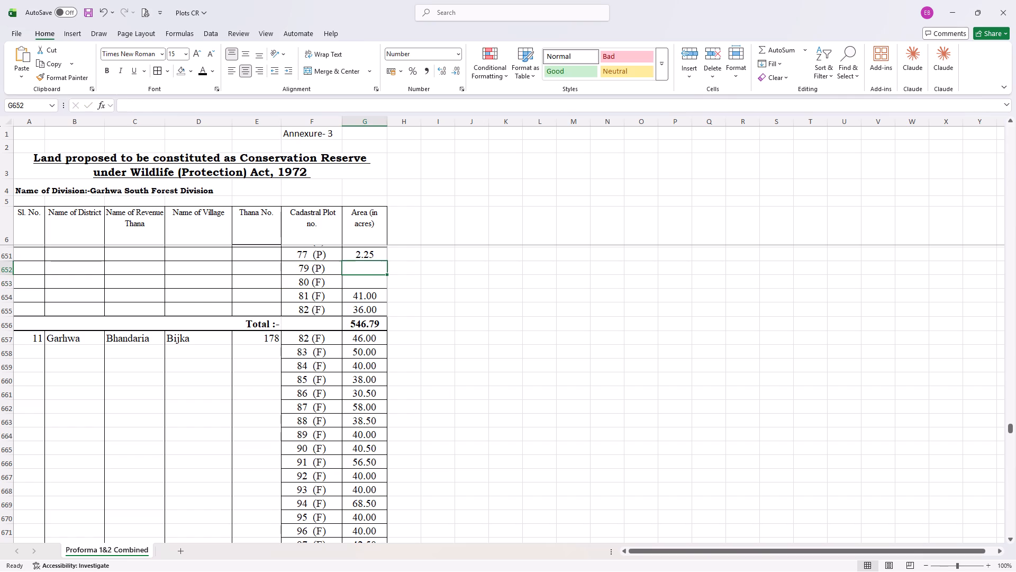
{"action": "type", "text": "3.50"}
{"action": "left_click", "coordinate": [379, 282]}
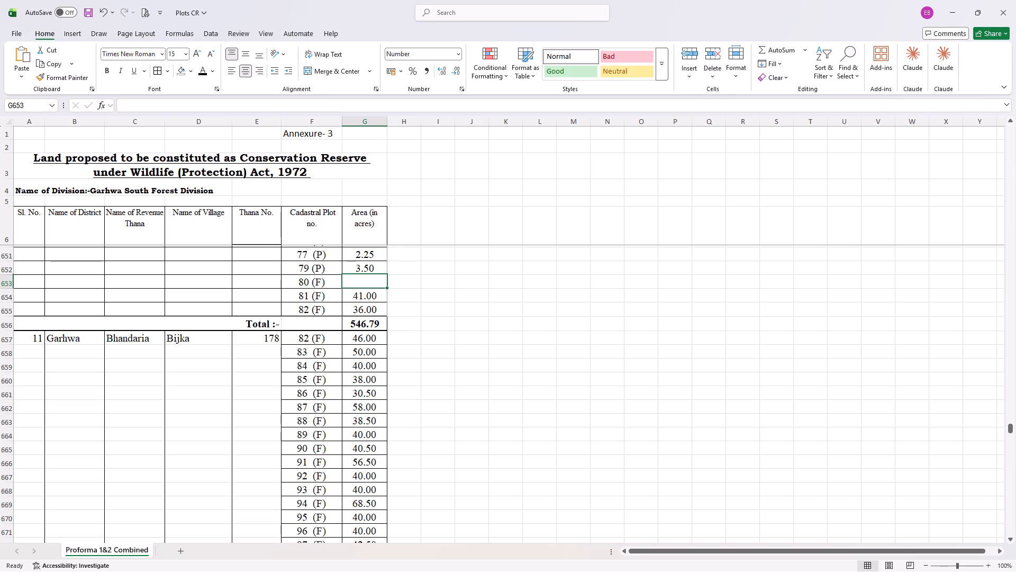
{"action": "type", "text": "2.50"}
{"action": "left_click", "coordinate": [575, 345]}
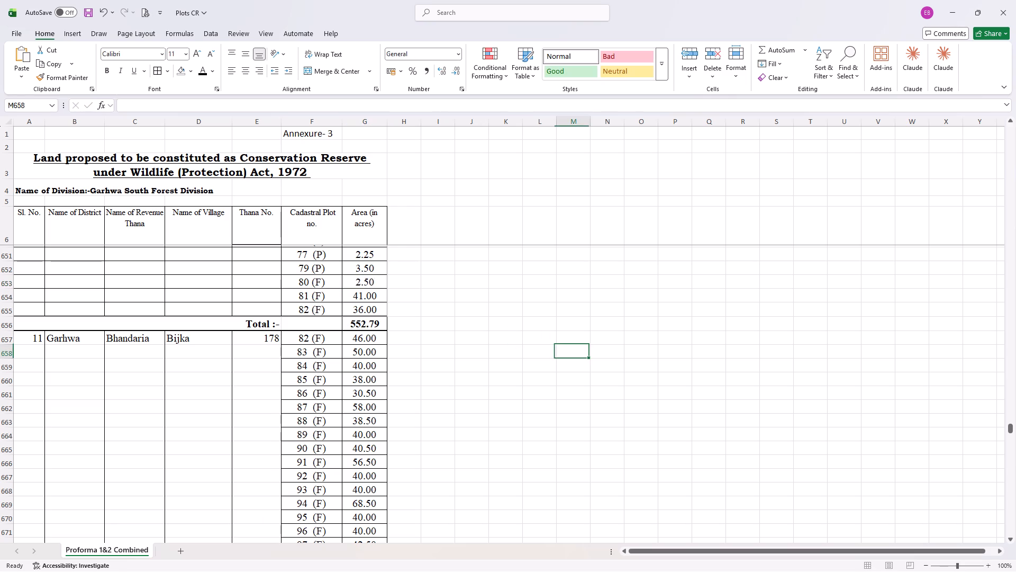
Save the workbook.
{"action": "left_click", "coordinate": [82, 14]}
Below the last village's Total row, merge and center cells F853:G853 and F854:G854 separately.
{"action": "scroll", "coordinate": [202, 282], "scroll_direction": "down", "scroll_amount": 14}
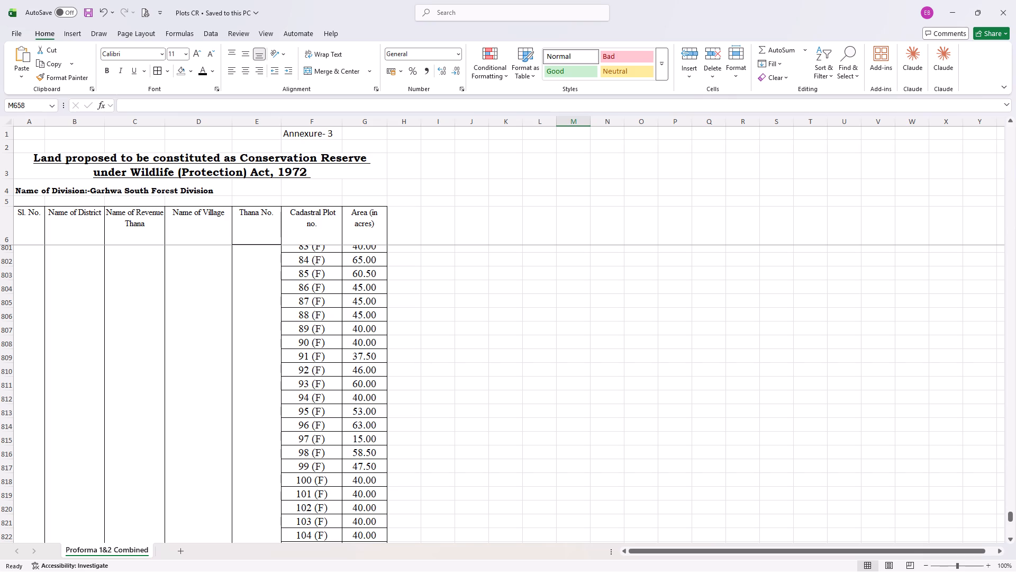
{"action": "scroll", "coordinate": [204, 358], "scroll_direction": "down", "scroll_amount": 1}
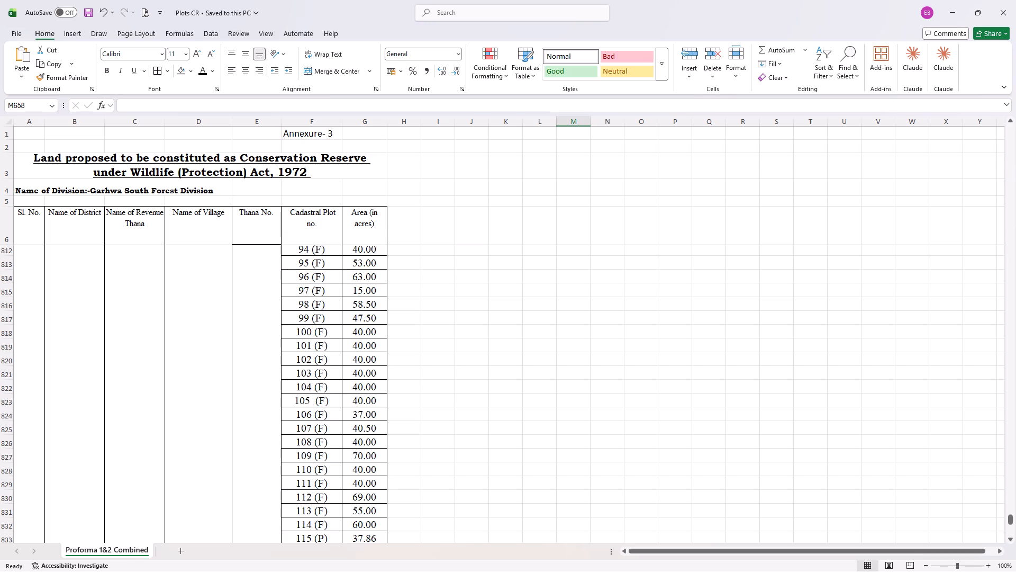
{"action": "scroll", "coordinate": [251, 423], "scroll_direction": "down", "scroll_amount": 4}
{"action": "scroll", "coordinate": [251, 431], "scroll_direction": "up", "scroll_amount": 1}
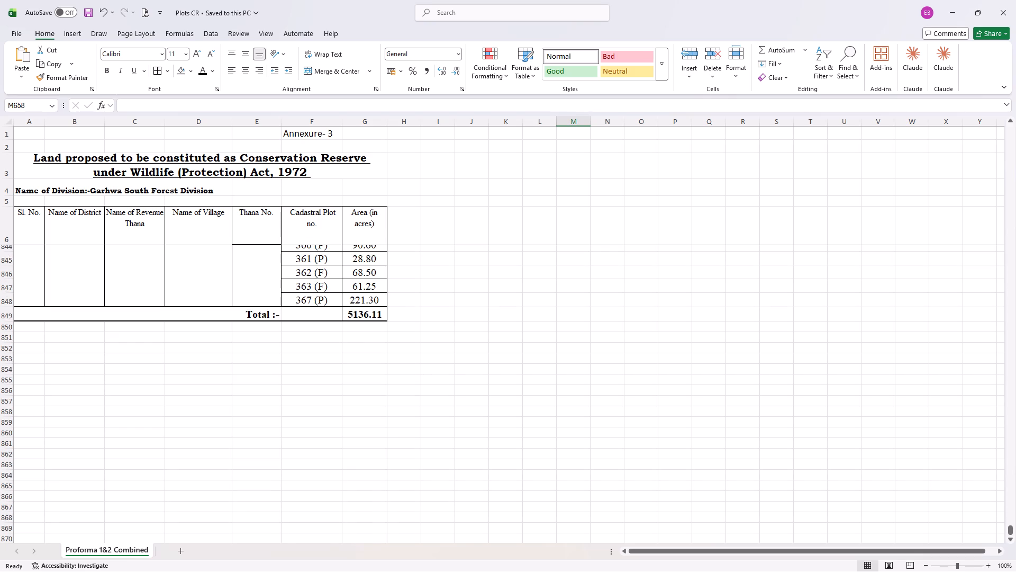
{"action": "left_click_drag", "start_coordinate": [305, 358], "coordinate": [361, 356]}
{"action": "left_click", "coordinate": [334, 67]}
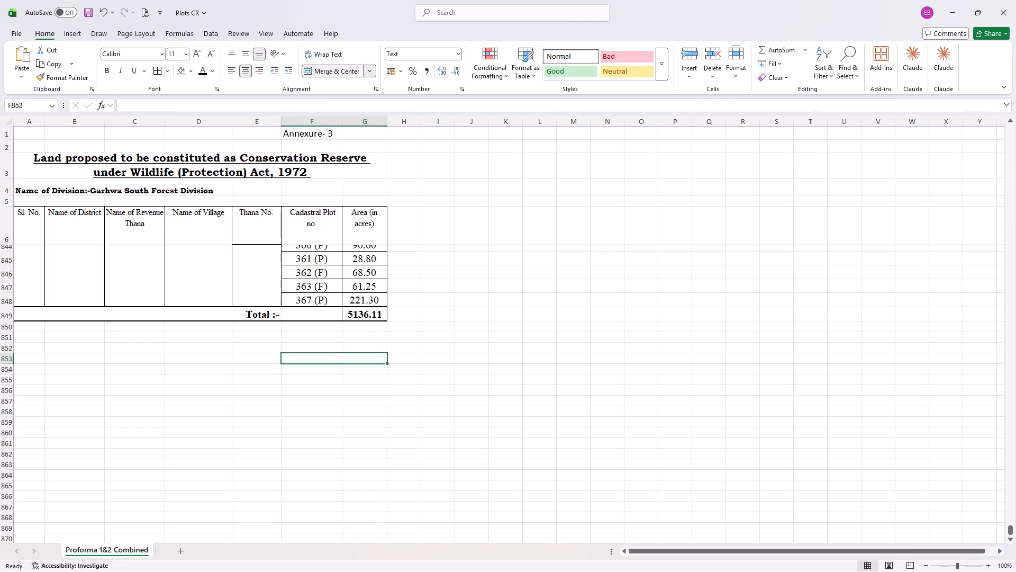
{"action": "left_click_drag", "start_coordinate": [320, 371], "coordinate": [360, 370]}
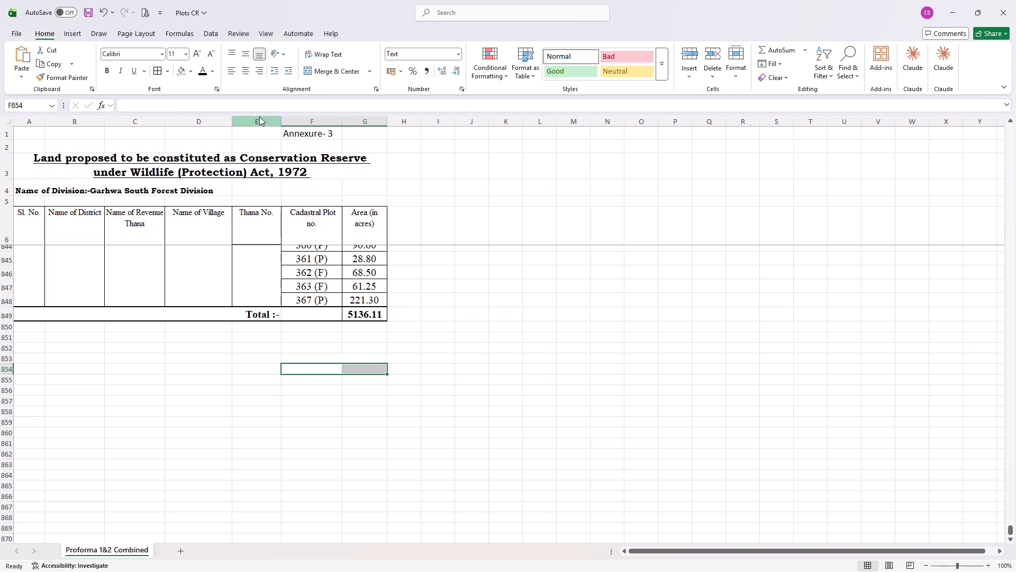
{"action": "left_click", "coordinate": [315, 67]}
Enter "Divisional Forest Officer," in merged cell F853 and "Garhwa South Forest Division" in merged cell F854.
{"action": "left_click", "coordinate": [374, 360]}
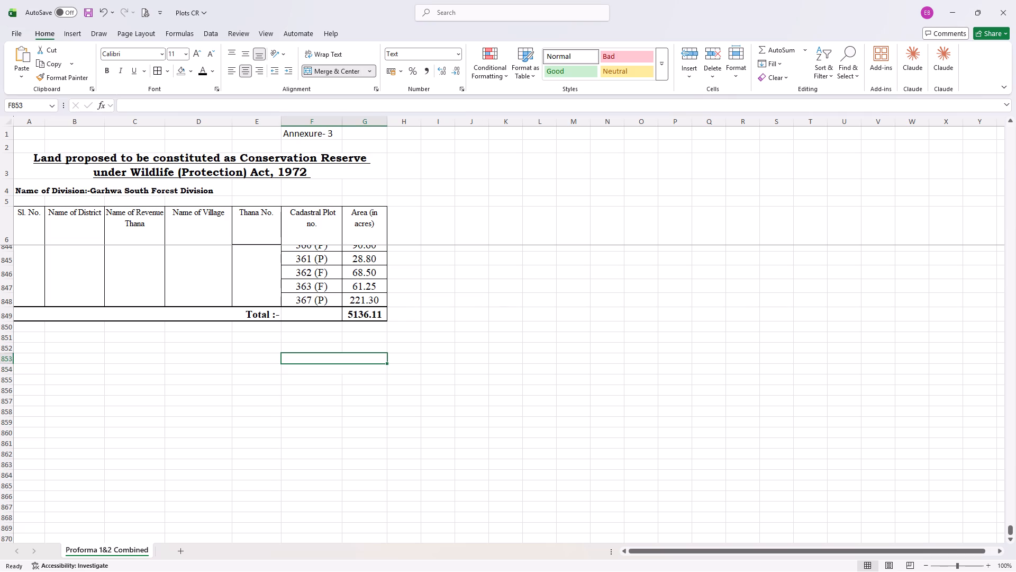
{"action": "type", "text": "Divisio"}
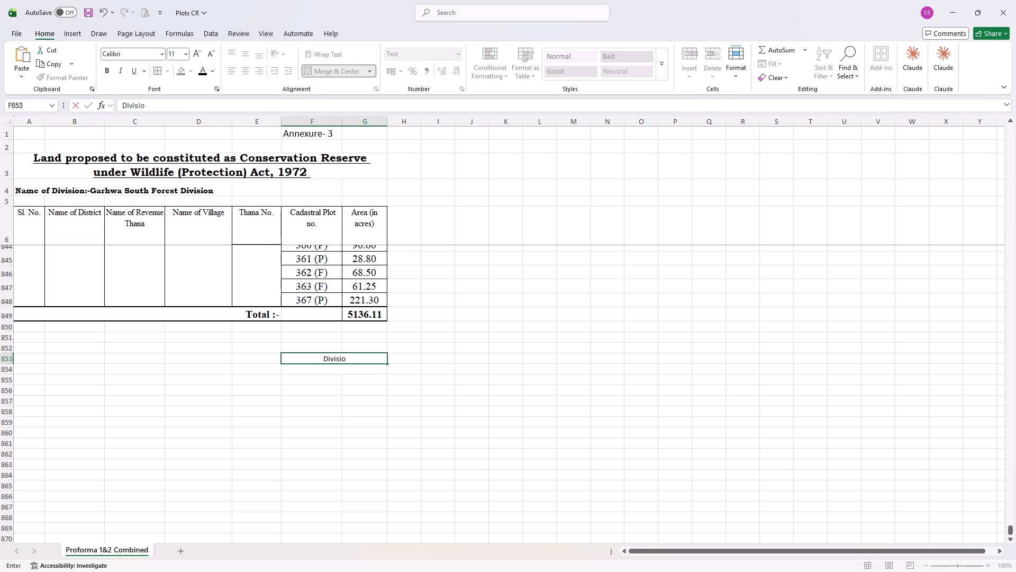
{"action": "type", "text": "nal Forest Offcier"}
{"action": "key", "text": "BackSpace"}
{"action": "key", "text": "BackSpace"}
{"action": "key", "text": "BackSpace"}
{"action": "key", "text": "BackSpace"}
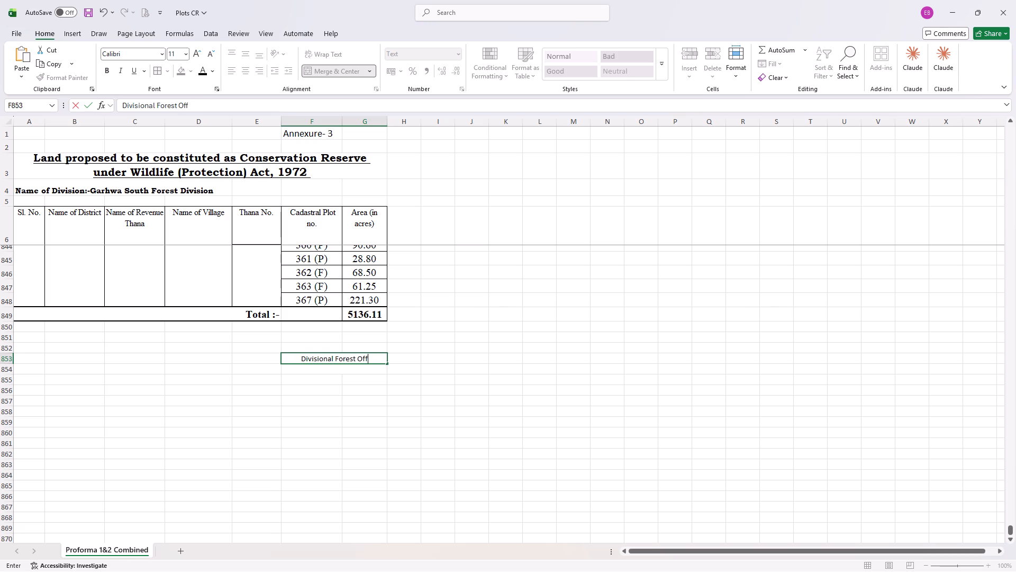
{"action": "key", "text": "o"}
{"action": "key", "text": "BackSpace"}
{"action": "type", "text": "icer,"}
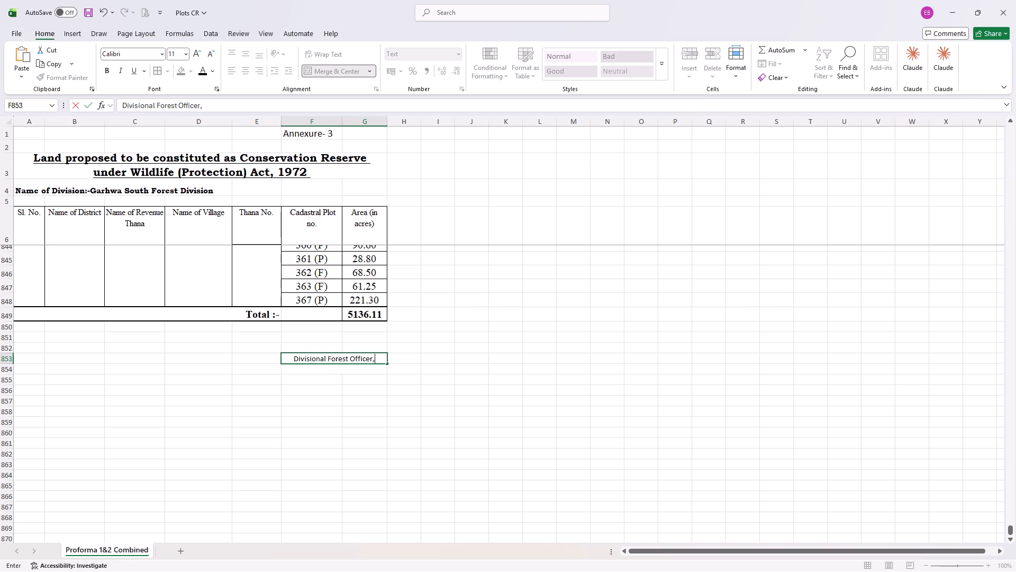
{"action": "left_click", "coordinate": [367, 368]}
{"action": "type", "text": "Garhwa South"}
{"action": "key", "text": "space"}
{"action": "type", "text": "Forest"}
{"action": "key", "text": "space"}
{"action": "type", "text": "Divsion"}
{"action": "left_click", "coordinate": [432, 379]}
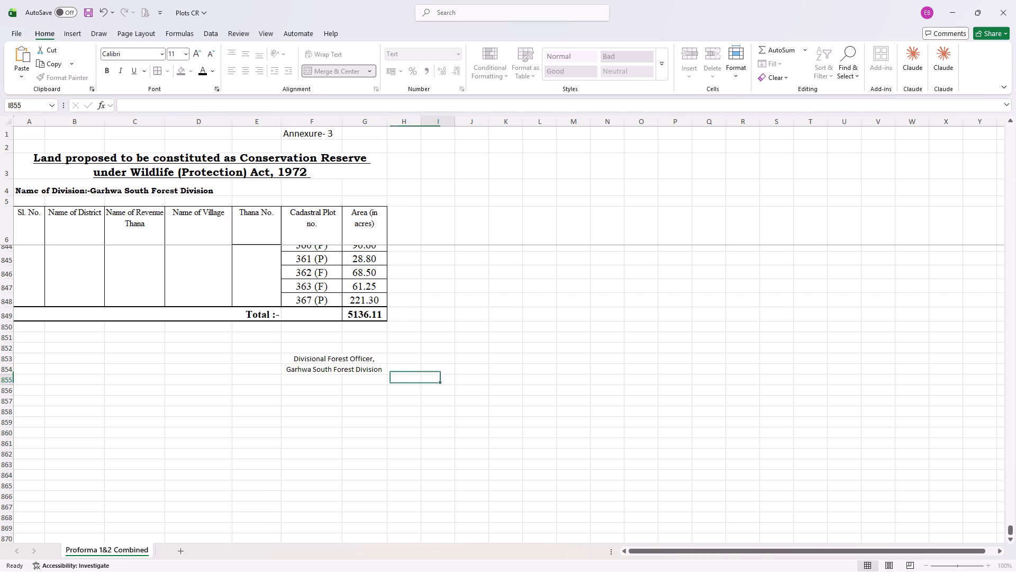
Set both signature lines in Bookman Old Style and reduce their font size by one step.
{"action": "left_click_drag", "start_coordinate": [377, 363], "coordinate": [380, 372]}
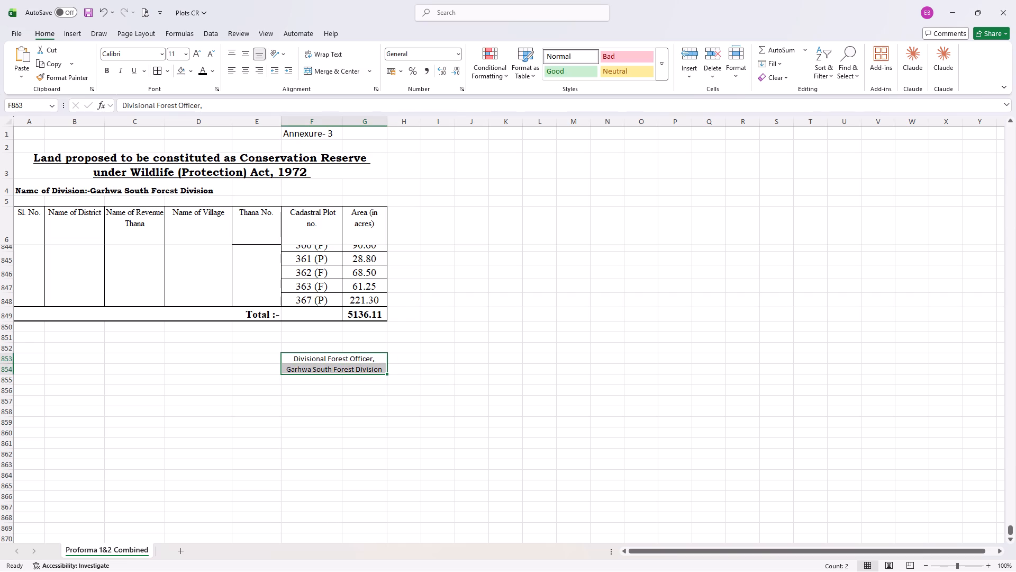
{"action": "left_click", "coordinate": [141, 48]}
{"action": "left_click", "coordinate": [147, 50]}
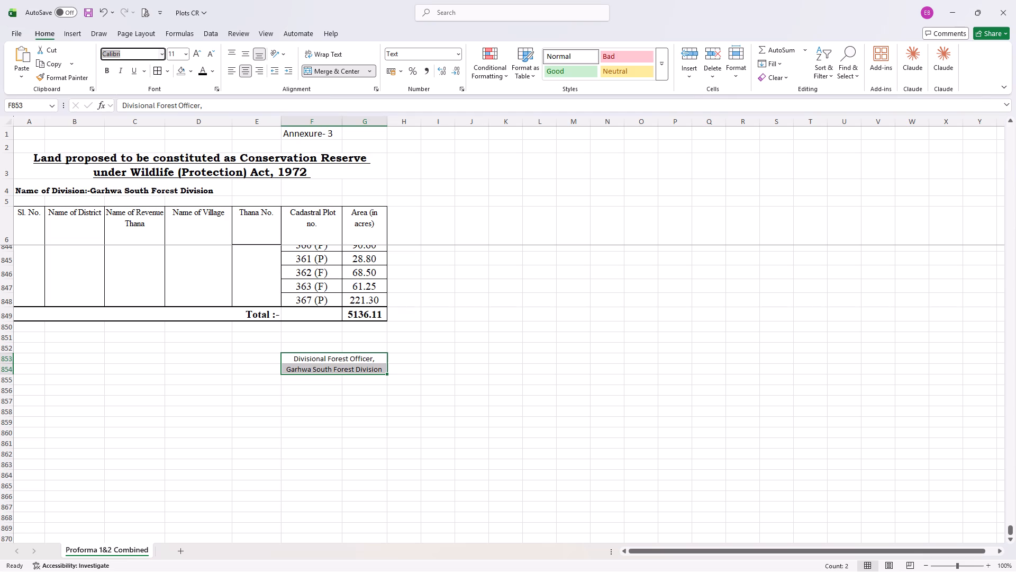
{"action": "type", "text": "boo"}
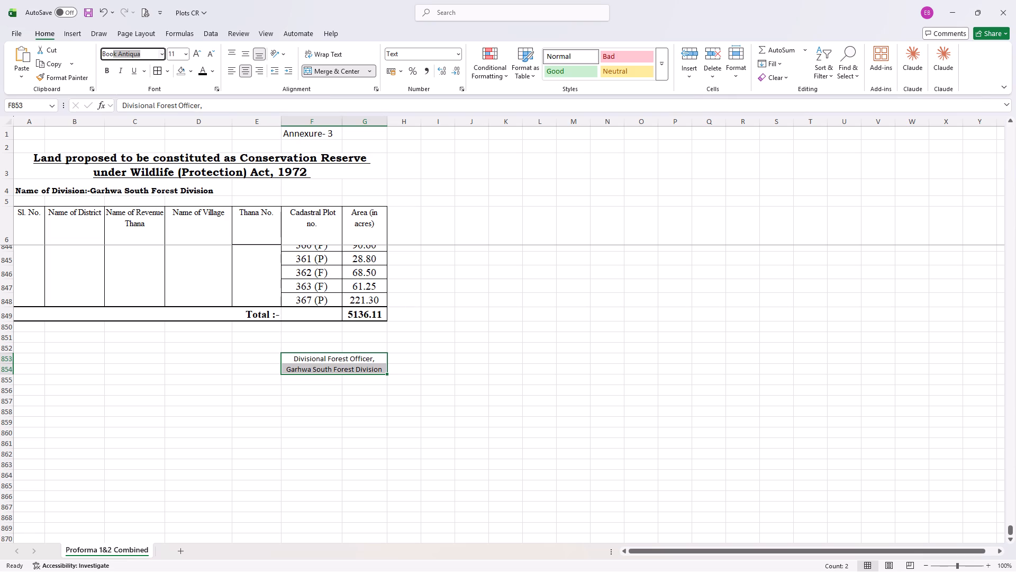
{"action": "type", "text": "km"}
{"action": "key", "text": "Return"}
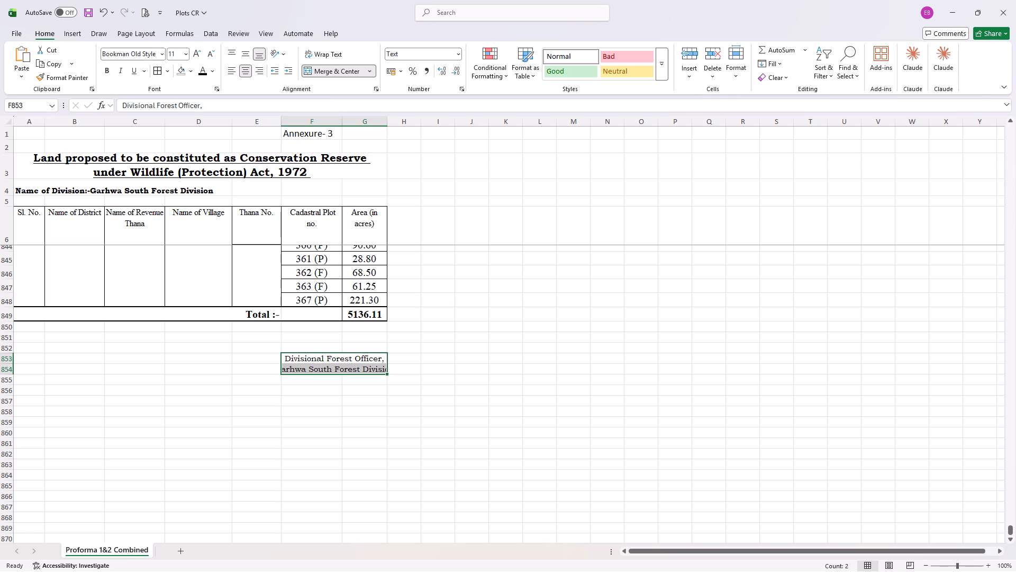
{"action": "left_click", "coordinate": [213, 53]}
{"action": "left_click", "coordinate": [497, 254]}
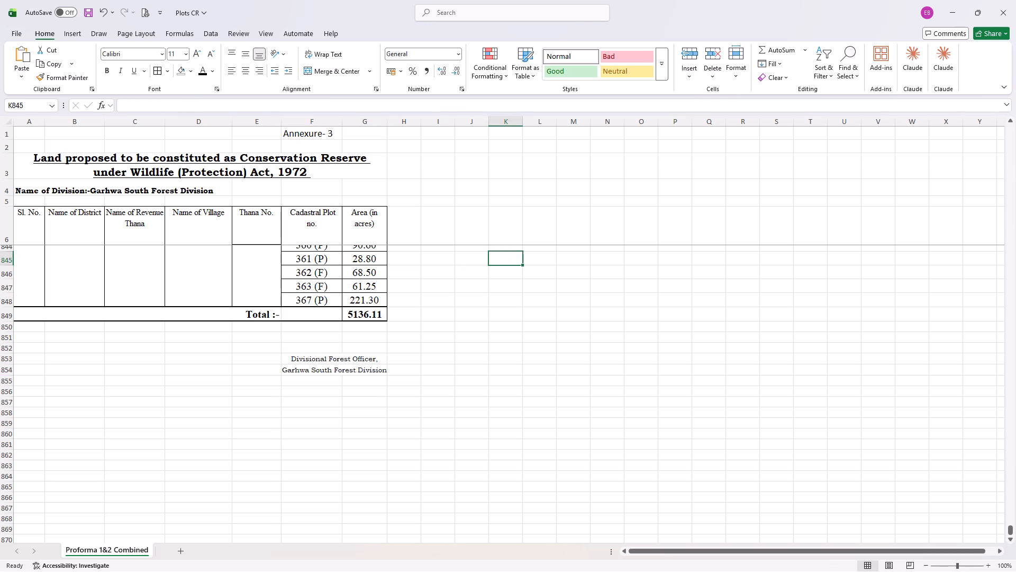
Delete column H, which holds stray cell borders beside the area column near plots 272 to 279.
{"action": "scroll", "coordinate": [398, 369], "scroll_direction": "up", "scroll_amount": 6}
{"action": "scroll", "coordinate": [398, 369], "scroll_direction": "up", "scroll_amount": 20}
{"action": "scroll", "coordinate": [398, 369], "scroll_direction": "up", "scroll_amount": 15}
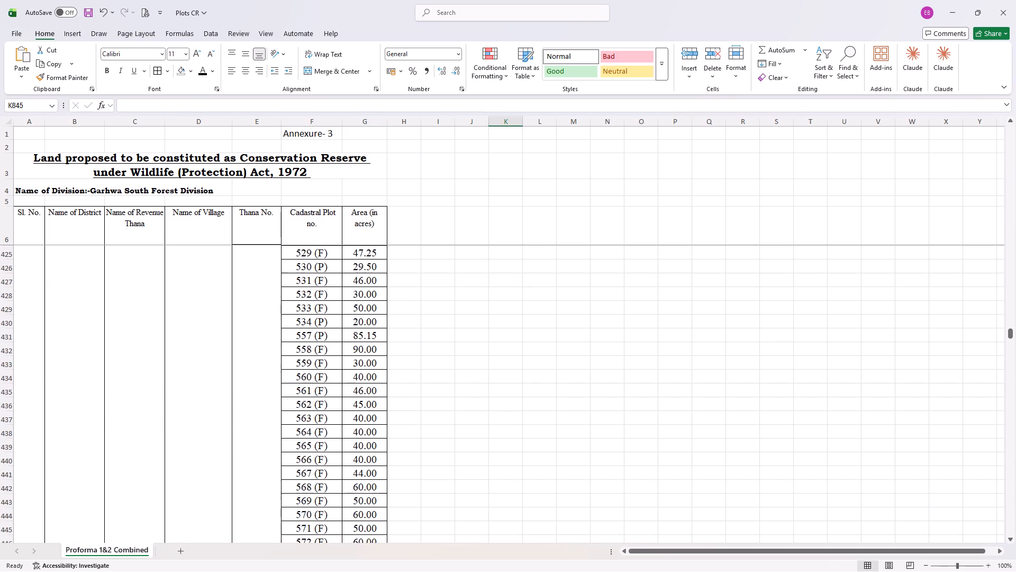
{"action": "scroll", "coordinate": [398, 369], "scroll_direction": "up", "scroll_amount": 15}
{"action": "scroll", "coordinate": [398, 369], "scroll_direction": "up", "scroll_amount": 18}
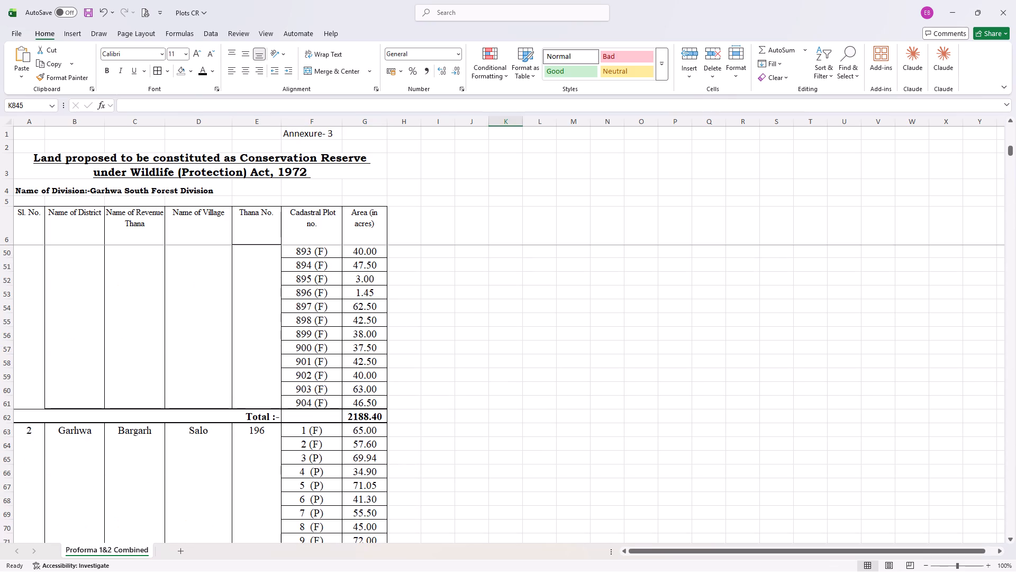
{"action": "scroll", "coordinate": [398, 369], "scroll_direction": "down", "scroll_amount": 20}
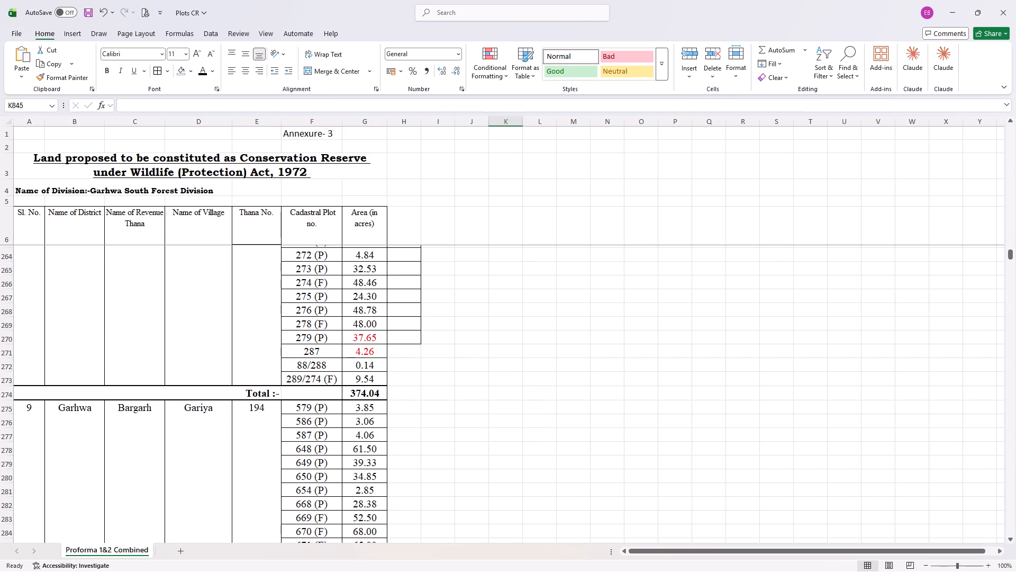
{"action": "left_click", "coordinate": [398, 119]}
{"action": "right_click", "coordinate": [398, 119]}
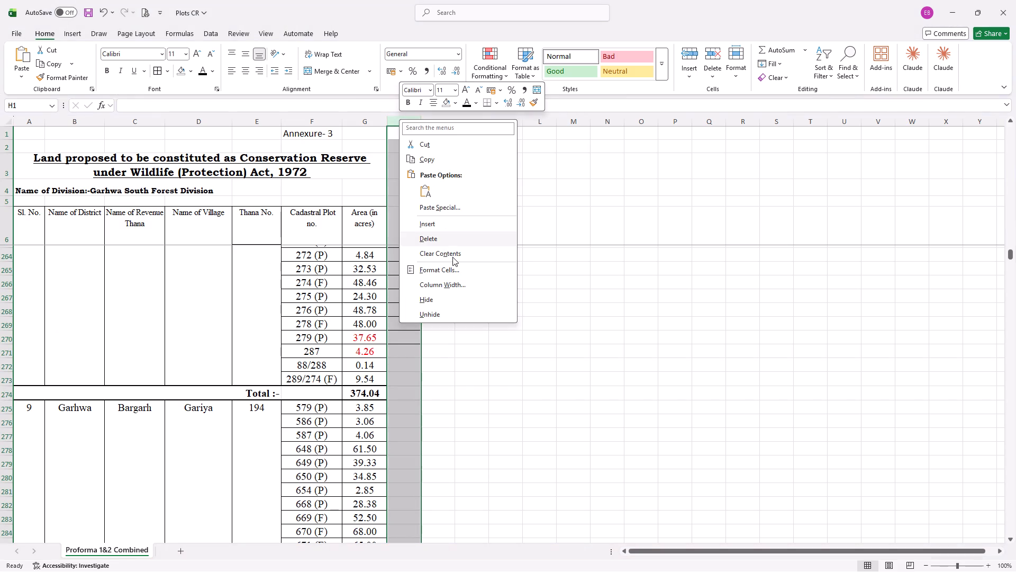
{"action": "left_click", "coordinate": [450, 237]}
{"action": "left_click", "coordinate": [565, 317]}
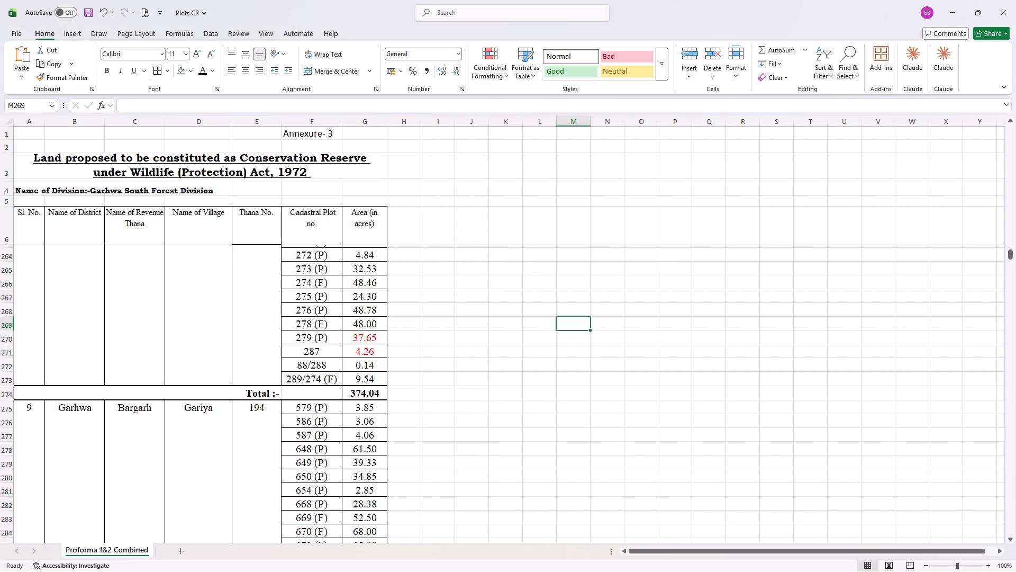
Save the workbook.
{"action": "scroll", "coordinate": [357, 369], "scroll_direction": "up", "scroll_amount": 9}
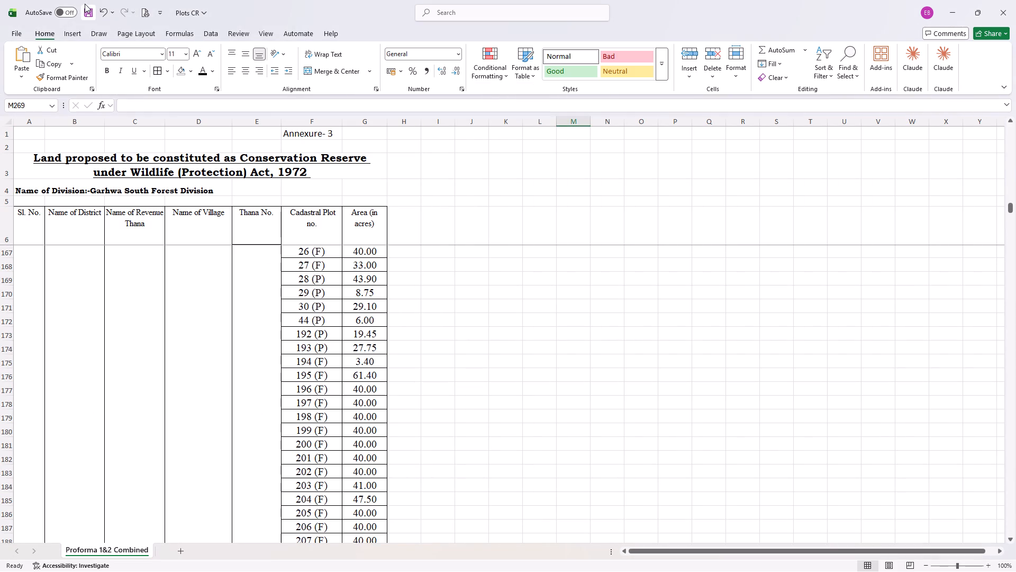
{"action": "left_click", "coordinate": [85, 4]}
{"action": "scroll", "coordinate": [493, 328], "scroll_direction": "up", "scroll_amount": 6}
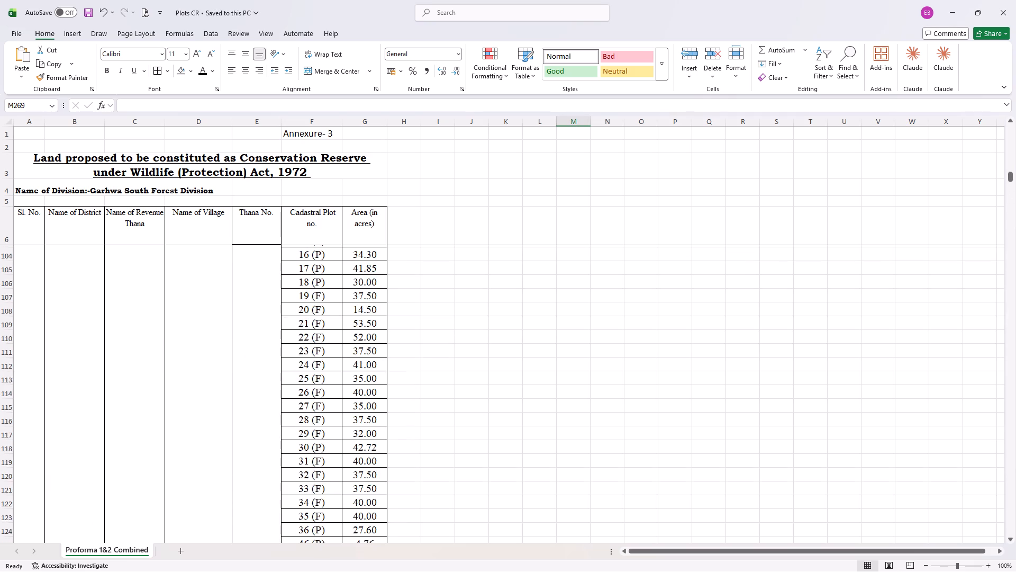
Review the village plot tables from the top of the list through Gariya's plots, checking the plot numbers, areas and cell formatting.
{"action": "scroll", "coordinate": [493, 328], "scroll_direction": "up", "scroll_amount": 12}
{"action": "scroll", "coordinate": [493, 328], "scroll_direction": "down", "scroll_amount": 5}
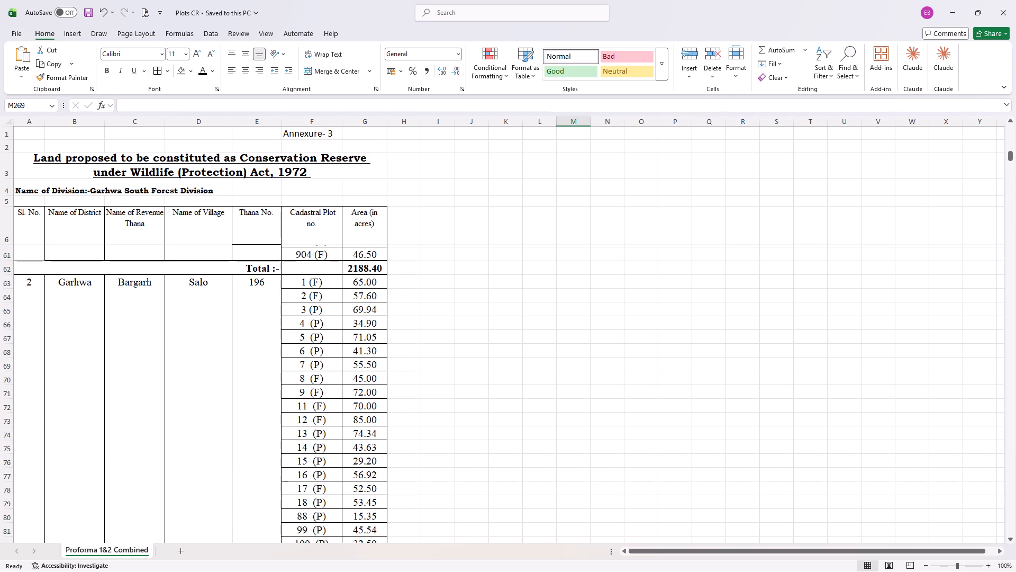
{"action": "scroll", "coordinate": [493, 328], "scroll_direction": "down", "scroll_amount": 8}
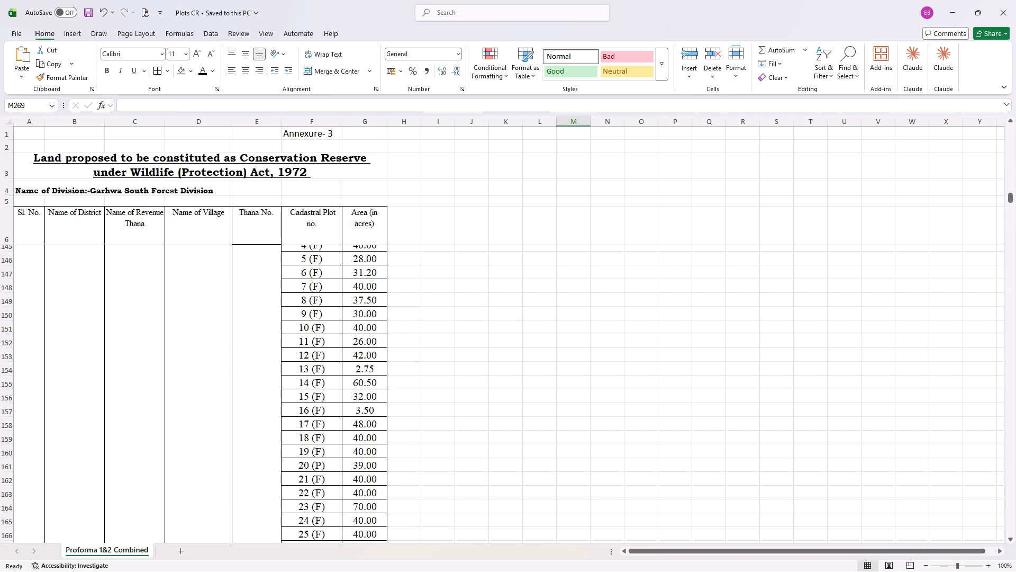
{"action": "scroll", "coordinate": [493, 328], "scroll_direction": "up", "scroll_amount": 10}
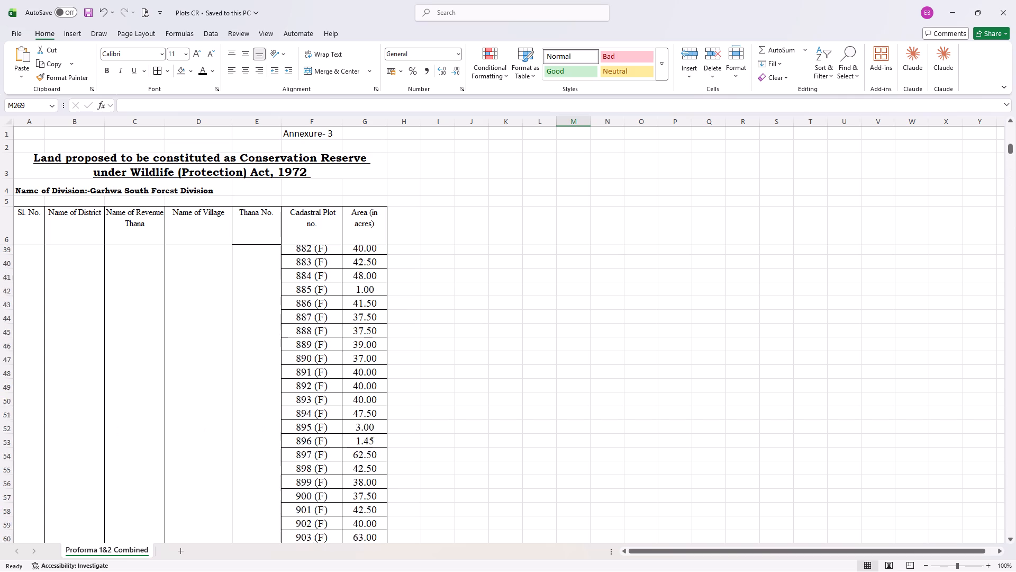
{"action": "scroll", "coordinate": [493, 345], "scroll_direction": "up", "scroll_amount": 1}
{"action": "scroll", "coordinate": [480, 419], "scroll_direction": "up", "scroll_amount": 8}
{"action": "scroll", "coordinate": [475, 438], "scroll_direction": "down", "scroll_amount": 19}
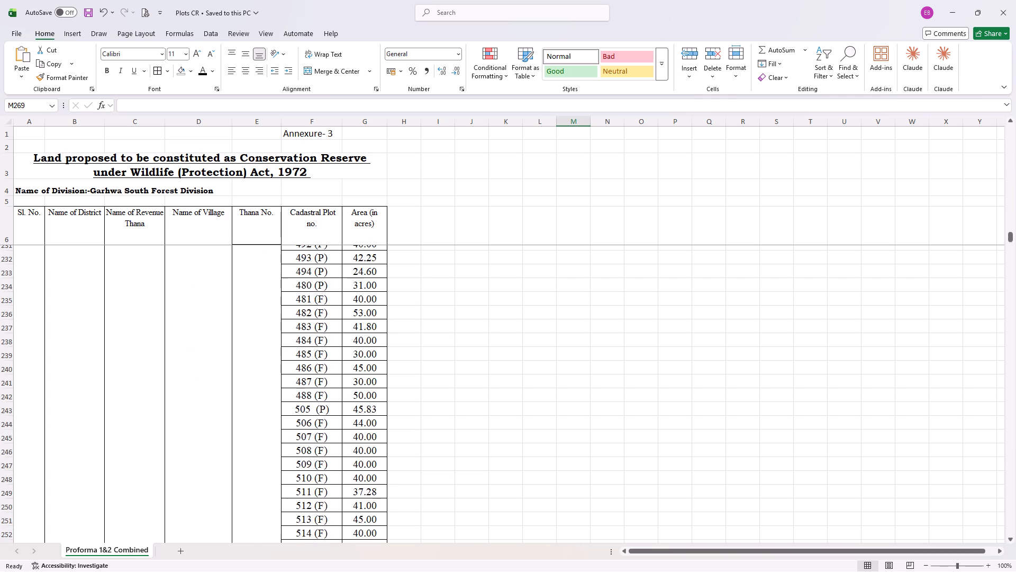
{"action": "scroll", "coordinate": [475, 438], "scroll_direction": "down", "scroll_amount": 7}
{"action": "scroll", "coordinate": [475, 438], "scroll_direction": "up", "scroll_amount": 1}
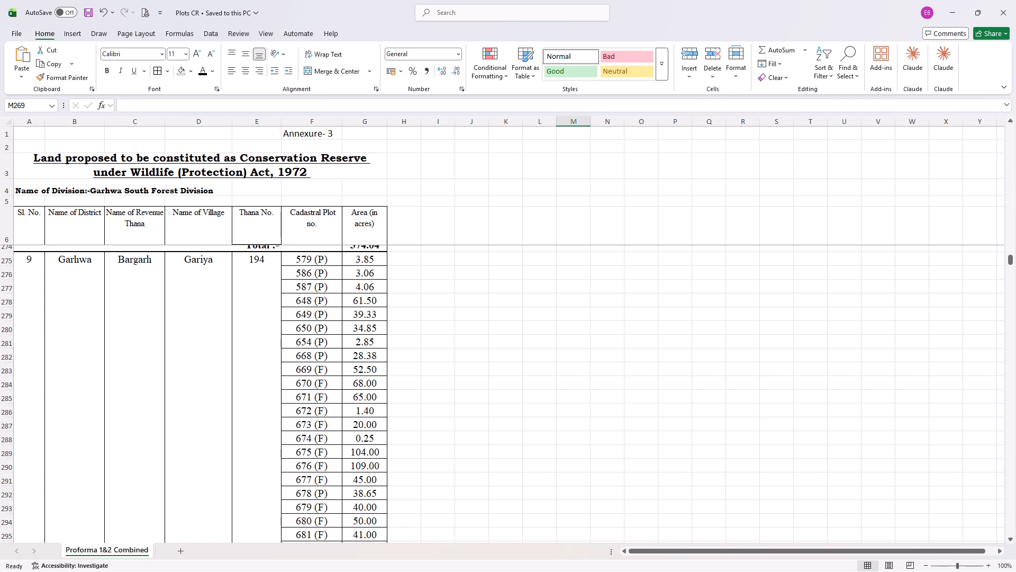
{"action": "scroll", "coordinate": [475, 438], "scroll_direction": "down", "scroll_amount": 1}
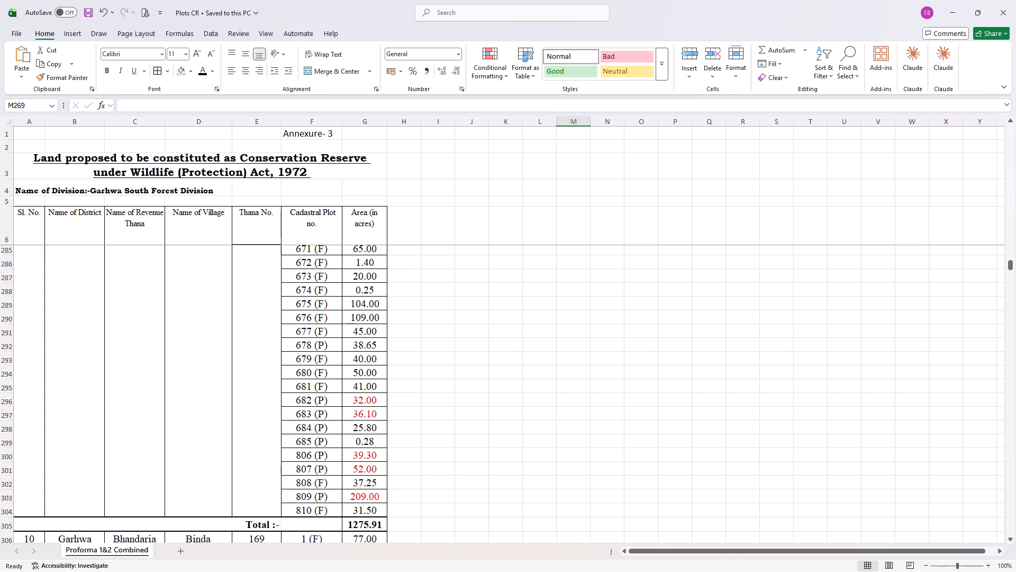
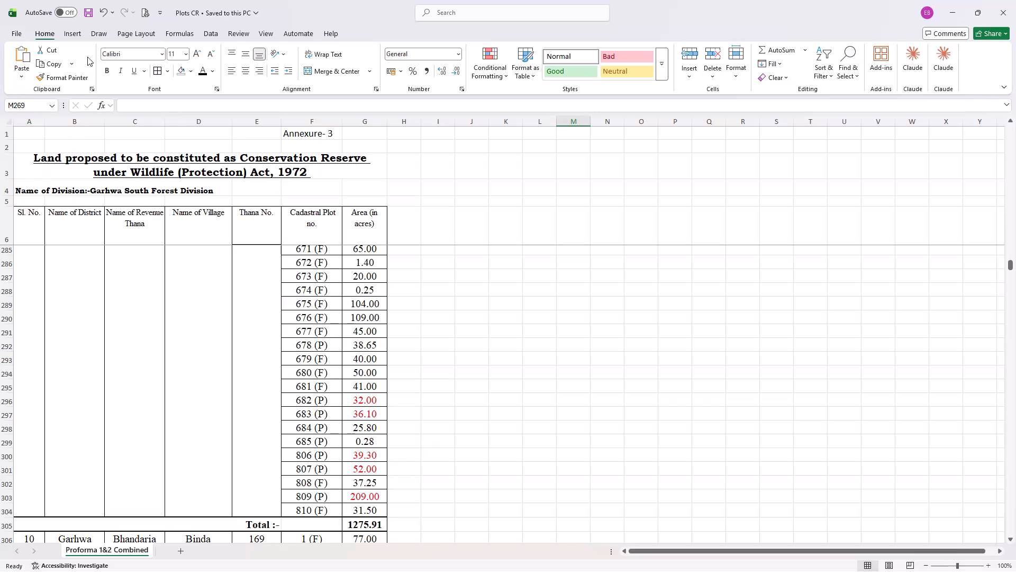
Save the workbook.
{"action": "left_click", "coordinate": [86, 15]}
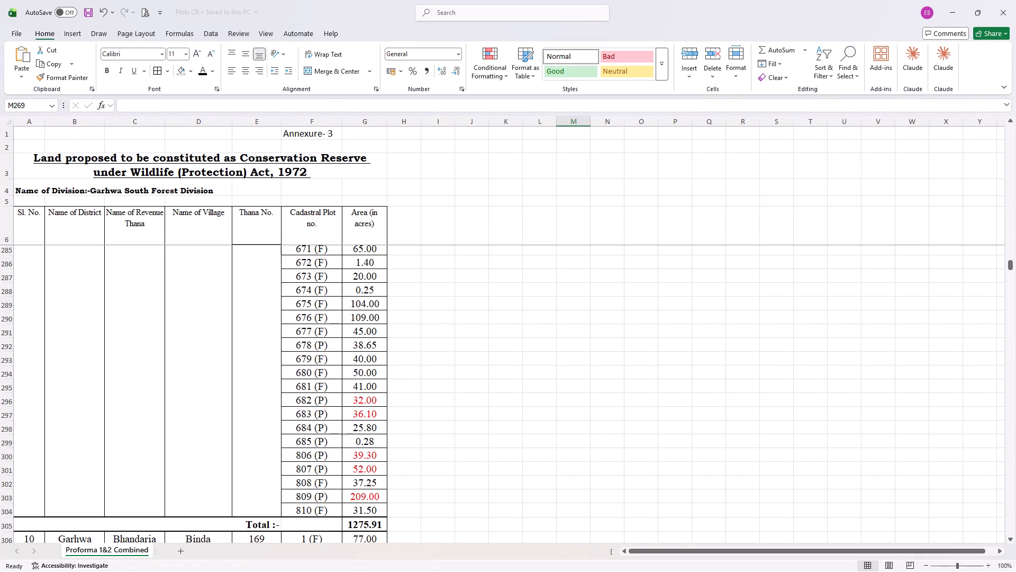
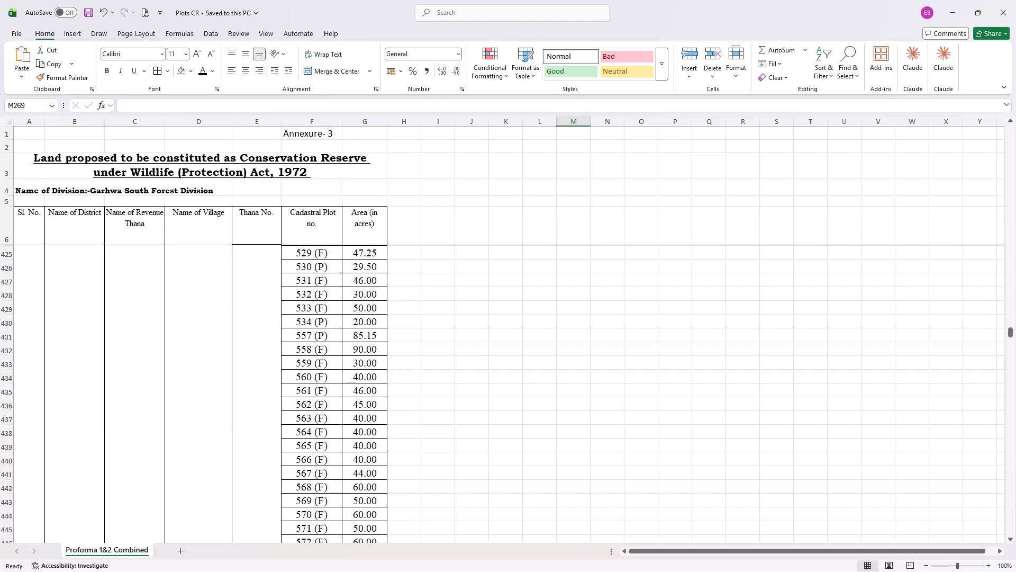
Merge and centre cells E850:F850 directly below the last Total row and enter the label "Grand Total".
{"action": "scroll", "coordinate": [165, 348], "scroll_direction": "down", "scroll_amount": 6}
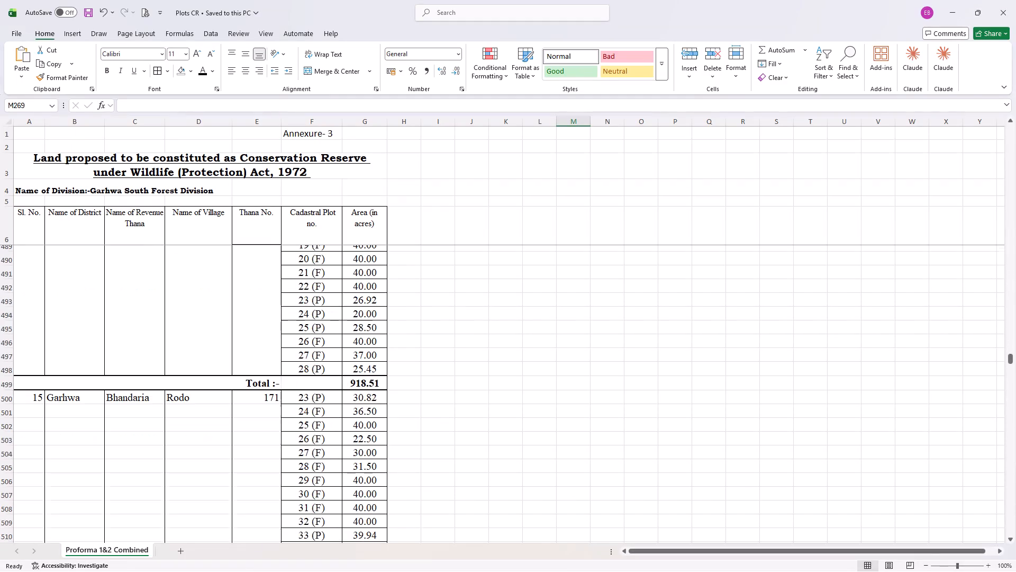
{"action": "scroll", "coordinate": [185, 336], "scroll_direction": "down", "scroll_amount": 15}
{"action": "scroll", "coordinate": [185, 335], "scroll_direction": "down", "scroll_amount": 15}
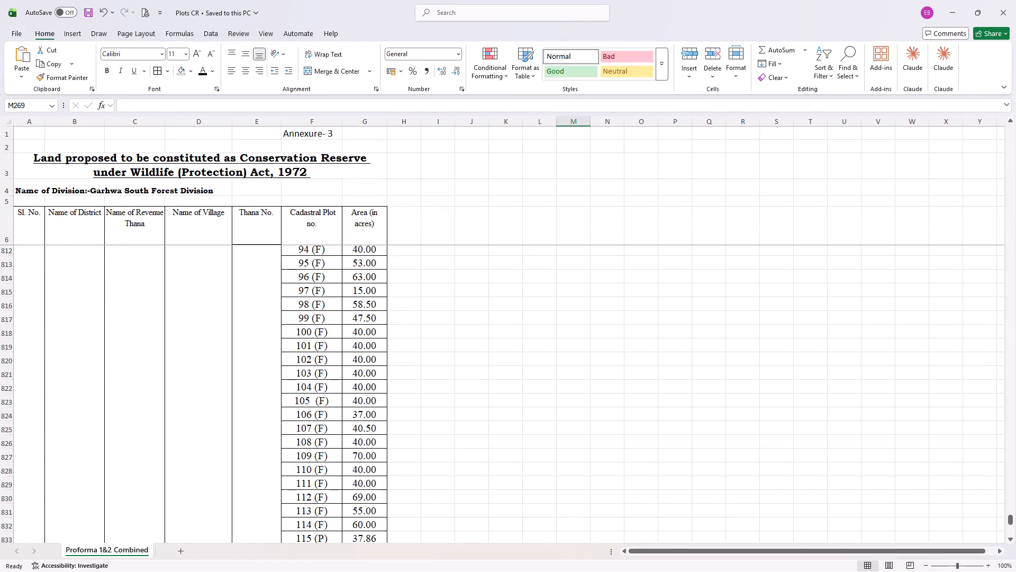
{"action": "scroll", "coordinate": [185, 335], "scroll_direction": "down", "scroll_amount": 5}
{"action": "scroll", "coordinate": [185, 335], "scroll_direction": "up", "scroll_amount": 2}
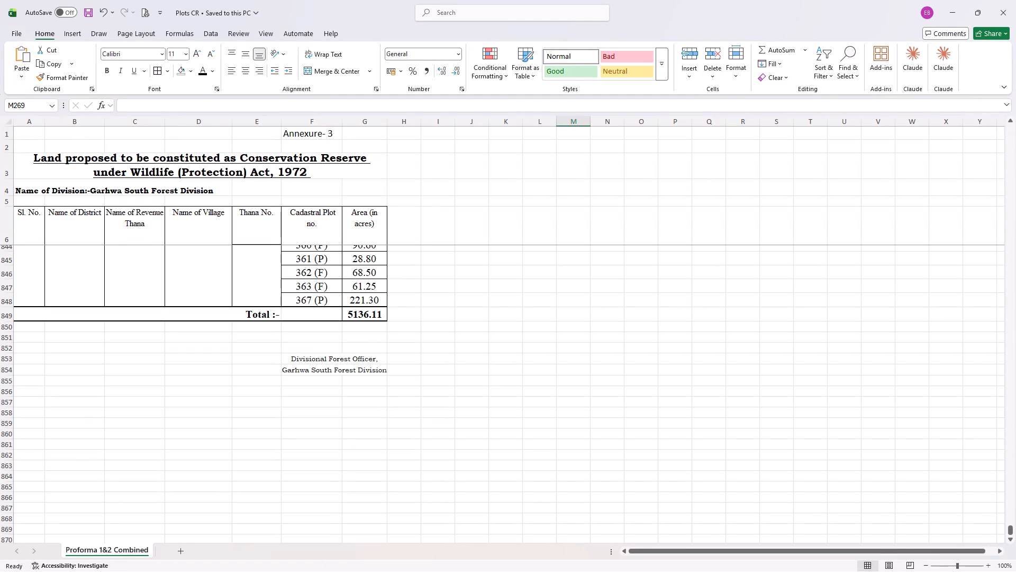
{"action": "left_click", "coordinate": [248, 324]}
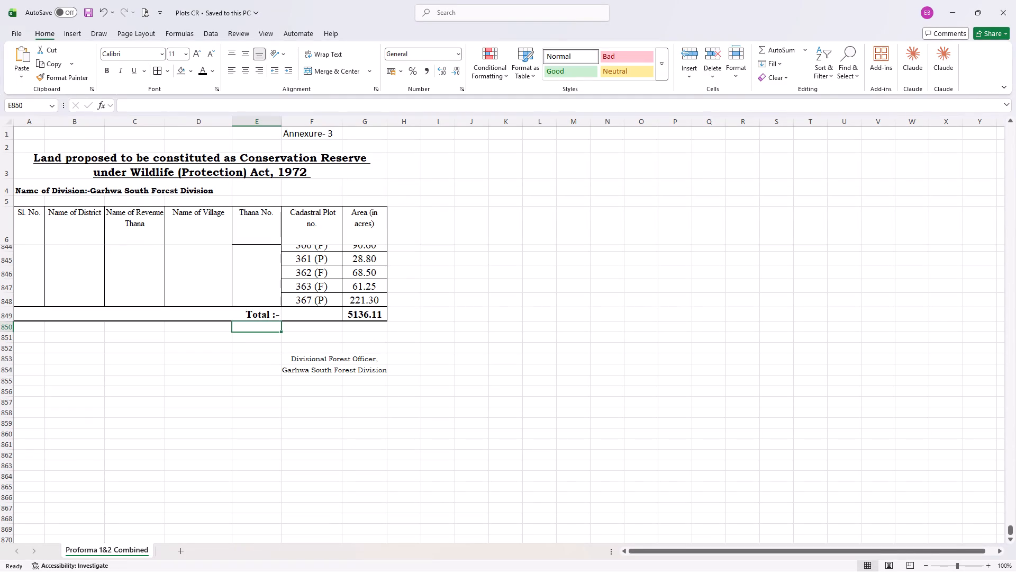
{"action": "left_click_drag", "start_coordinate": [248, 327], "coordinate": [316, 328]}
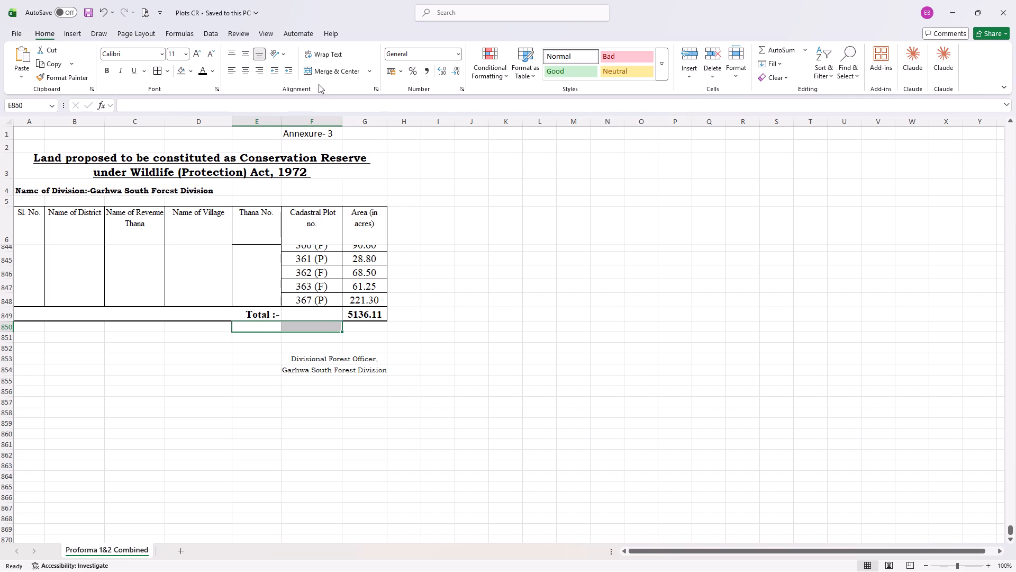
{"action": "left_click", "coordinate": [329, 70]}
{"action": "type", "text": "Grand Total"}
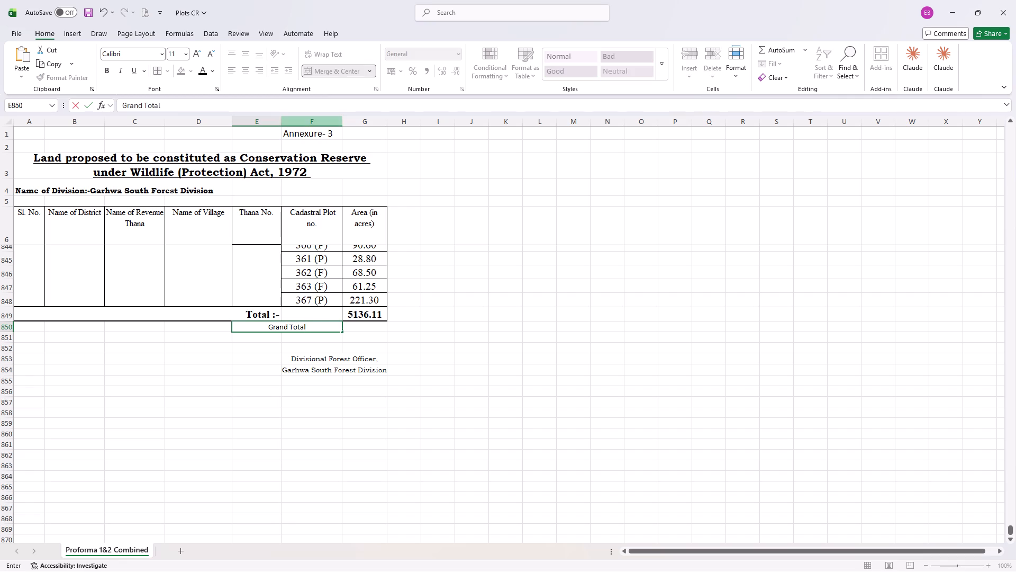
Copy the formatting of the "Total :-" label in row 849 onto the Grand Total cell.
{"action": "left_click", "coordinate": [248, 317]}
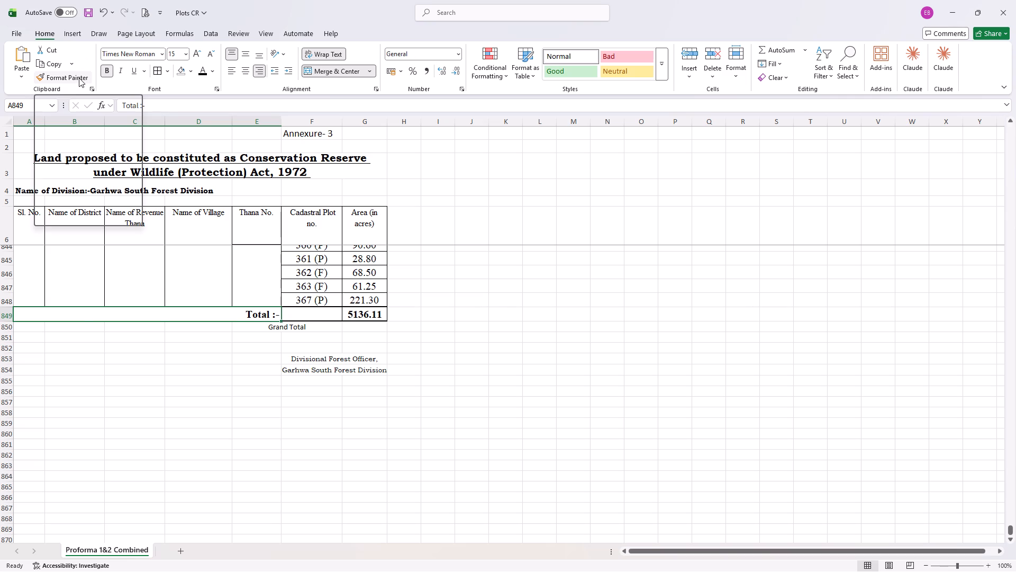
{"action": "left_click", "coordinate": [79, 78]}
{"action": "left_click", "coordinate": [280, 327]}
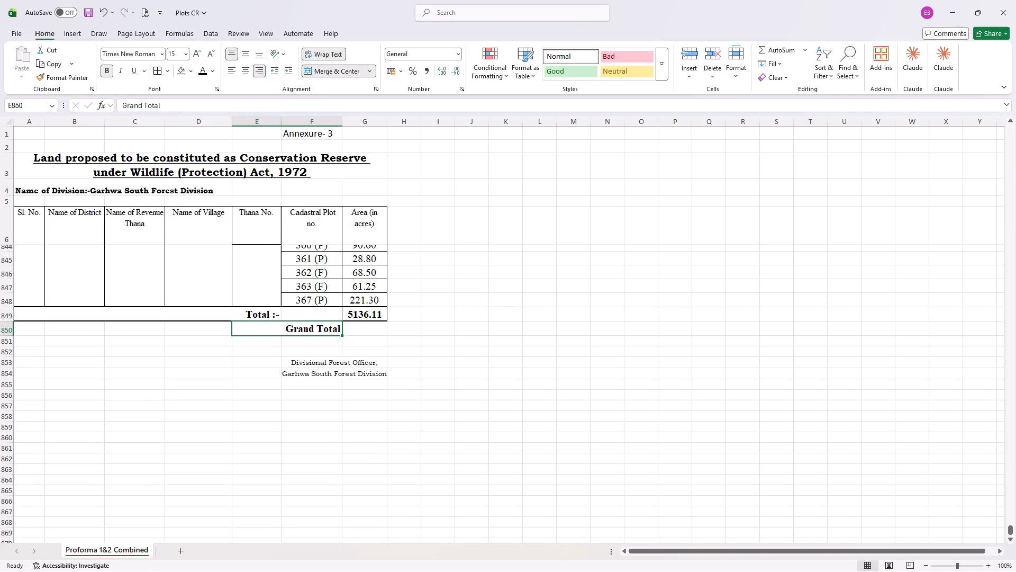
Merge A850:F850 into a single Grand Total label cell and align its text right.
{"action": "left_click", "coordinate": [230, 344]}
{"action": "left_click_drag", "start_coordinate": [28, 326], "coordinate": [29, 326]}
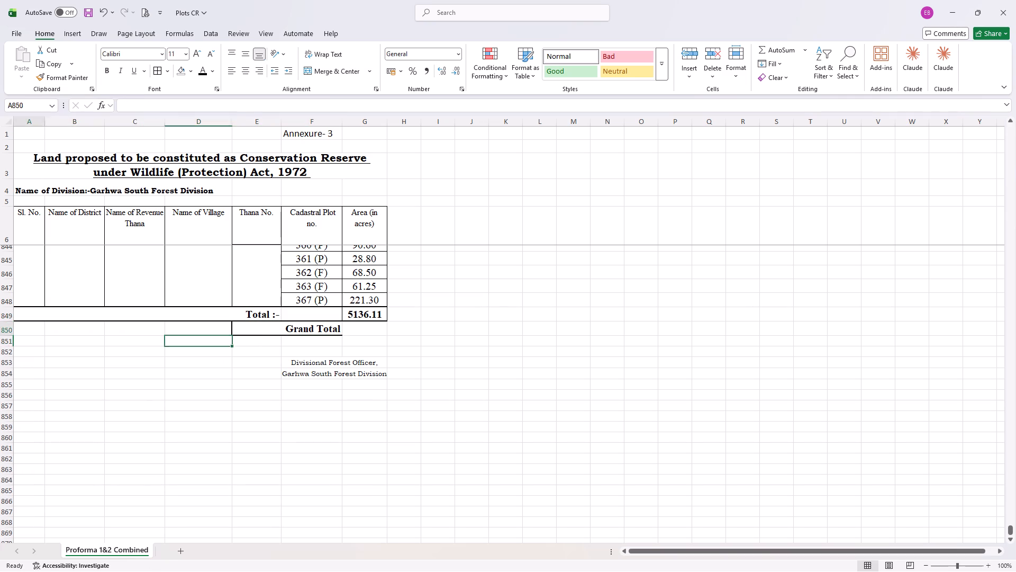
{"action": "left_click_drag", "start_coordinate": [29, 326], "coordinate": [255, 323]}
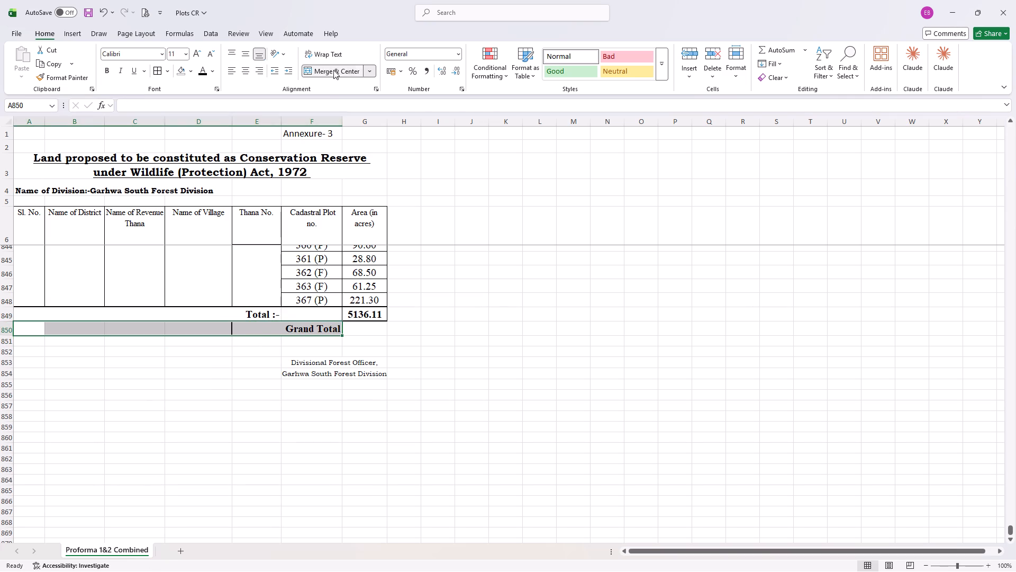
{"action": "left_click", "coordinate": [334, 67]}
{"action": "left_click", "coordinate": [334, 67]}
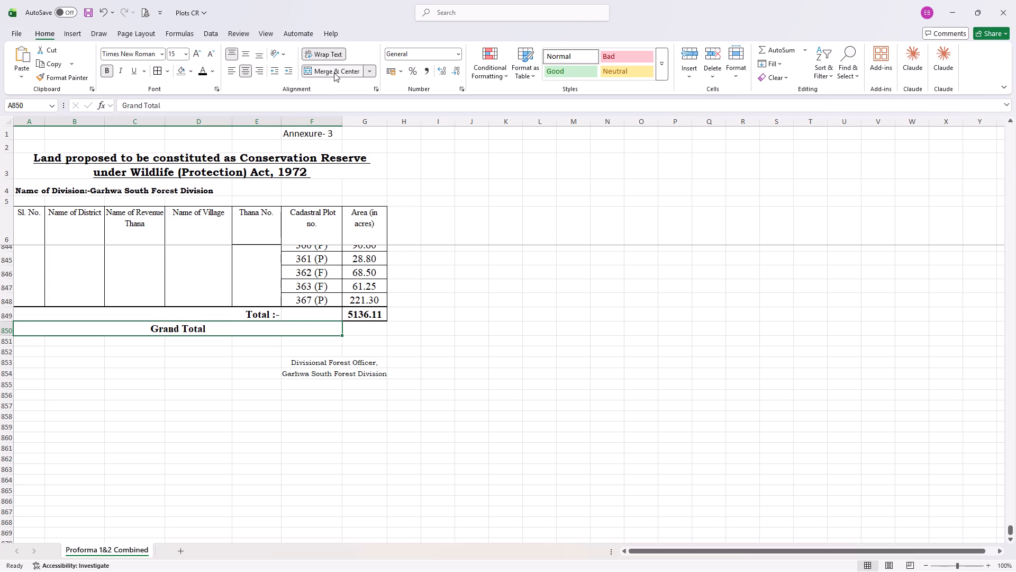
{"action": "left_click", "coordinate": [334, 73]}
{"action": "left_click", "coordinate": [334, 73]}
{"action": "left_click", "coordinate": [260, 72]}
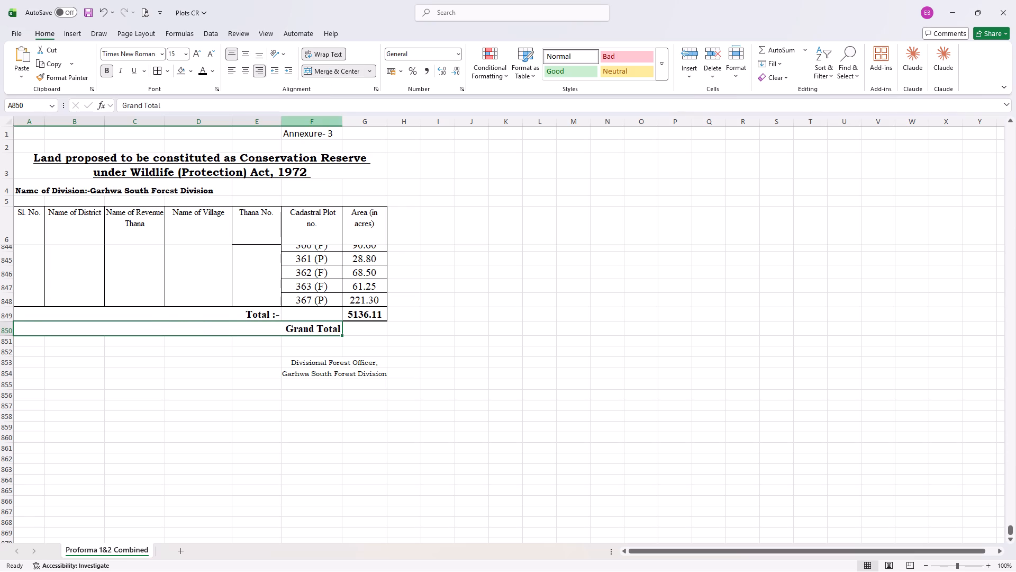
Apply borders to the Grand Total row across A850:G850.
{"action": "left_click", "coordinate": [364, 326]}
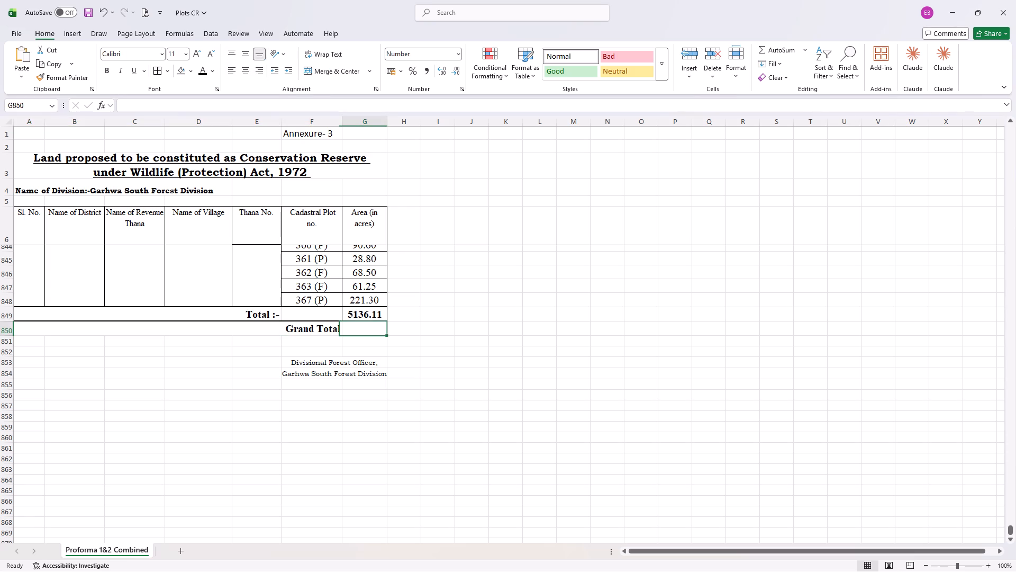
{"action": "left_click_drag", "start_coordinate": [213, 331], "coordinate": [358, 330]}
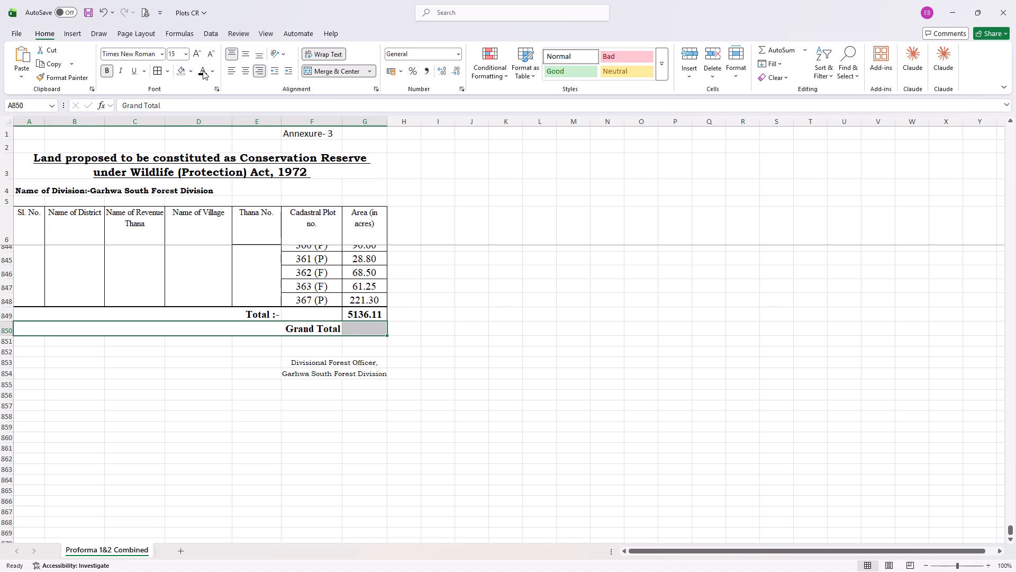
{"action": "left_click", "coordinate": [153, 69]}
{"action": "left_click", "coordinate": [495, 282]}
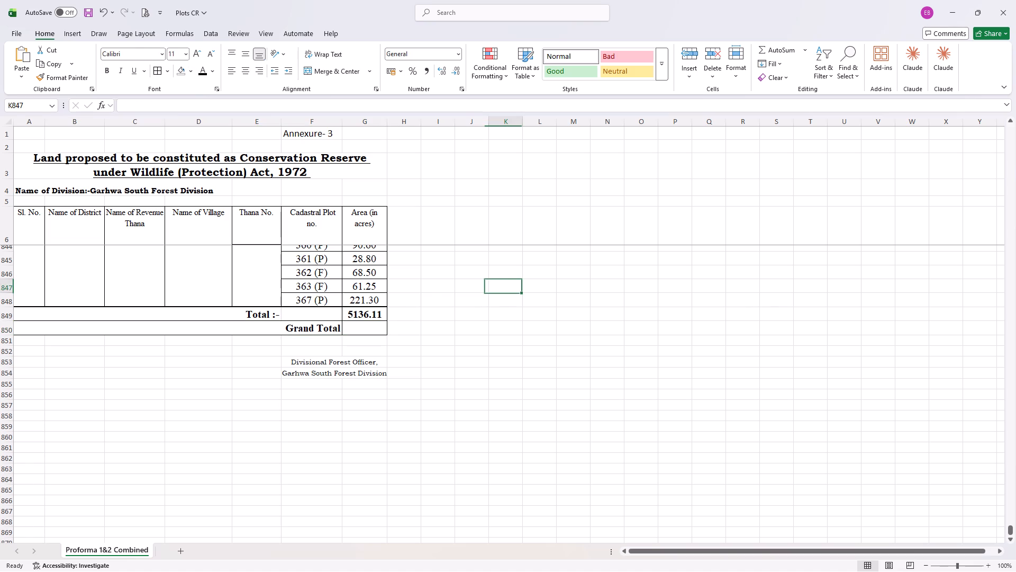
Start an addition formula in G850 with the Lidki total in G849 and the Bijka total in G740.
{"action": "left_click", "coordinate": [382, 329]}
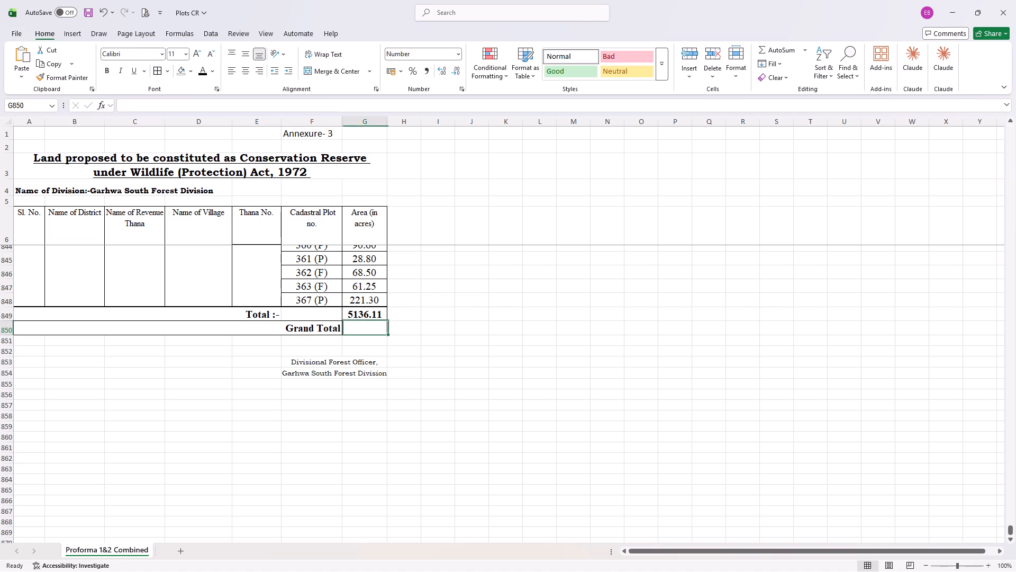
{"action": "key", "text": "equal"}
{"action": "left_click", "coordinate": [378, 315]}
{"action": "key", "text": "plus"}
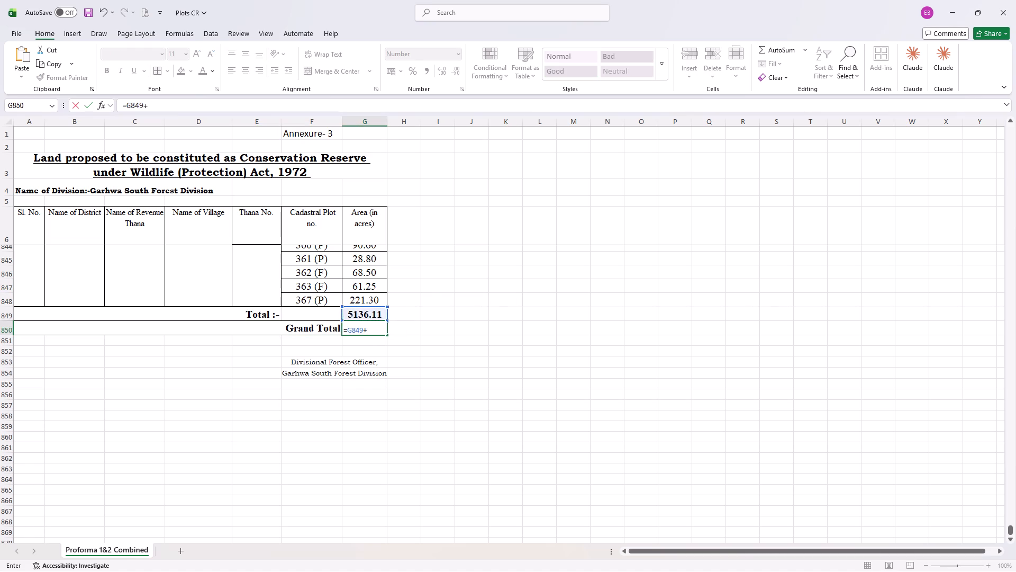
{"action": "scroll", "coordinate": [405, 303], "scroll_direction": "up", "scroll_amount": 6}
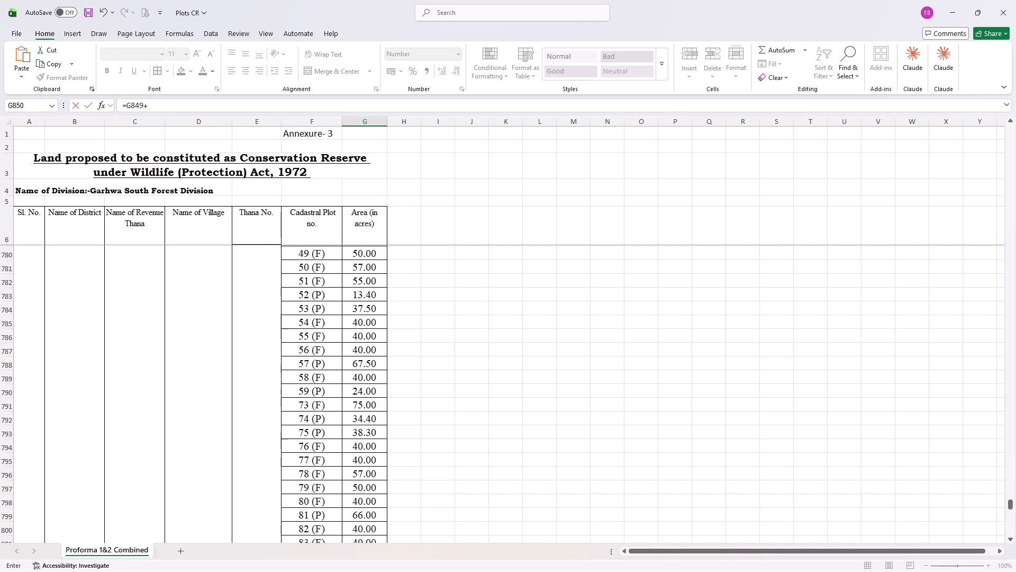
{"action": "scroll", "coordinate": [405, 303], "scroll_direction": "up", "scroll_amount": 4}
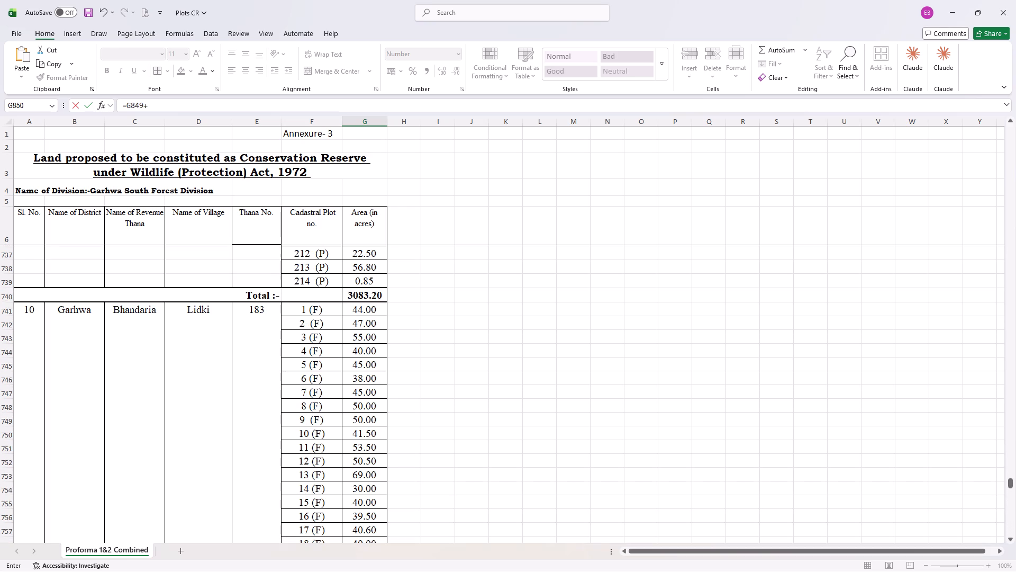
{"action": "left_click", "coordinate": [386, 293]}
{"action": "key", "text": "plus"}
Extend the Grand Total formula with the Jonhikhar total in G656 and the Rodo total in G597.
{"action": "scroll", "coordinate": [413, 291], "scroll_direction": "up", "scroll_amount": 1}
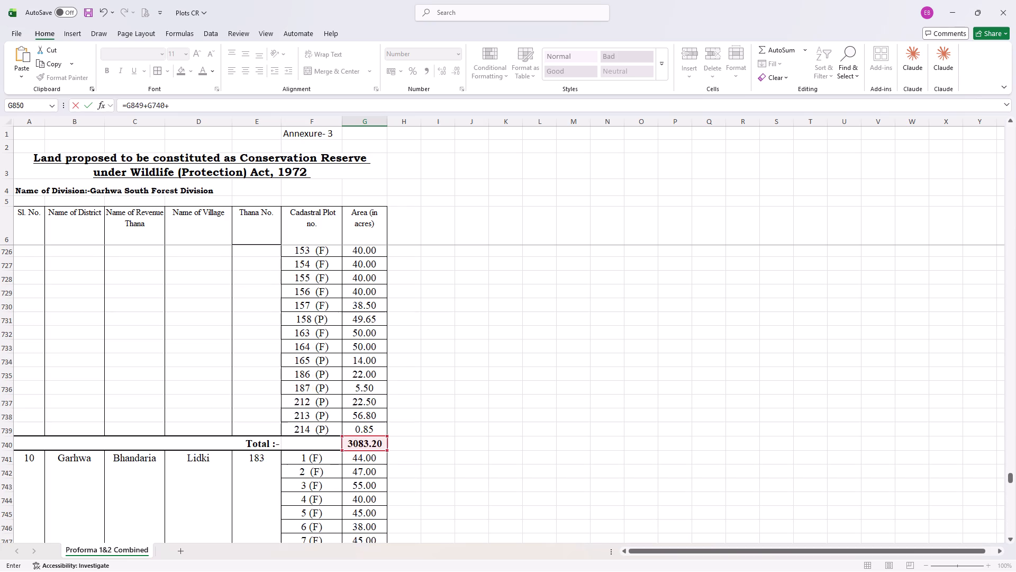
{"action": "scroll", "coordinate": [413, 291], "scroll_direction": "up", "scroll_amount": 5}
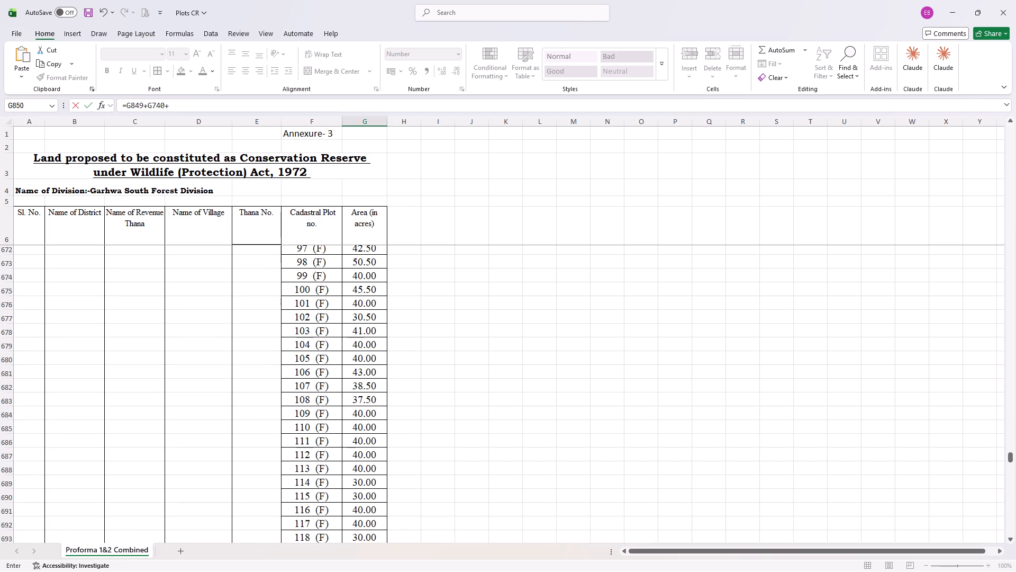
{"action": "scroll", "coordinate": [413, 291], "scroll_direction": "up", "scroll_amount": 2}
{"action": "left_click", "coordinate": [378, 324]}
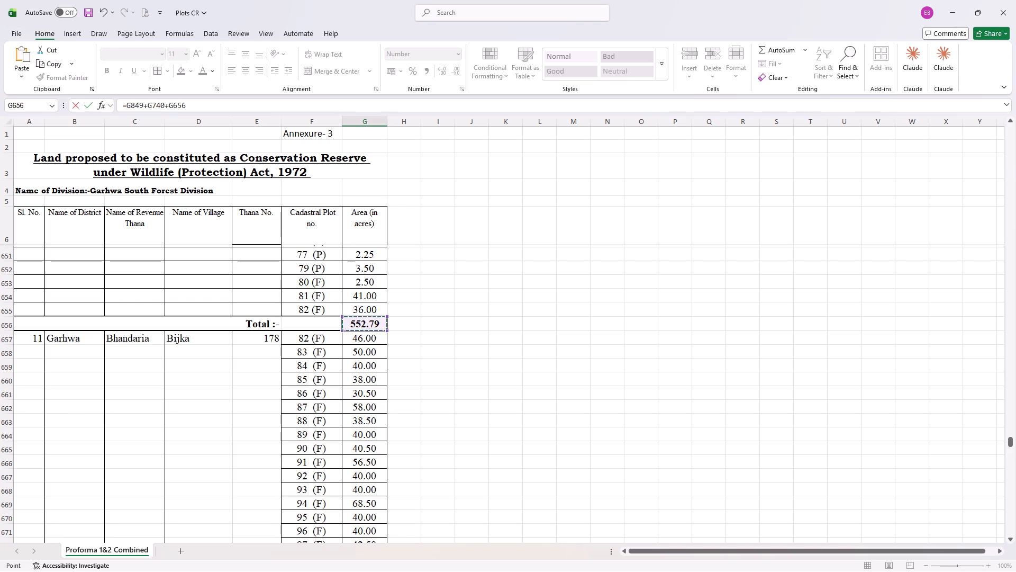
{"action": "scroll", "coordinate": [399, 318], "scroll_direction": "up", "scroll_amount": 2}
{"action": "key", "text": "plus"}
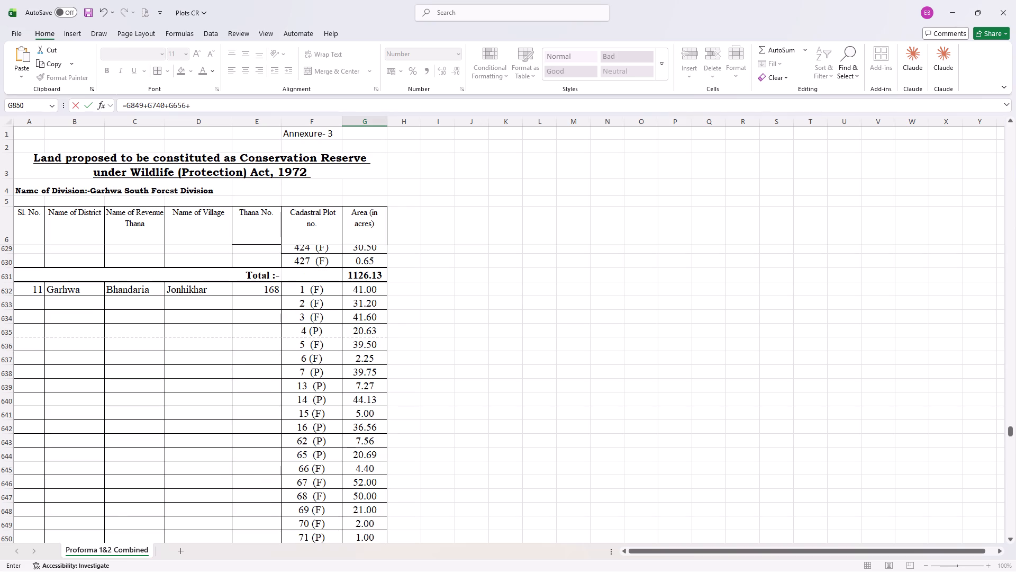
{"action": "left_click", "coordinate": [380, 275]}
{"action": "scroll", "coordinate": [392, 282], "scroll_direction": "up", "scroll_amount": 1}
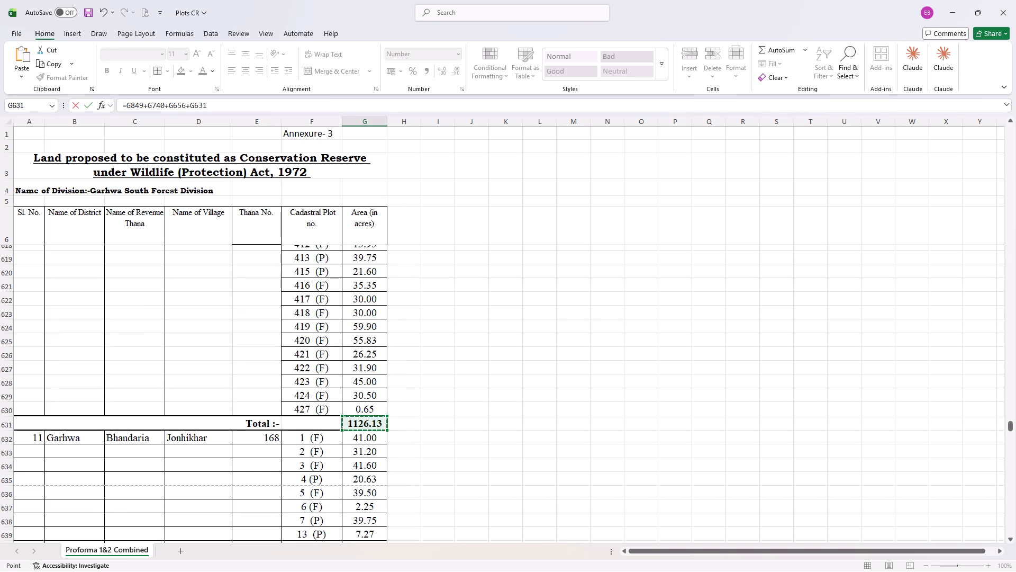
{"action": "scroll", "coordinate": [392, 282], "scroll_direction": "up", "scroll_amount": 2}
{"action": "left_click", "coordinate": [377, 254]}
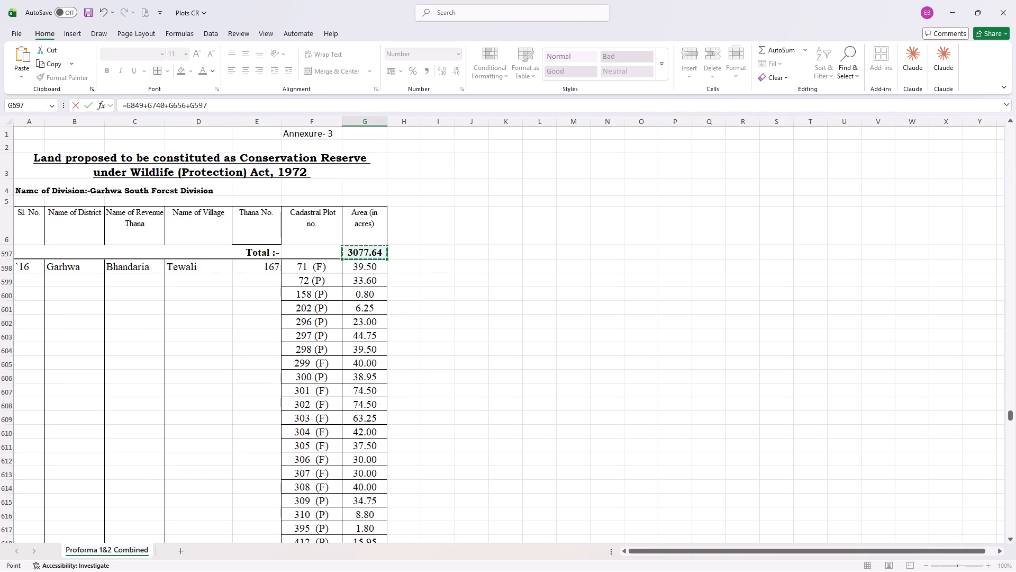
{"action": "key", "text": "plus"}
Extend the Grand Total formula with the Khajuri total in G499 and the Ramar total in G472.
{"action": "scroll", "coordinate": [401, 274], "scroll_direction": "up", "scroll_amount": 10}
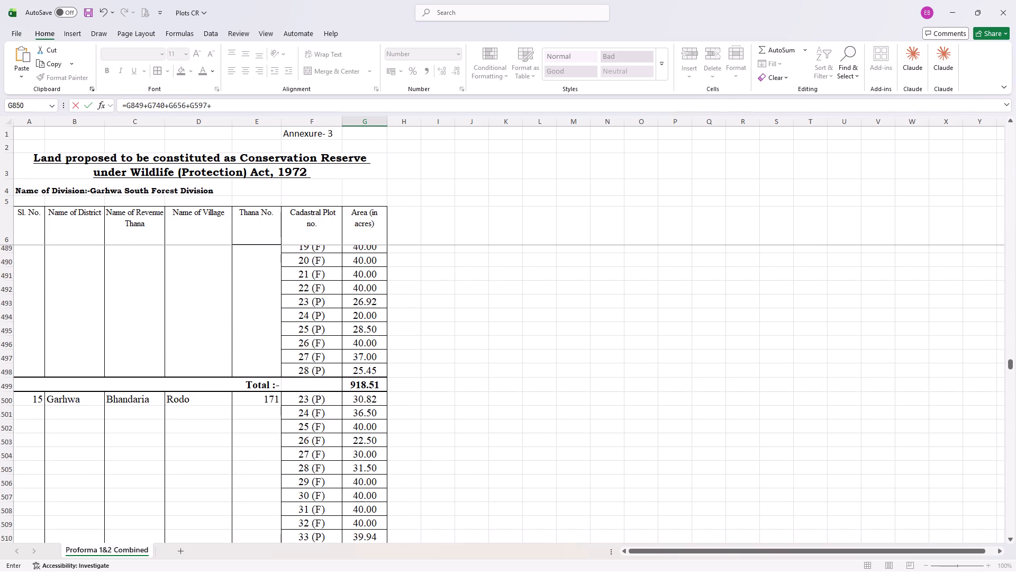
{"action": "left_click", "coordinate": [354, 386]}
{"action": "key", "text": "plus"}
{"action": "scroll", "coordinate": [418, 357], "scroll_direction": "up", "scroll_amount": 1}
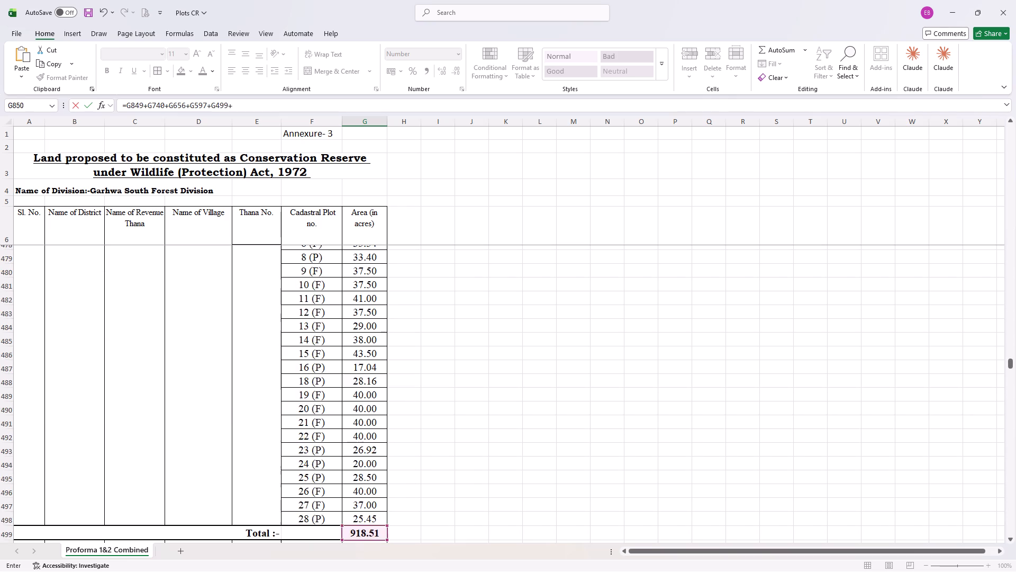
{"action": "scroll", "coordinate": [415, 356], "scroll_direction": "up", "scroll_amount": 1}
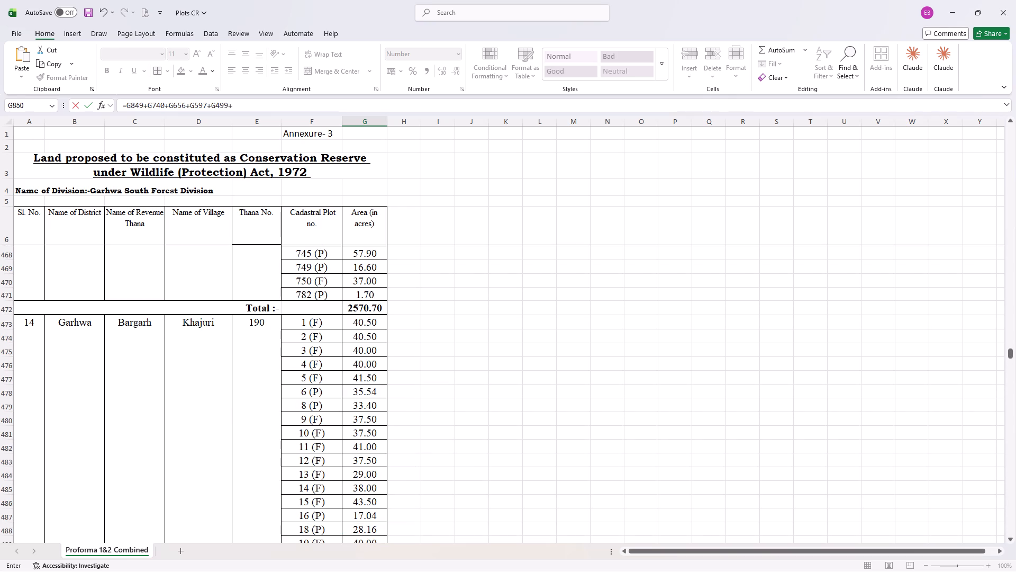
{"action": "left_click", "coordinate": [381, 310]}
{"action": "scroll", "coordinate": [440, 338], "scroll_direction": "up", "scroll_amount": 1}
{"action": "key", "text": "plus"}
Extend the Grand Total formula with the Nauka total in G421 and the Paraswar total in G373.
{"action": "scroll", "coordinate": [440, 338], "scroll_direction": "up", "scroll_amount": 3}
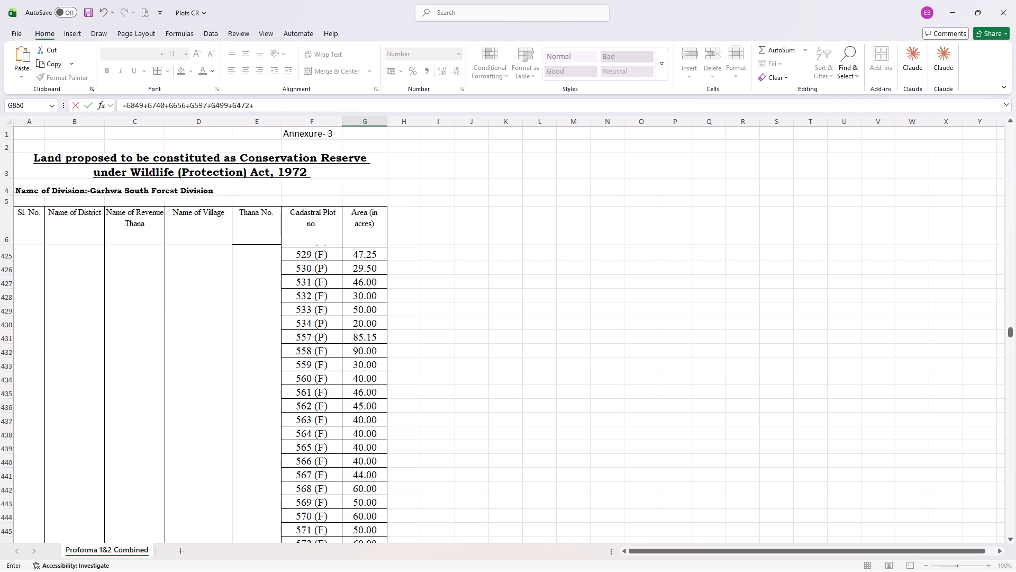
{"action": "scroll", "coordinate": [440, 338], "scroll_direction": "up", "scroll_amount": 1}
{"action": "left_click", "coordinate": [382, 341]}
{"action": "key", "text": "plus"}
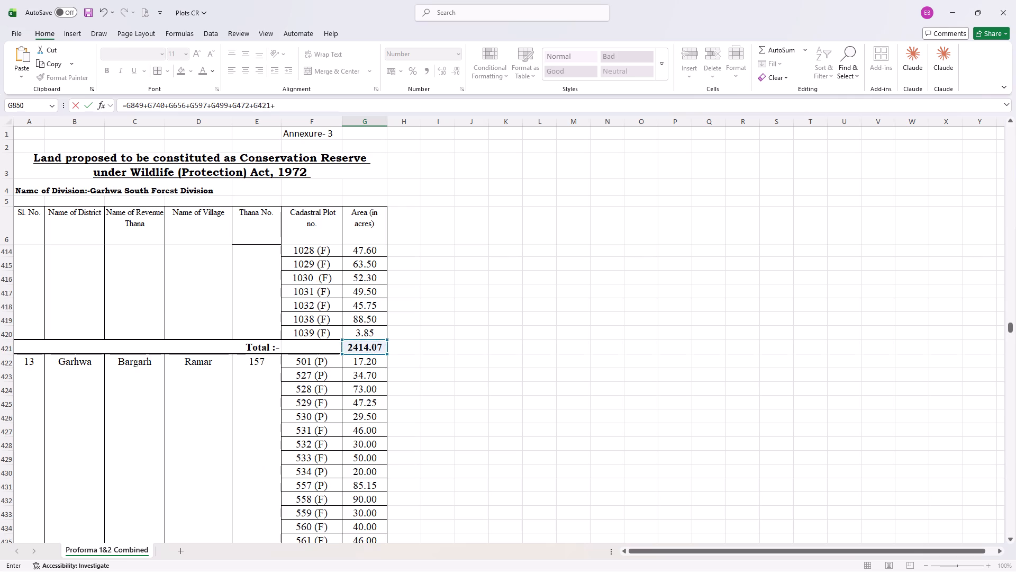
{"action": "scroll", "coordinate": [426, 338], "scroll_direction": "up", "scroll_amount": 4}
{"action": "left_click", "coordinate": [383, 277]}
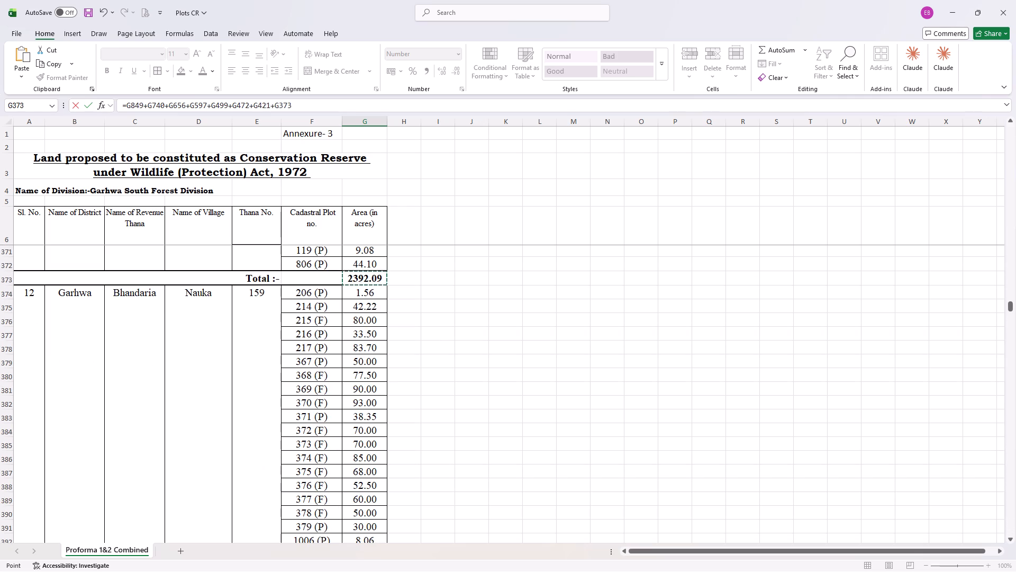
{"action": "key", "text": "plus"}
Extend the Grand Total formula with the Binda total in G313 and the Gariya total in G305.
{"action": "scroll", "coordinate": [425, 307], "scroll_direction": "up", "scroll_amount": 4}
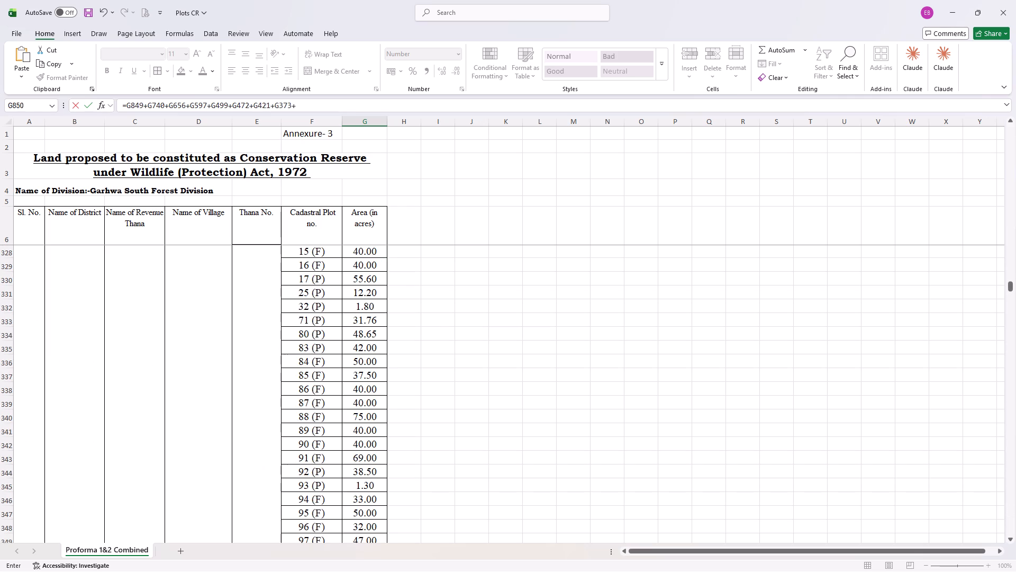
{"action": "scroll", "coordinate": [425, 307], "scroll_direction": "up", "scroll_amount": 2}
{"action": "left_click", "coordinate": [376, 342]}
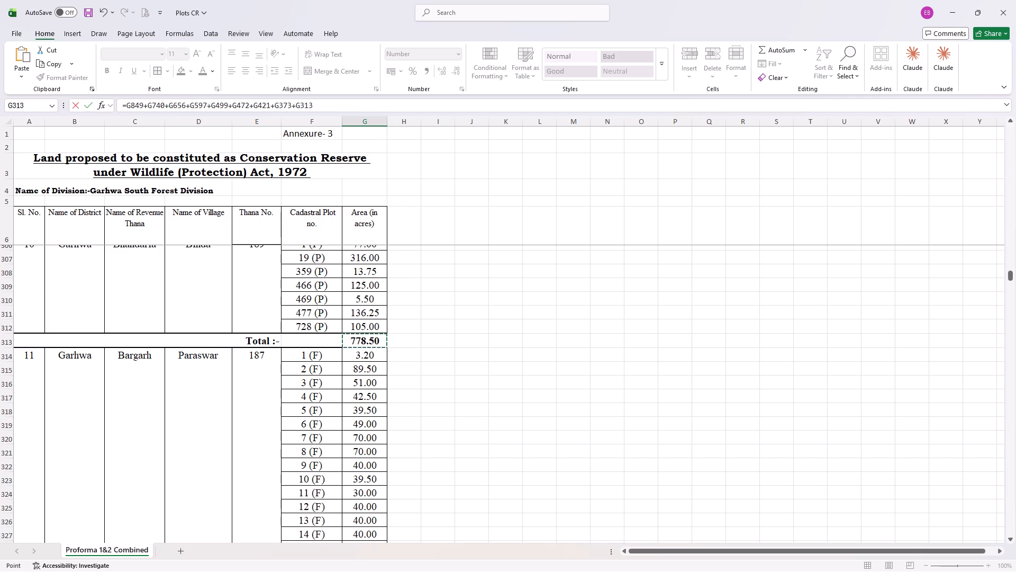
{"action": "key", "text": "plus"}
{"action": "scroll", "coordinate": [404, 342], "scroll_direction": "up", "scroll_amount": 1}
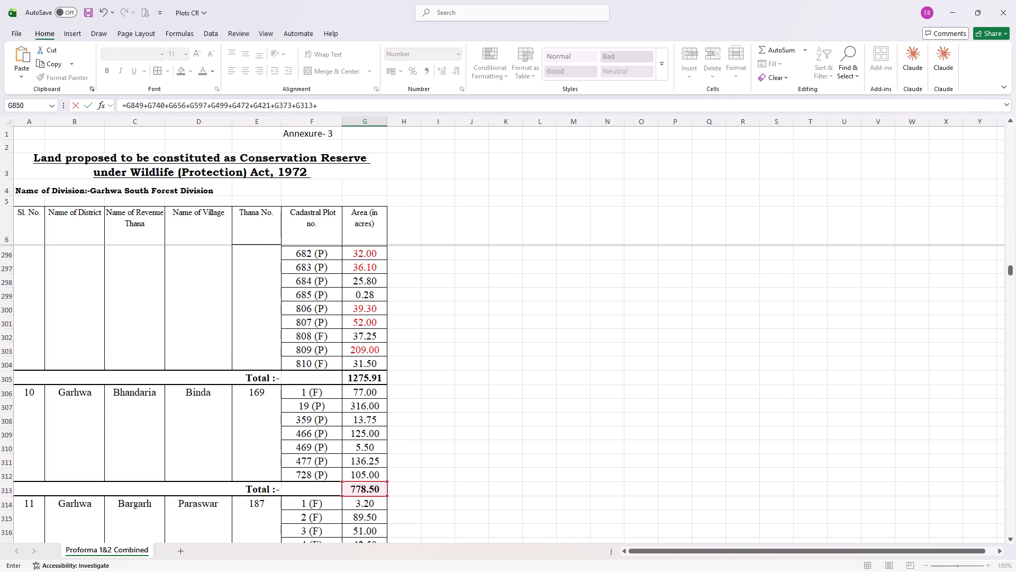
{"action": "left_click", "coordinate": [376, 376]}
{"action": "key", "text": "plus"}
Extend the Grand Total formula with the Barganwa total in G274 and the Manjri total in G258.
{"action": "scroll", "coordinate": [419, 367], "scroll_direction": "up", "scroll_amount": 1}
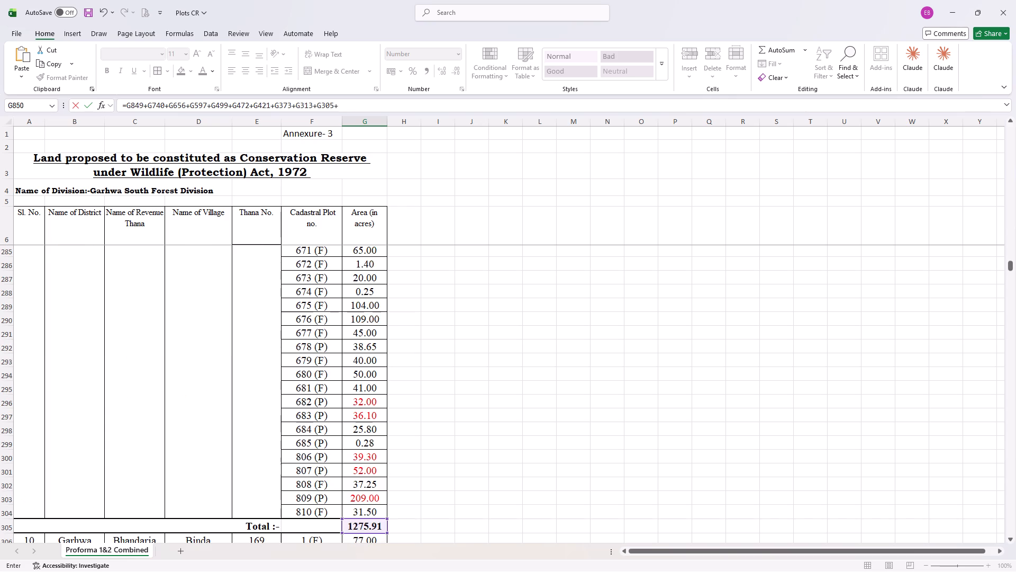
{"action": "scroll", "coordinate": [419, 367], "scroll_direction": "up", "scroll_amount": 2}
{"action": "left_click", "coordinate": [377, 394]}
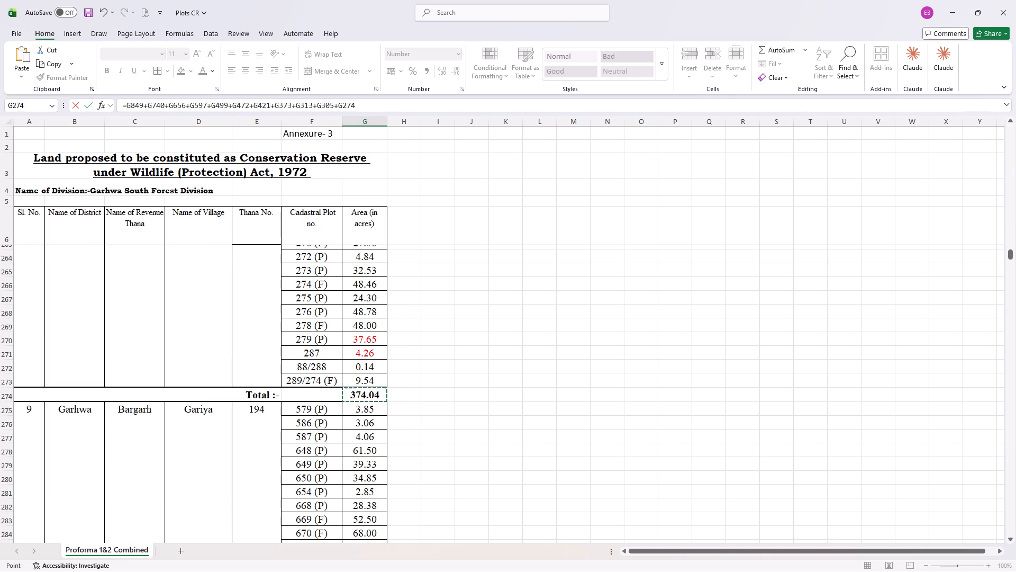
{"action": "key", "text": "plus"}
{"action": "scroll", "coordinate": [425, 377], "scroll_direction": "up", "scroll_amount": 1}
{"action": "left_click", "coordinate": [379, 323]}
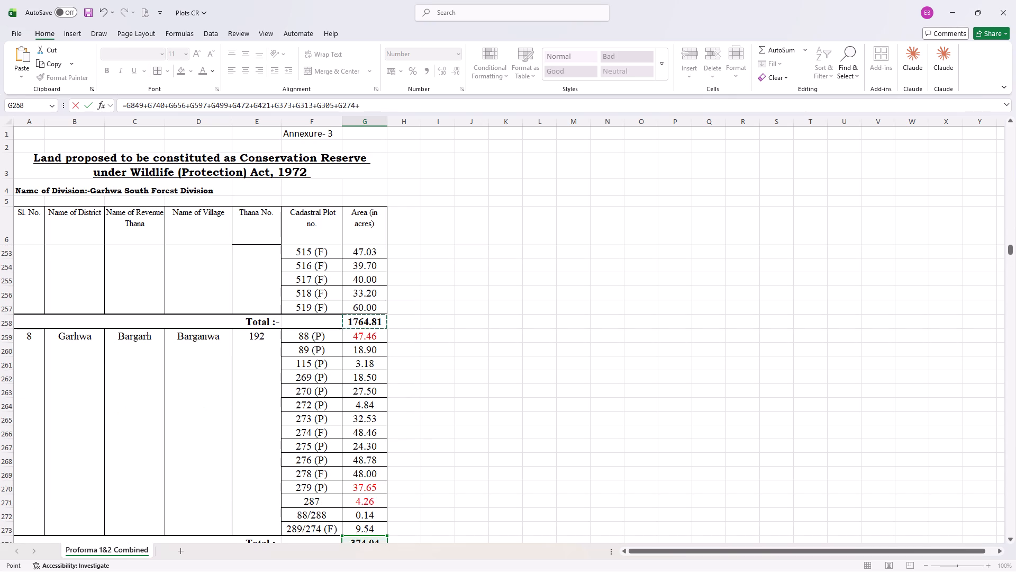
{"action": "key", "text": "plus"}
Extend the Grand Total formula with the Sinjo total in G210 and the Putsora total in G141.
{"action": "scroll", "coordinate": [428, 341], "scroll_direction": "up", "scroll_amount": 2}
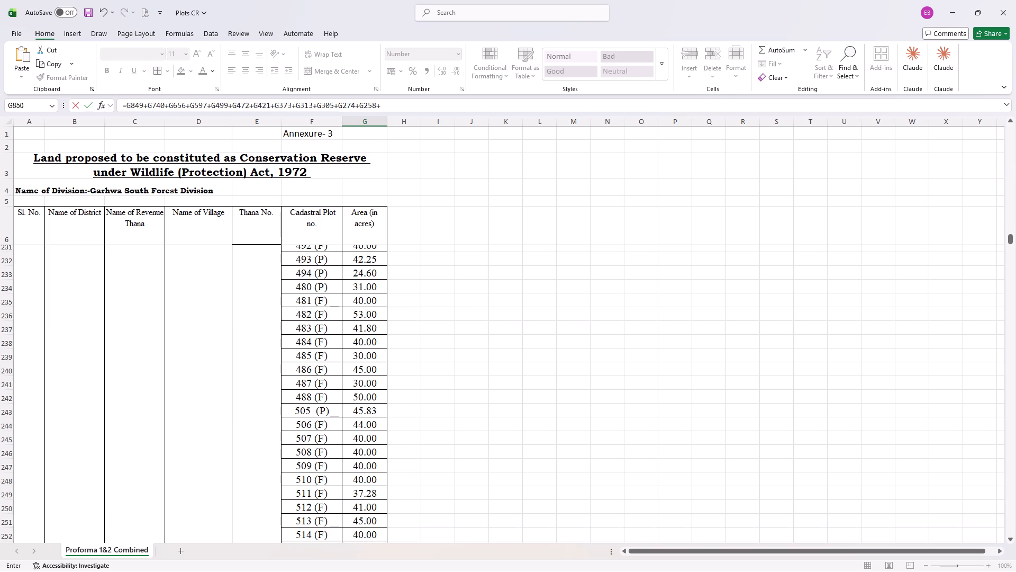
{"action": "scroll", "coordinate": [428, 341], "scroll_direction": "up", "scroll_amount": 3}
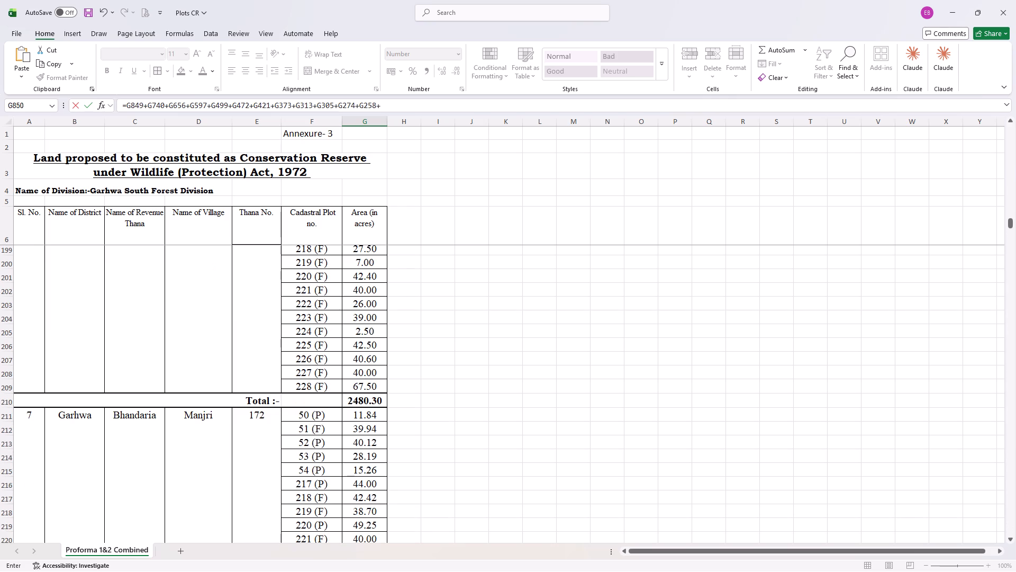
{"action": "left_click", "coordinate": [377, 397]}
{"action": "key", "text": "plus"}
{"action": "scroll", "coordinate": [410, 389], "scroll_direction": "up", "scroll_amount": 3}
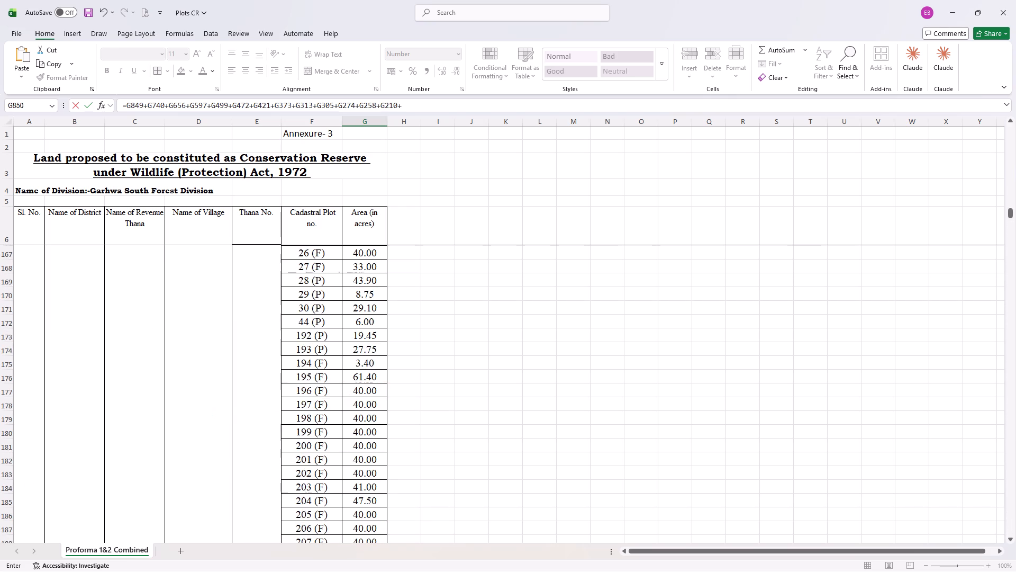
{"action": "scroll", "coordinate": [410, 389], "scroll_direction": "up", "scroll_amount": 3}
{"action": "left_click", "coordinate": [371, 338]}
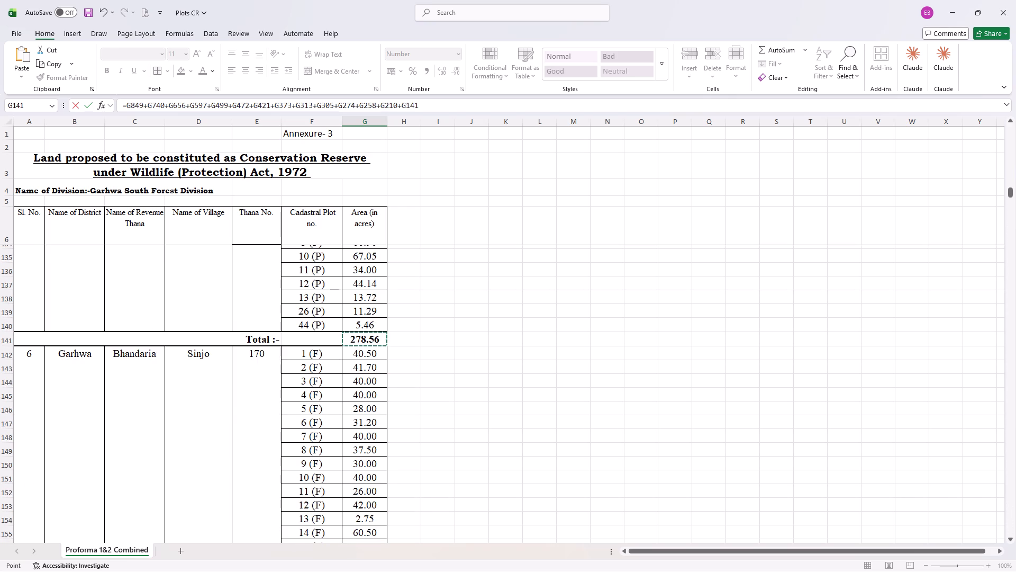
{"action": "key", "text": "plus"}
Extend the Grand Total formula with the Barkol Block No. 169A total in G132 and the Bijpur alias Barhani total in G130.
{"action": "scroll", "coordinate": [409, 347], "scroll_direction": "up", "scroll_amount": 1}
{"action": "left_click", "coordinate": [382, 363]}
{"action": "key", "text": "plus"}
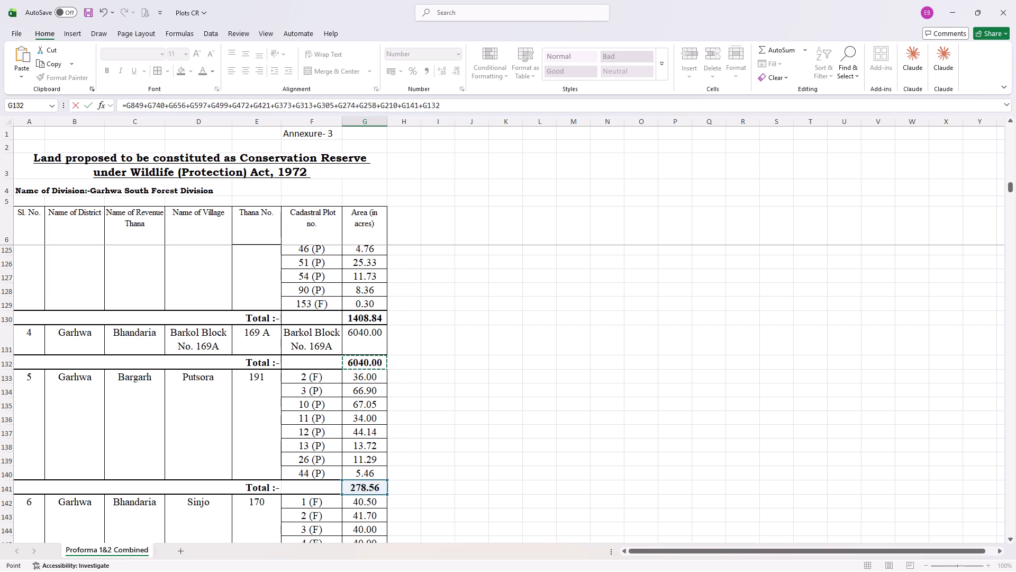
{"action": "left_click", "coordinate": [371, 321]}
{"action": "key", "text": "plus"}
Extend the Grand Total formula with the Salo total in G89 and the Marda total in G62.
{"action": "scroll", "coordinate": [407, 346], "scroll_direction": "up", "scroll_amount": 1}
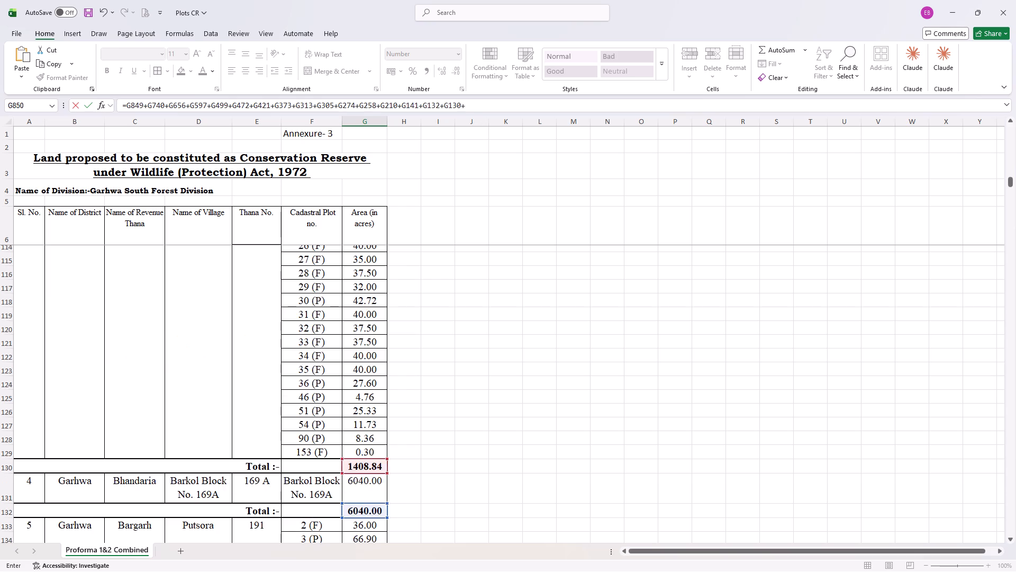
{"action": "scroll", "coordinate": [407, 346], "scroll_direction": "up", "scroll_amount": 3}
{"action": "left_click", "coordinate": [375, 341]}
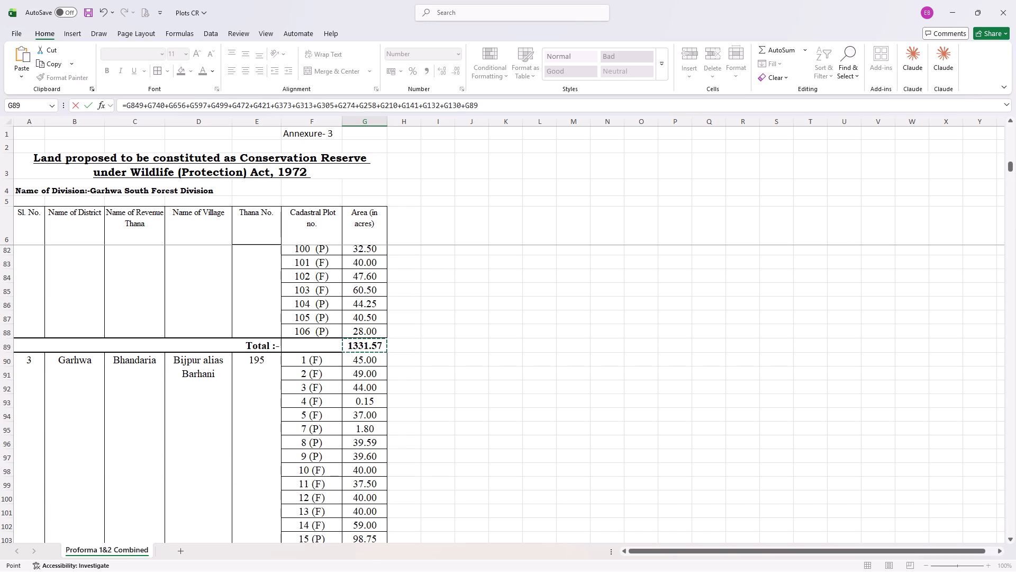
{"action": "key", "text": "plus"}
{"action": "scroll", "coordinate": [412, 341], "scroll_direction": "up", "scroll_amount": 2}
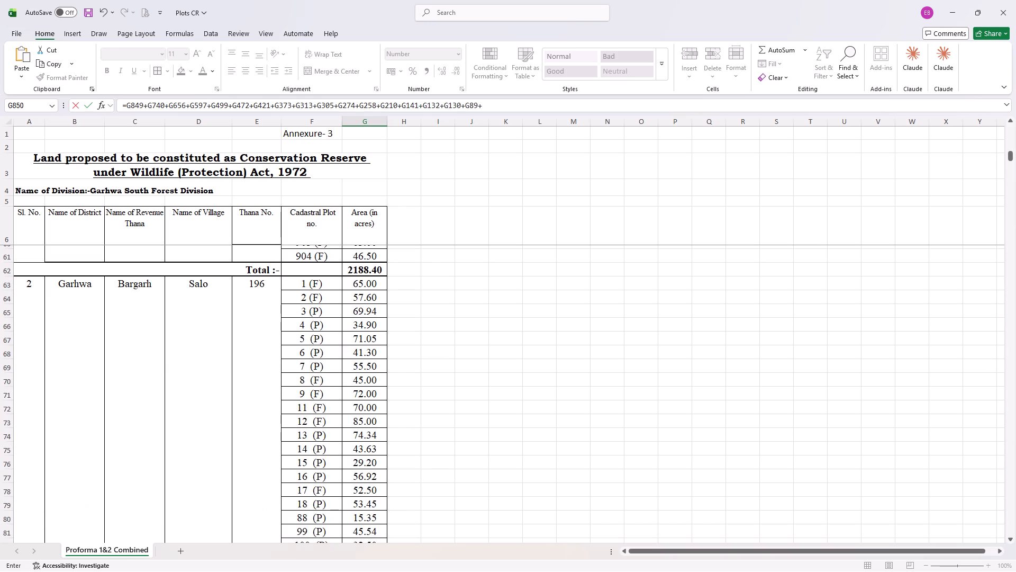
{"action": "left_click", "coordinate": [375, 267]}
{"action": "key", "text": "plus"}
Remove the trailing plus sign after G62 and enter the completed Grand Total formula in G850.
{"action": "scroll", "coordinate": [422, 288], "scroll_direction": "up", "scroll_amount": 2}
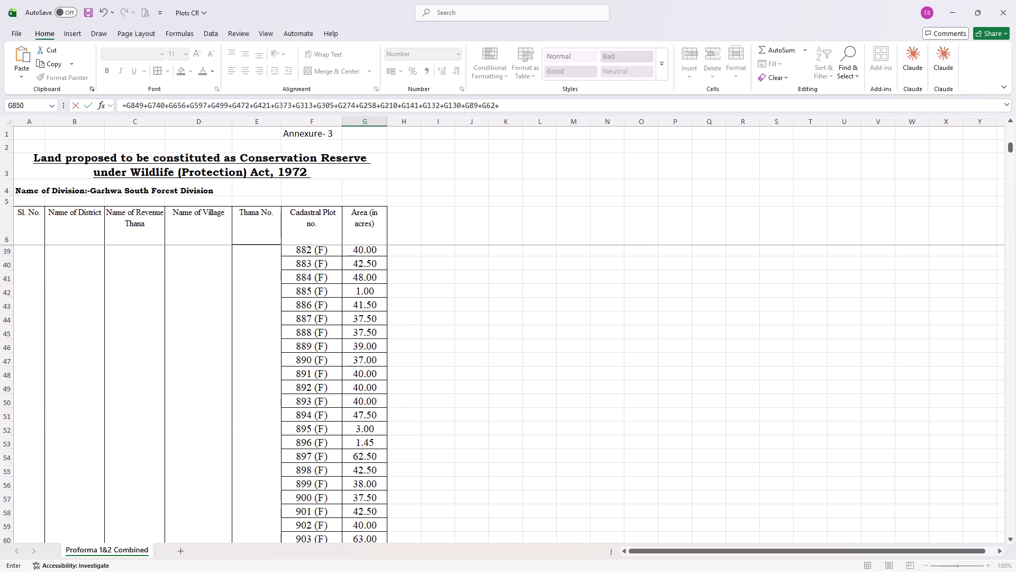
{"action": "scroll", "coordinate": [422, 288], "scroll_direction": "up", "scroll_amount": 4}
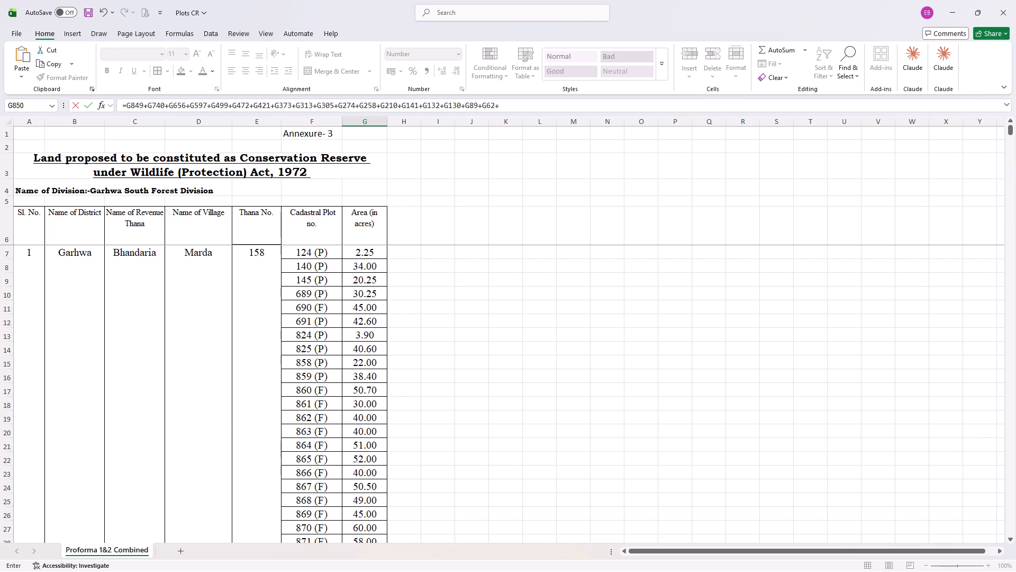
{"action": "scroll", "coordinate": [422, 288], "scroll_direction": "up", "scroll_amount": 1}
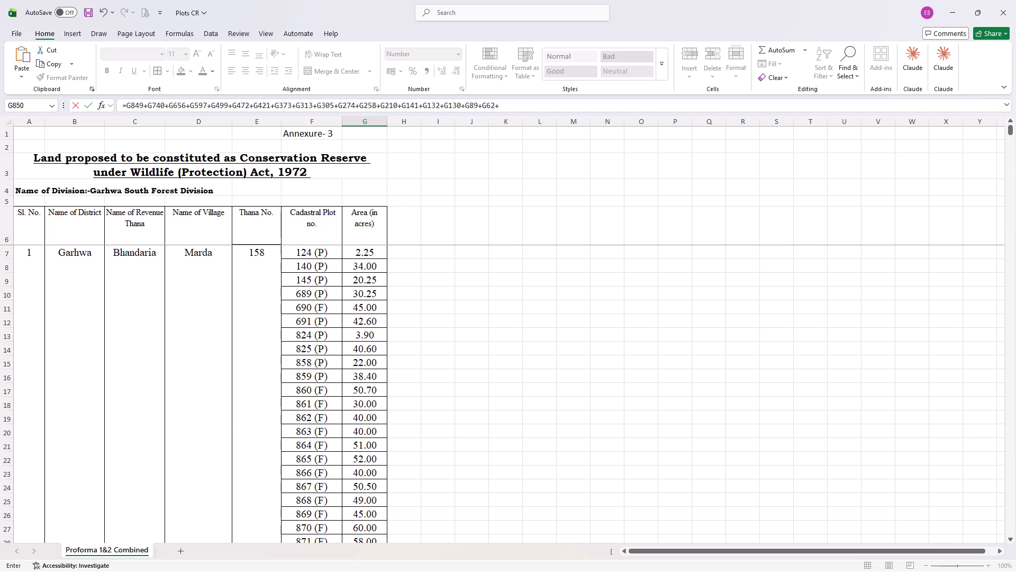
{"action": "left_click", "coordinate": [505, 106]}
{"action": "key", "text": "BackSpace"}
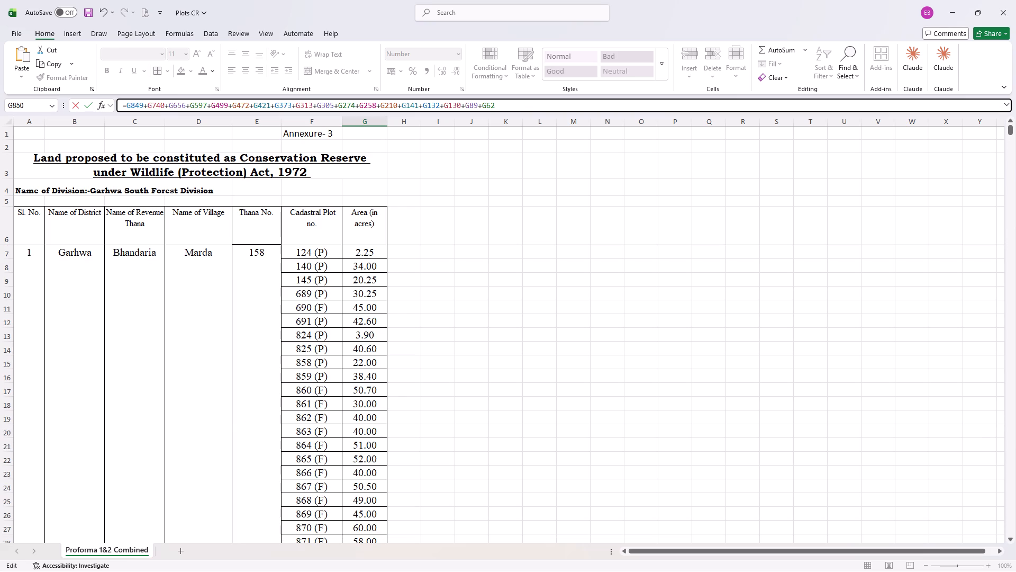
{"action": "key", "text": "Return"}
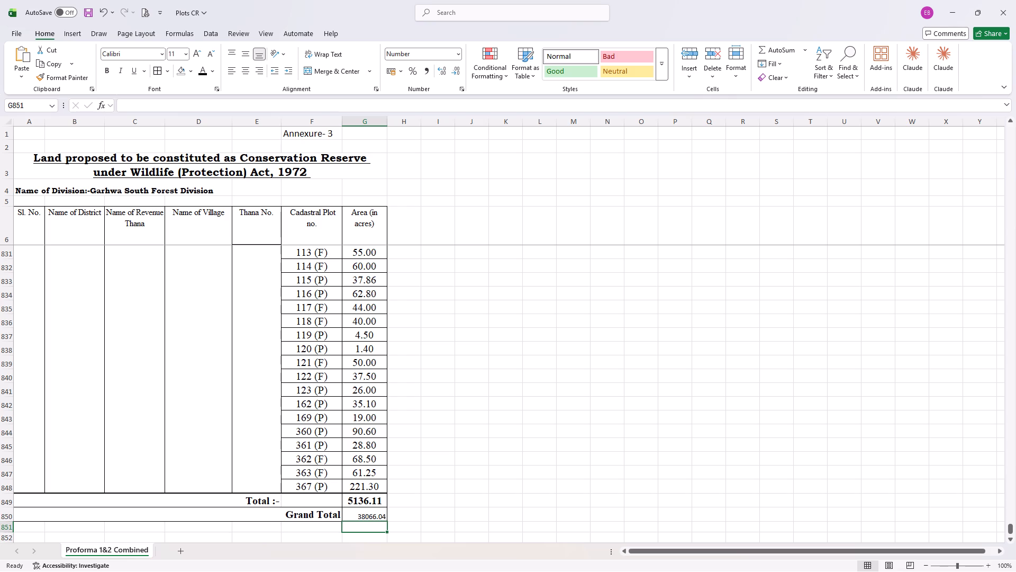
Copy the formatting of the Lidki total in G849 onto the Grand Total value in G850.
{"action": "left_click", "coordinate": [370, 517]}
{"action": "left_click", "coordinate": [384, 498]}
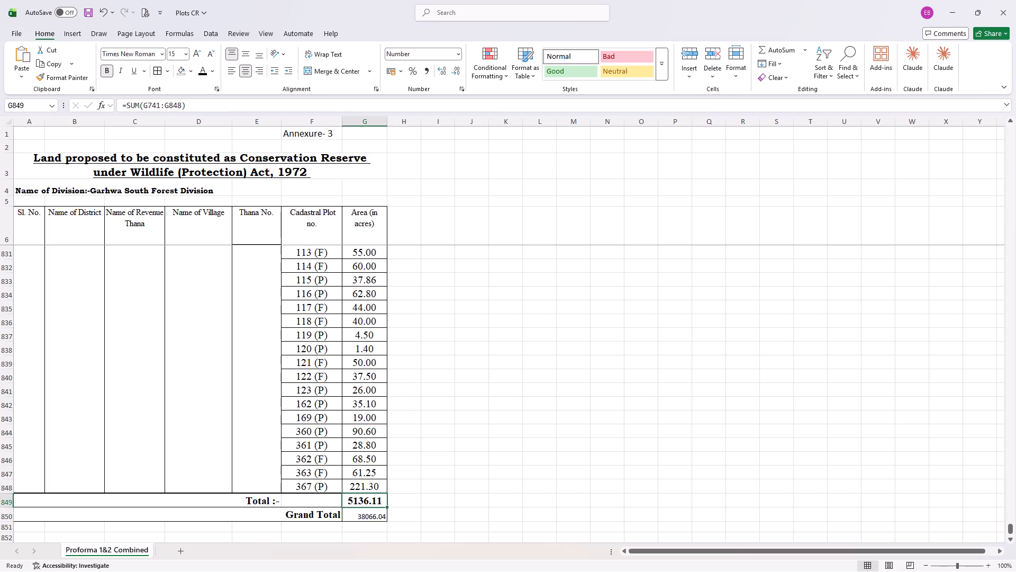
{"action": "left_click", "coordinate": [72, 81]}
{"action": "left_click", "coordinate": [373, 516]}
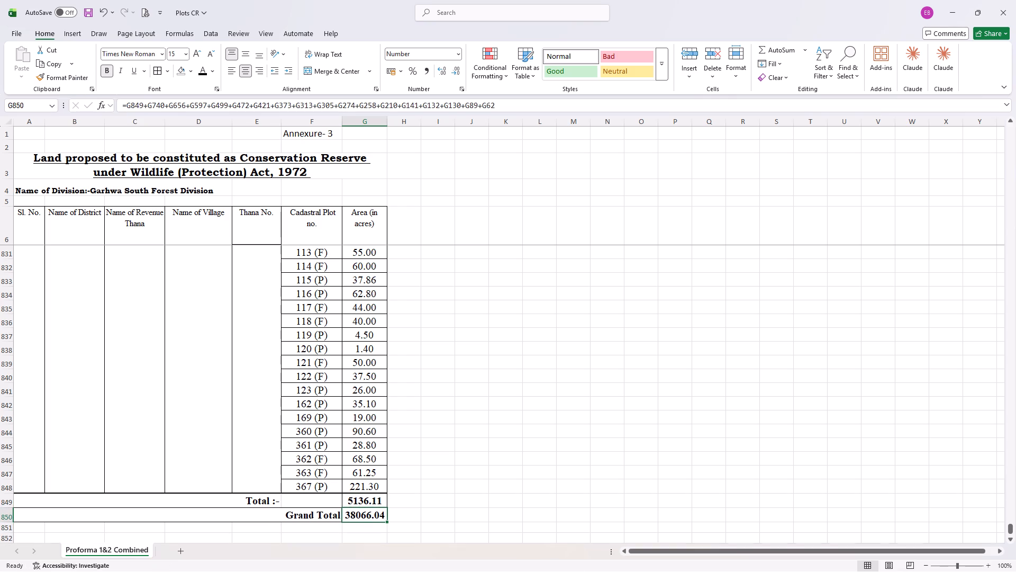
{"action": "left_click", "coordinate": [478, 437]}
{"action": "left_click", "coordinate": [457, 476]}
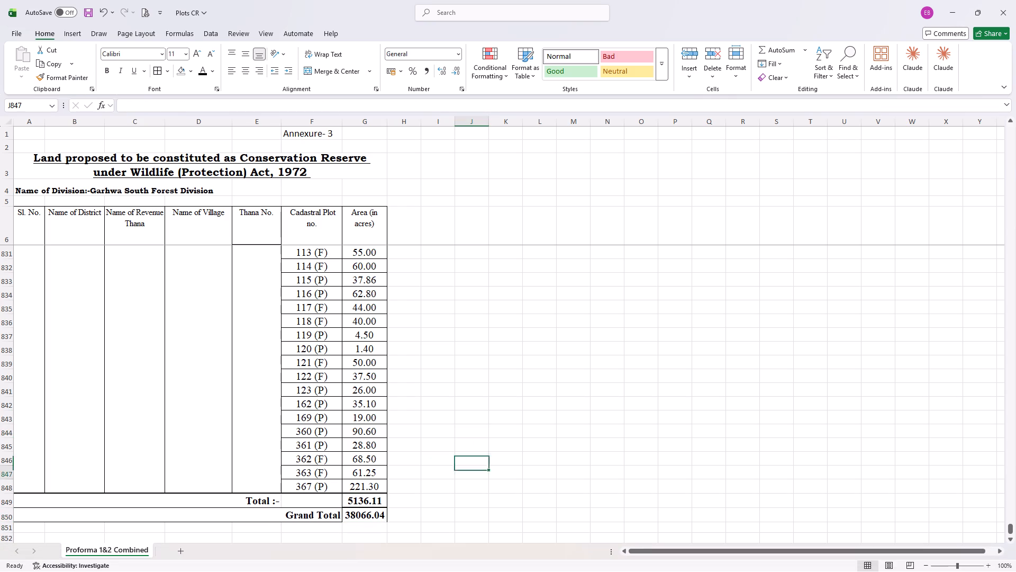
Apply cell borders to the Grand Total value in G850.
{"action": "left_click", "coordinate": [357, 515]}
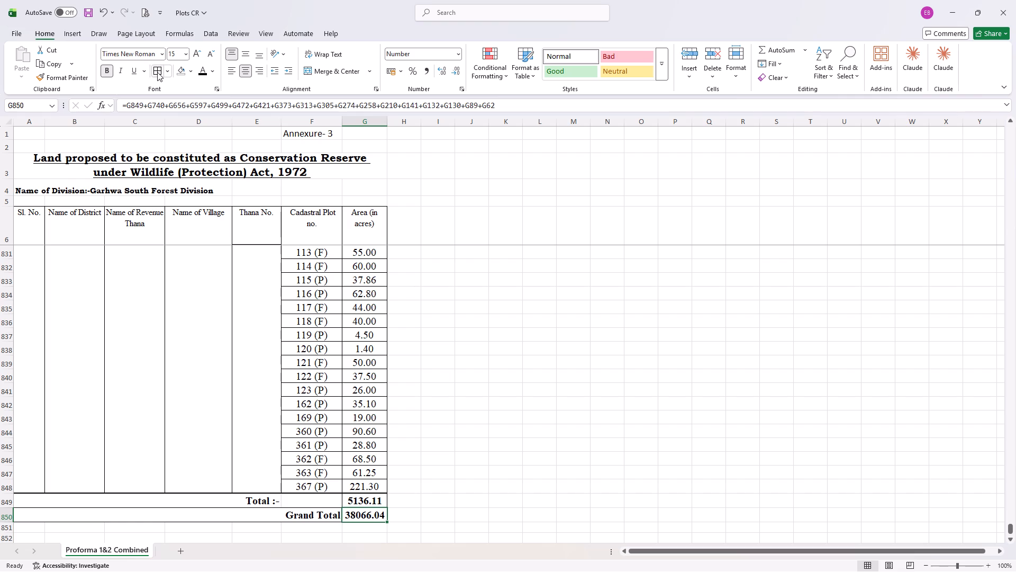
{"action": "left_click", "coordinate": [157, 72]}
{"action": "left_click", "coordinate": [473, 305]}
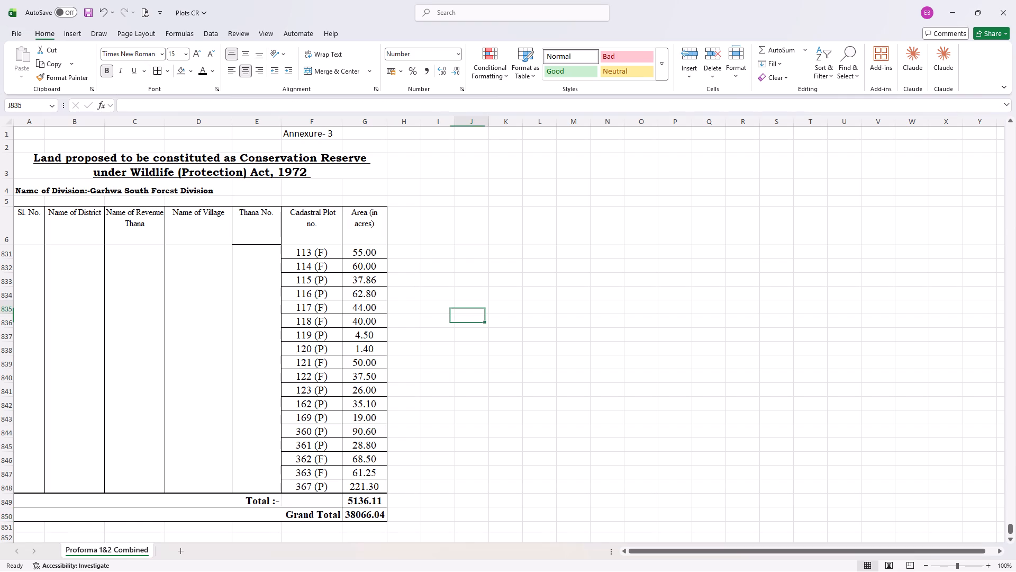
Examine the end of the plot list, including the Grand Total row and the Lidki plot rows above it.
{"action": "scroll", "coordinate": [481, 415], "scroll_direction": "down", "scroll_amount": 1}
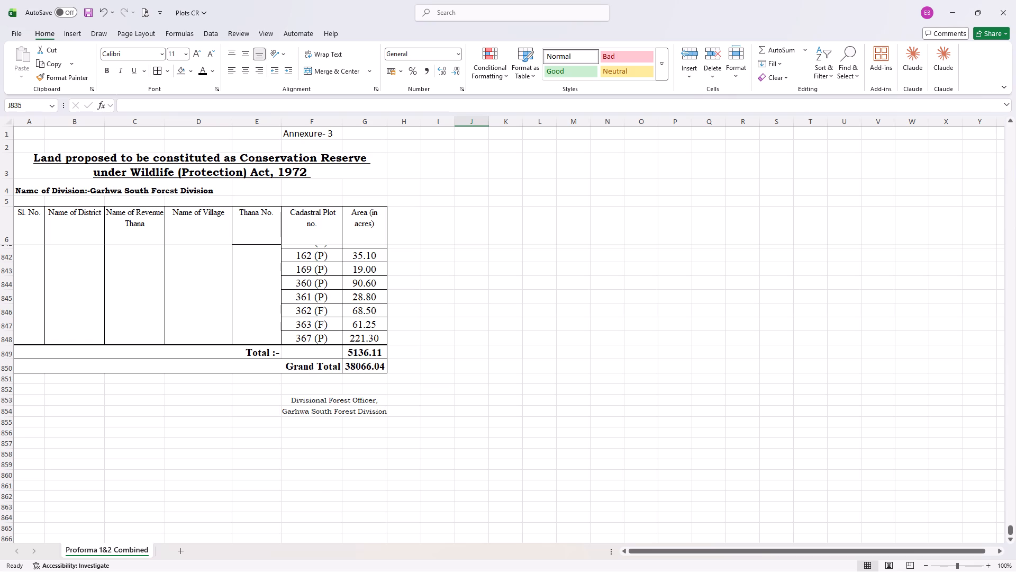
{"action": "scroll", "coordinate": [425, 388], "scroll_direction": "up", "scroll_amount": 3}
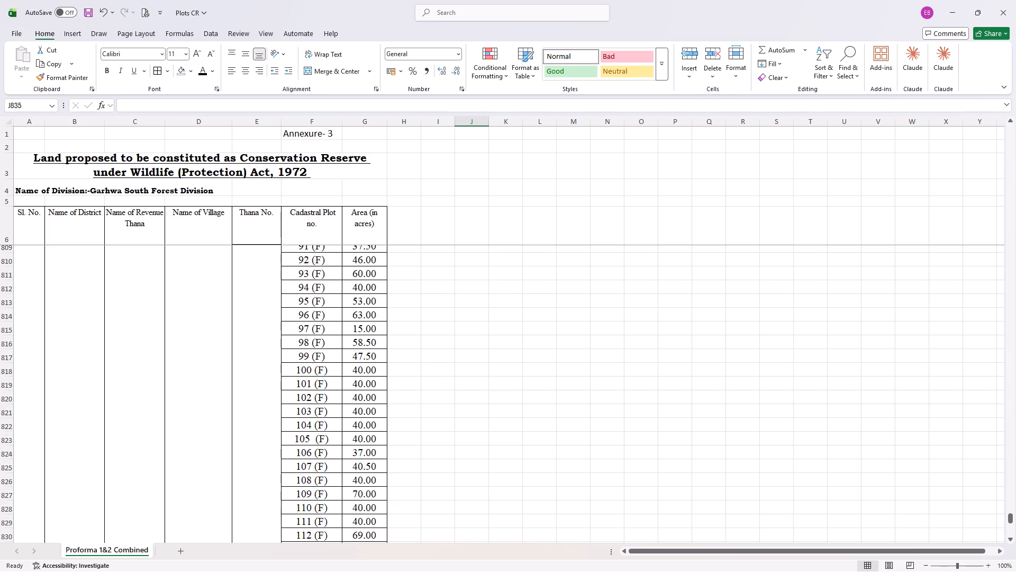
{"action": "scroll", "coordinate": [423, 388], "scroll_direction": "up", "scroll_amount": 14}
{"action": "scroll", "coordinate": [422, 388], "scroll_direction": "down", "scroll_amount": 9}
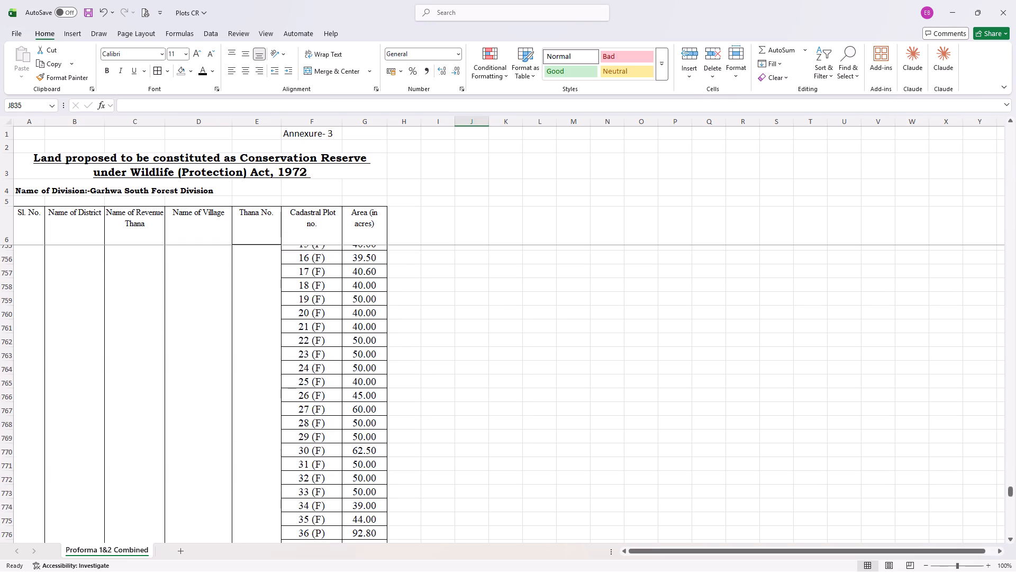
{"action": "scroll", "coordinate": [422, 388], "scroll_direction": "down", "scroll_amount": 8}
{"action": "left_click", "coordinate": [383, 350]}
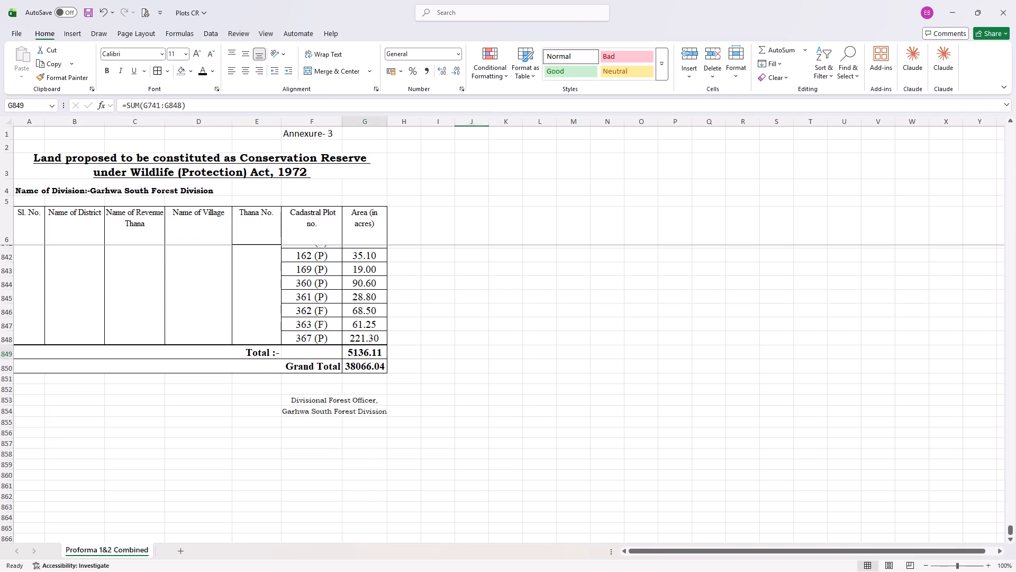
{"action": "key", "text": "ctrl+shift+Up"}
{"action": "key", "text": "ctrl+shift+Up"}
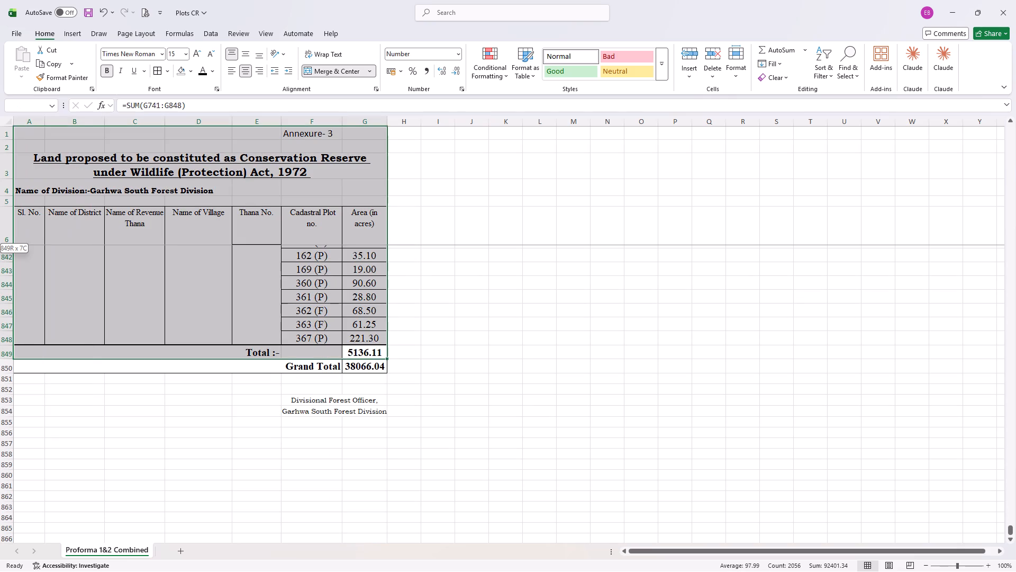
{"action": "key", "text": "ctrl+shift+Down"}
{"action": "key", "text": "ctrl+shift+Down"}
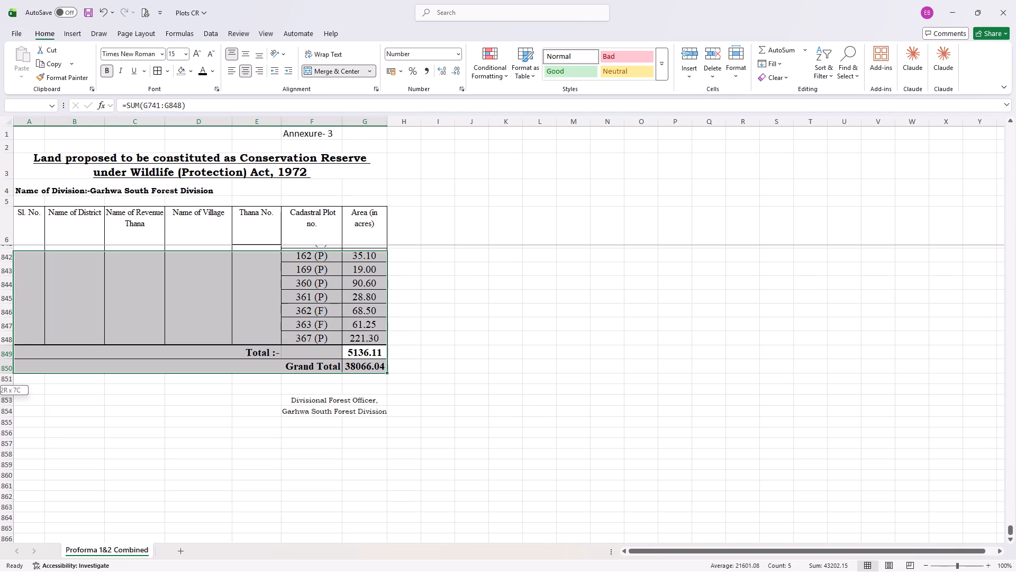
Select the area values from the Lidki total in G849 up to G7 and compare their sum with the Grand Total.
{"action": "left_click", "coordinate": [383, 350]}
{"action": "left_click_drag", "start_coordinate": [383, 350], "coordinate": [395, 163]}
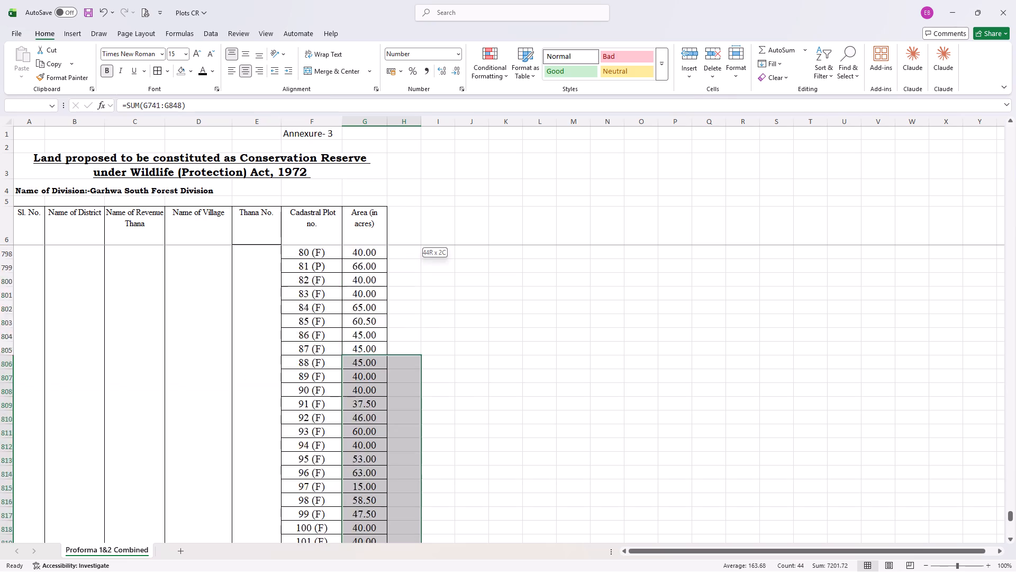
{"action": "left_click_drag", "start_coordinate": [395, 163], "coordinate": [381, 194]}
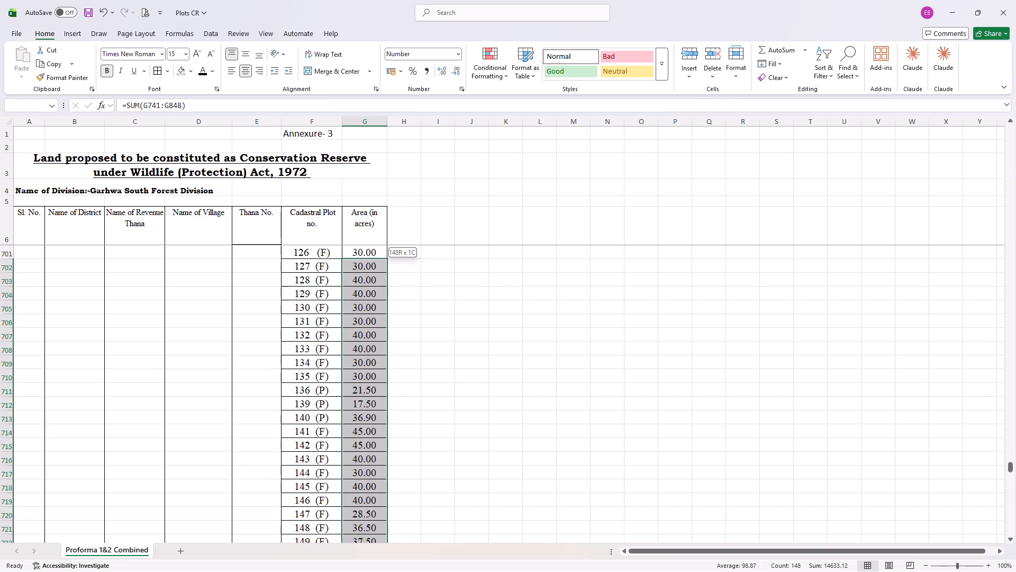
{"action": "left_click_drag", "start_coordinate": [381, 194], "coordinate": [380, 193]}
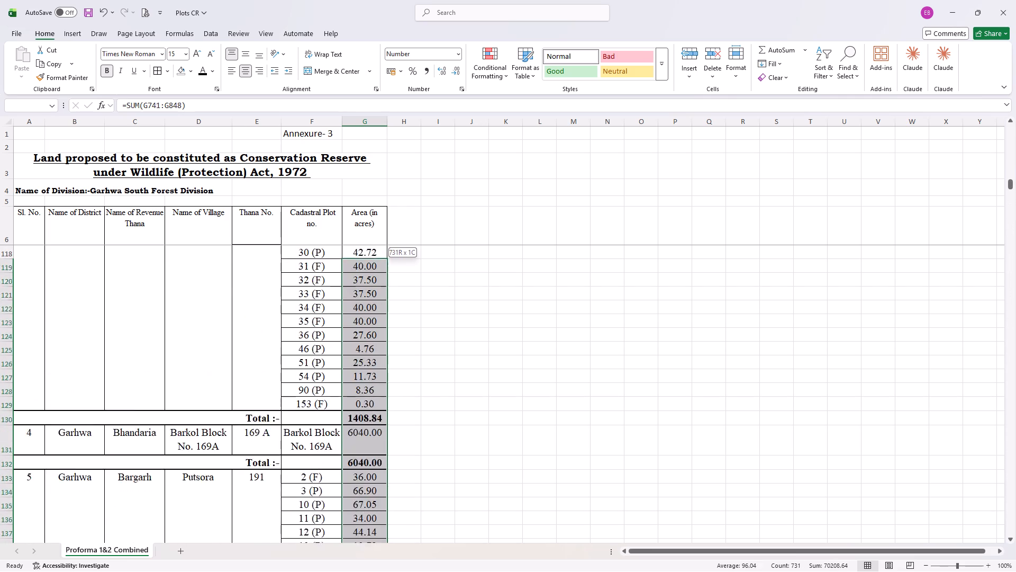
{"action": "left_click_drag", "start_coordinate": [380, 193], "coordinate": [386, 219]}
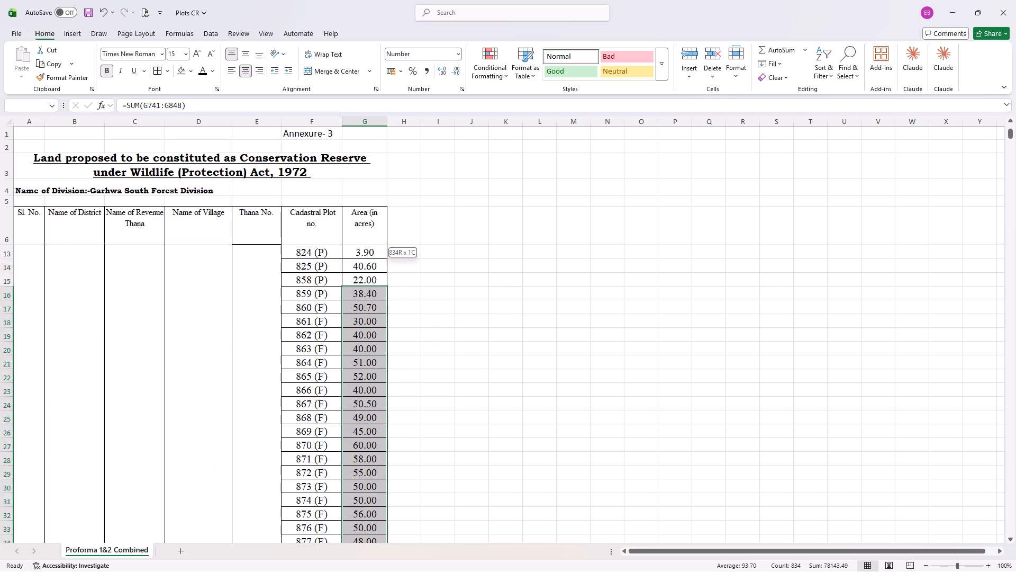
{"action": "left_click_drag", "start_coordinate": [386, 219], "coordinate": [370, 254]}
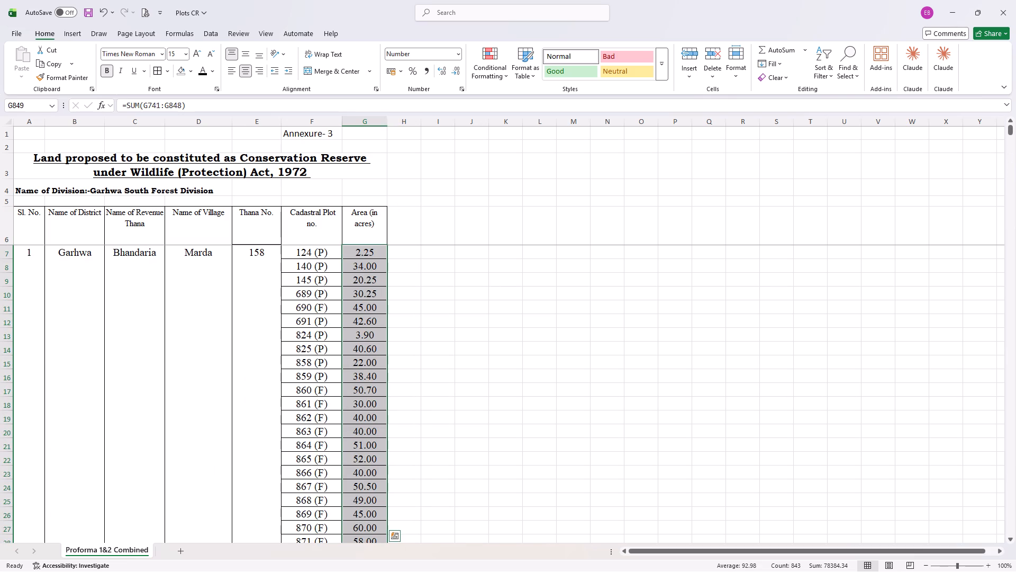
{"action": "left_click_drag", "start_coordinate": [1009, 128], "coordinate": [1011, 128]}
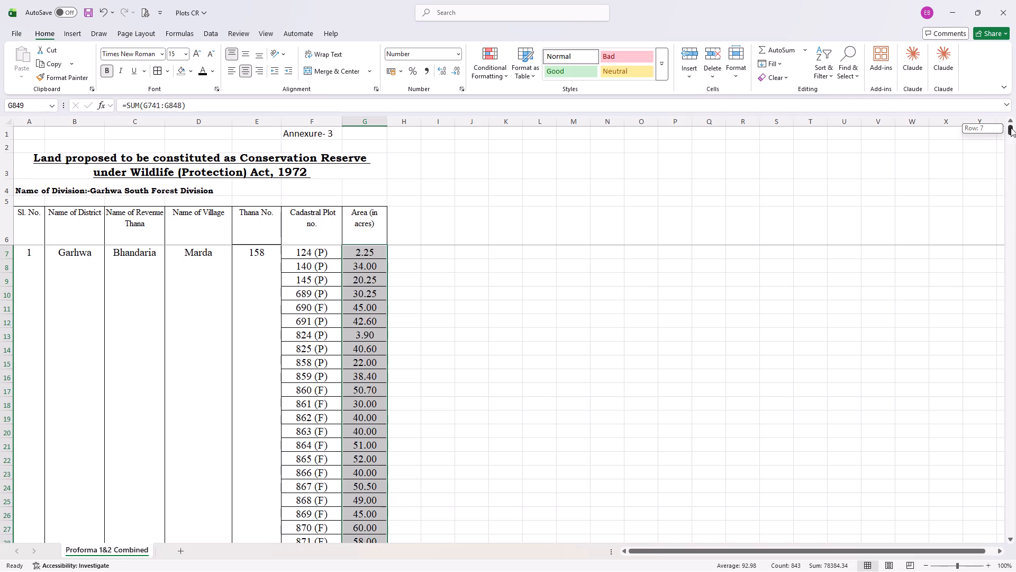
{"action": "left_click_drag", "start_coordinate": [1011, 128], "coordinate": [1009, 463]}
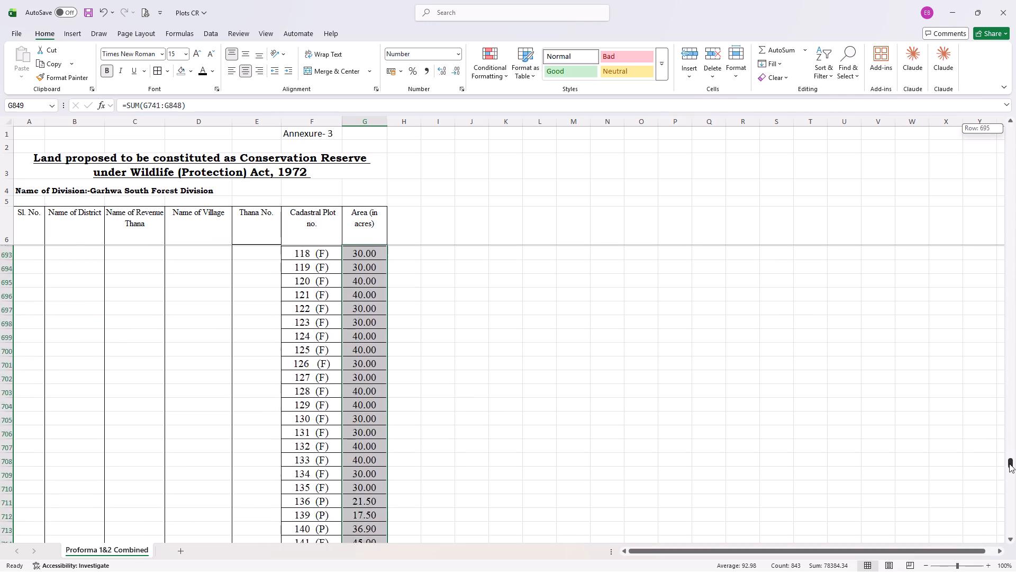
{"action": "left_click_drag", "start_coordinate": [1009, 463], "coordinate": [1008, 523]}
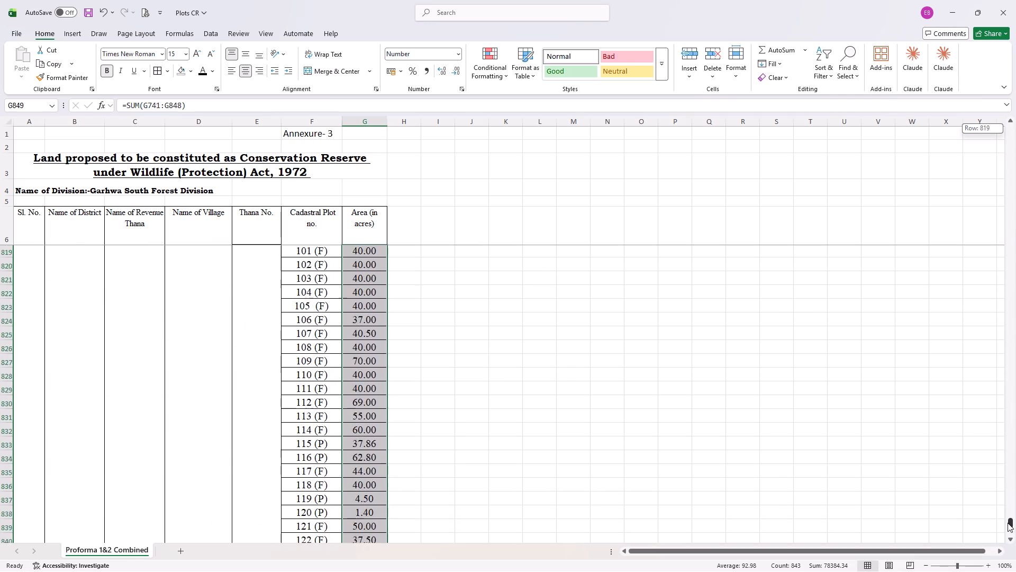
{"action": "left_click_drag", "start_coordinate": [1008, 523], "coordinate": [1005, 533]}
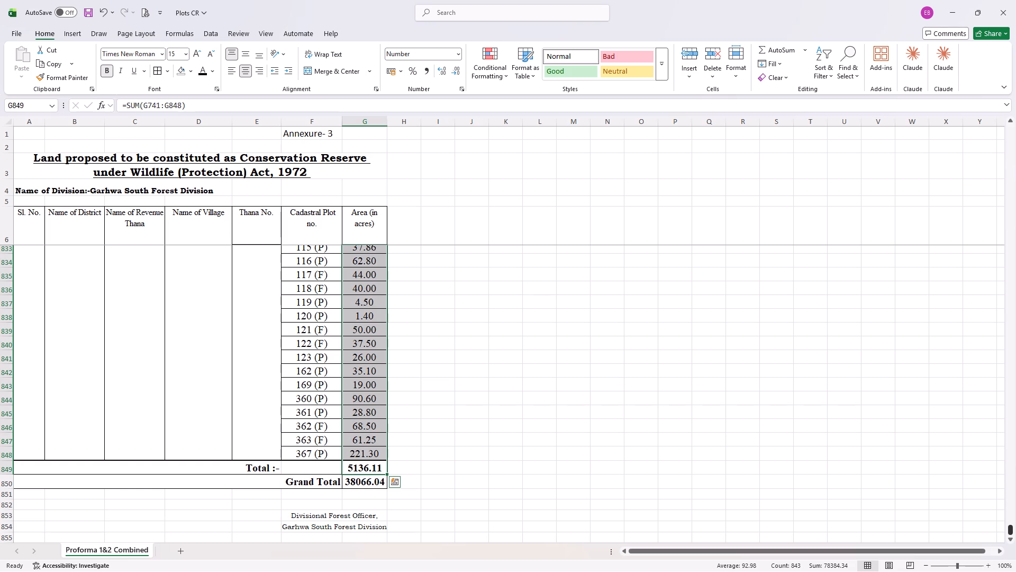
{"action": "left_click", "coordinate": [723, 440]}
Inspect the Marda village total formula in G62 and check that its range covers all of the village's plots.
{"action": "scroll", "coordinate": [483, 383], "scroll_direction": "up", "scroll_amount": 13}
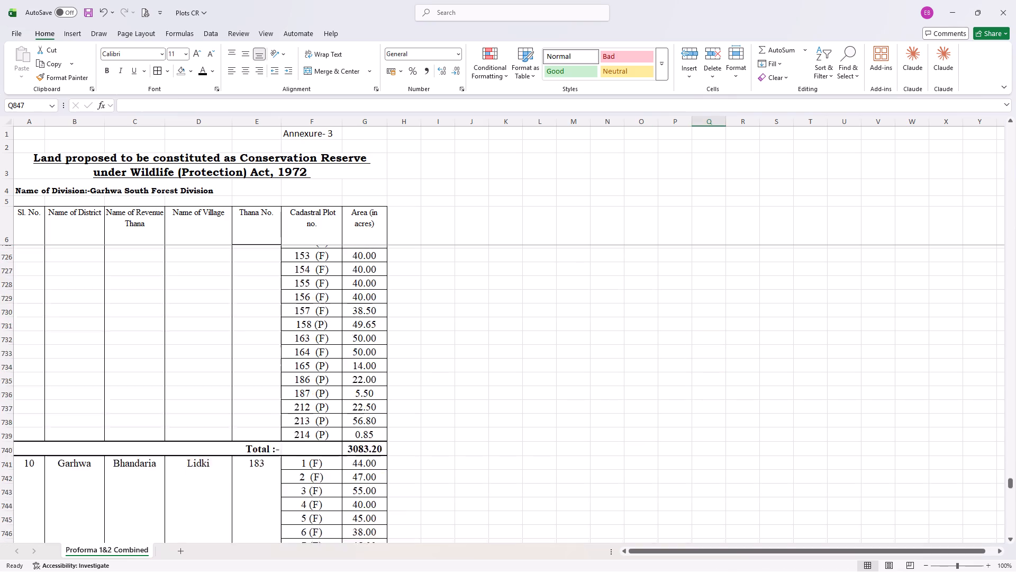
{"action": "scroll", "coordinate": [483, 383], "scroll_direction": "up", "scroll_amount": 12}
{"action": "scroll", "coordinate": [455, 420], "scroll_direction": "up", "scroll_amount": 20}
{"action": "scroll", "coordinate": [455, 420], "scroll_direction": "up", "scroll_amount": 16}
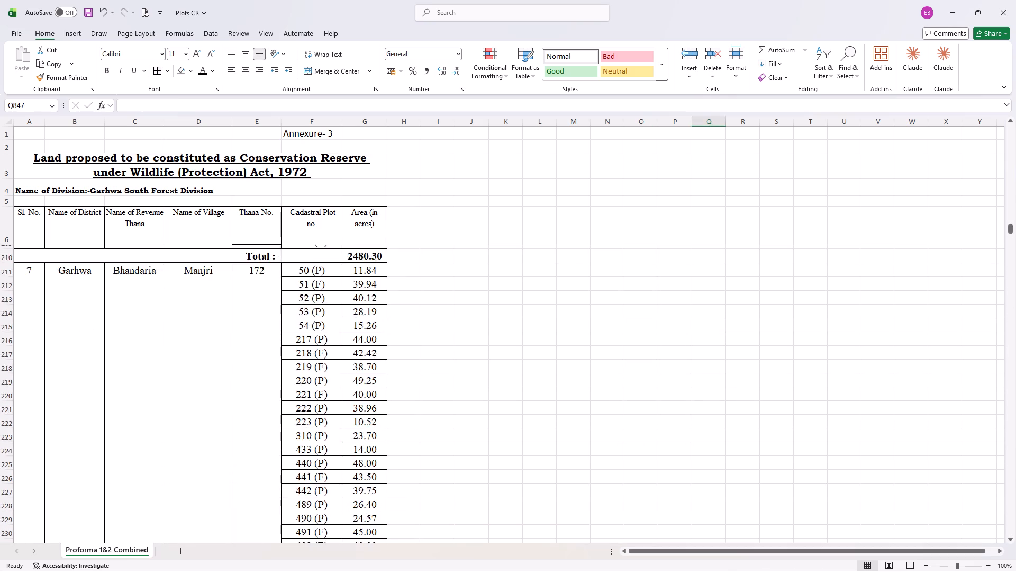
{"action": "scroll", "coordinate": [455, 419], "scroll_direction": "up", "scroll_amount": 20}
{"action": "scroll", "coordinate": [455, 419], "scroll_direction": "up", "scroll_amount": 10}
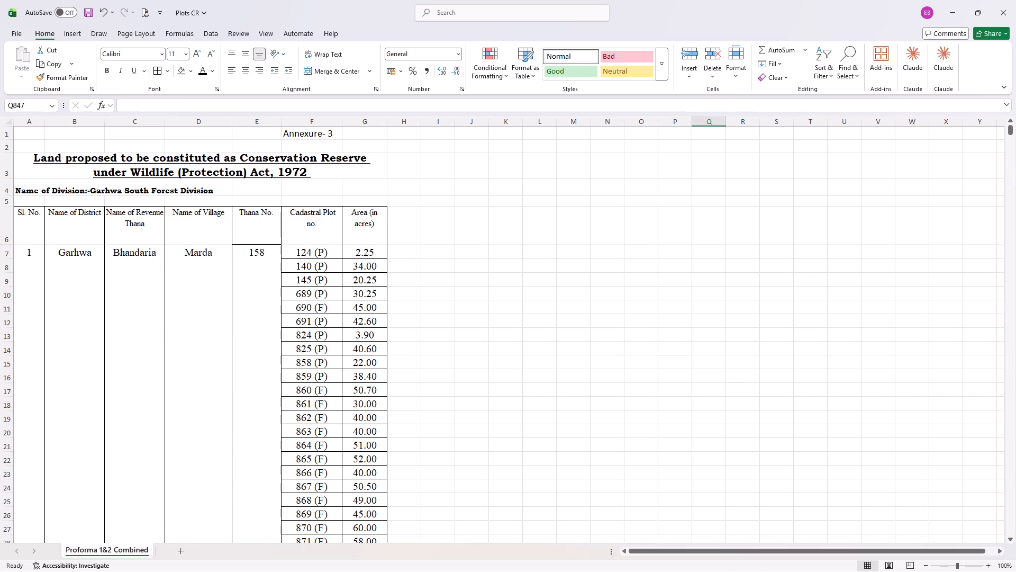
{"action": "scroll", "coordinate": [305, 261], "scroll_direction": "down", "scroll_amount": 4}
{"action": "double_click", "coordinate": [379, 419]}
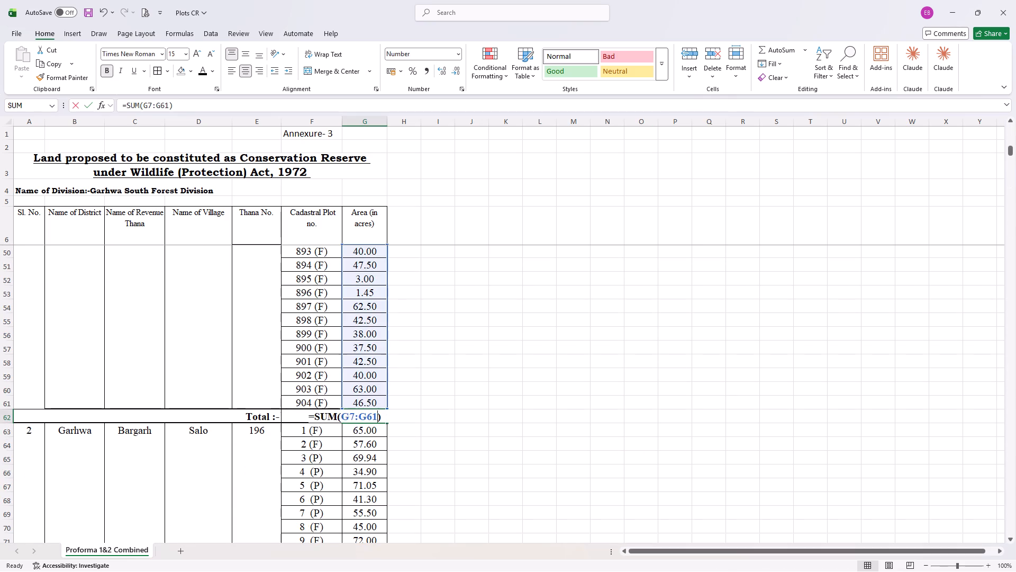
{"action": "scroll", "coordinate": [476, 422], "scroll_direction": "up", "scroll_amount": 6}
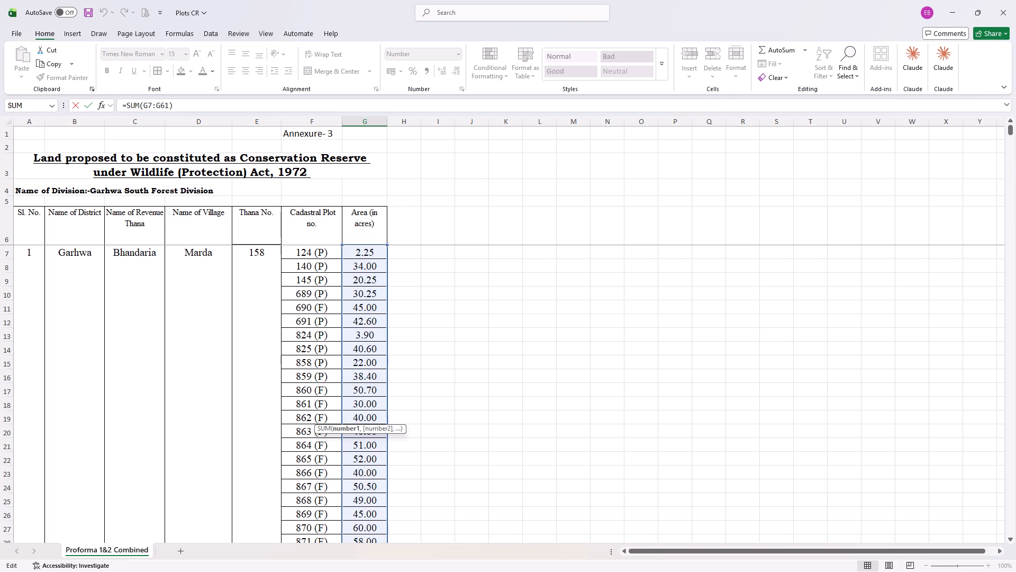
{"action": "key", "text": "Return"}
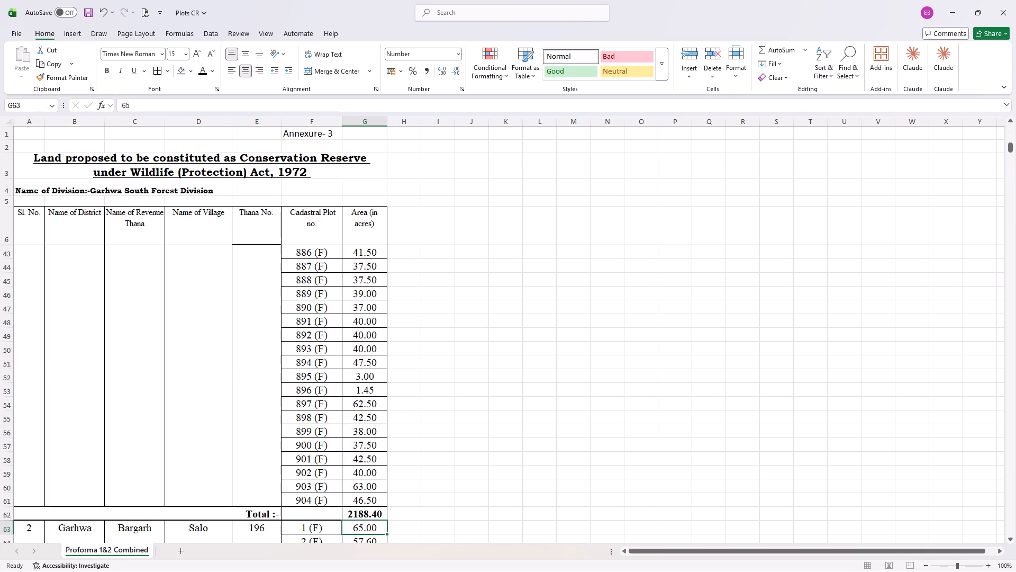
Inspect the Salo village total formula in G89 and the plot range it sums.
{"action": "scroll", "coordinate": [387, 494], "scroll_direction": "down", "scroll_amount": 3}
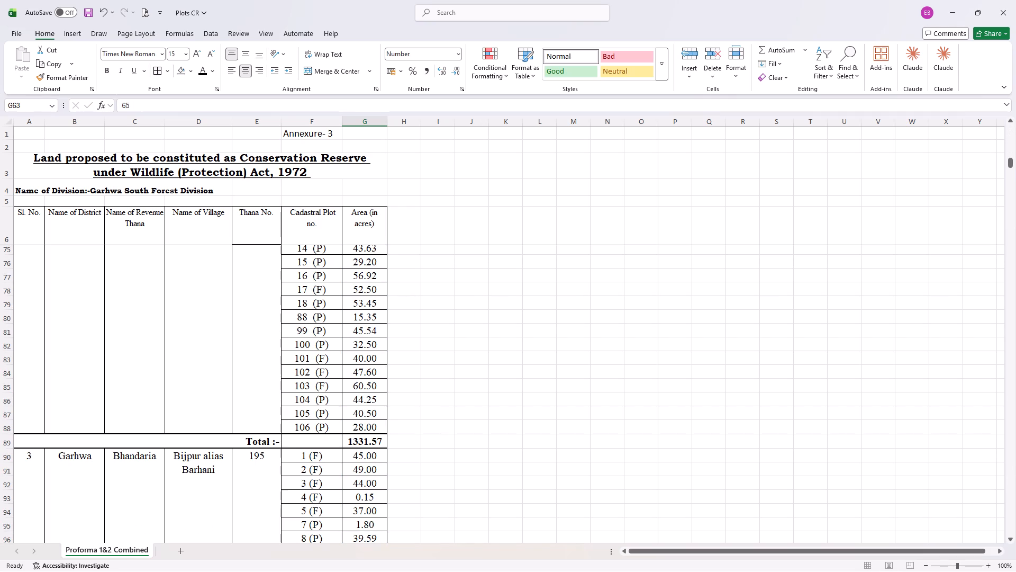
{"action": "double_click", "coordinate": [376, 438]}
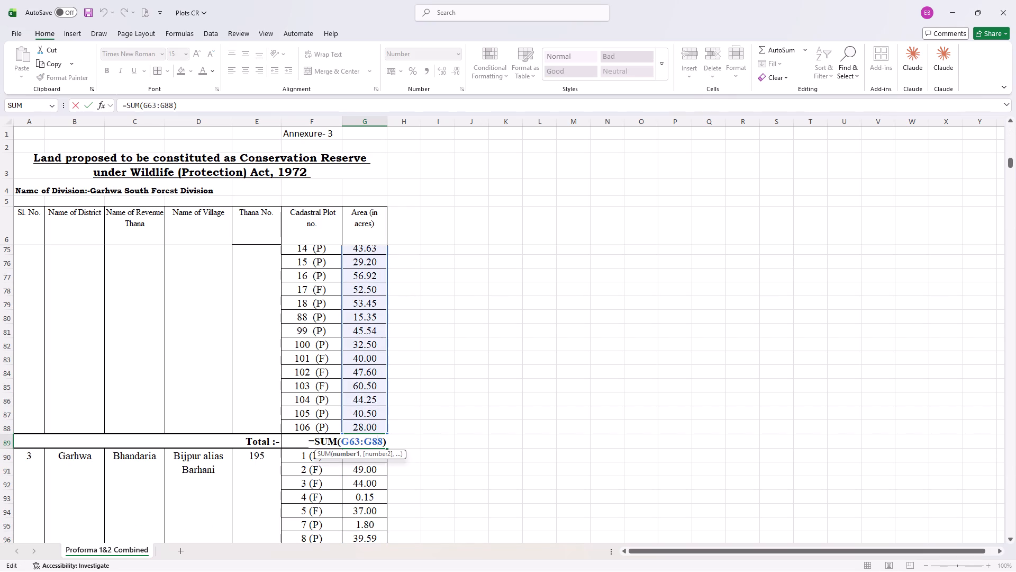
{"action": "key", "text": "Return"}
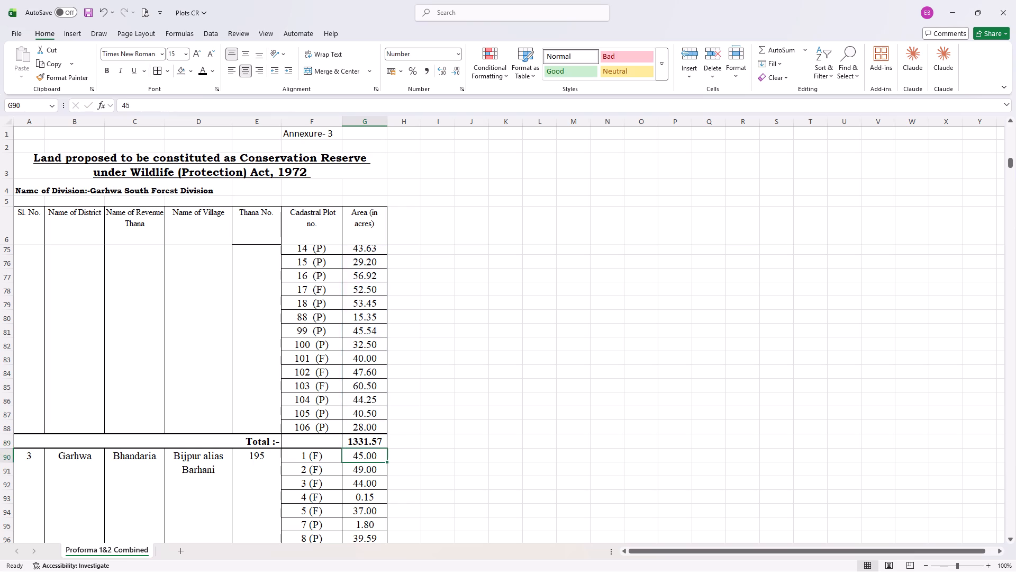
Inspect the Bijpur alias Barhani total formula in G130 and check that its range starts at the village's first plot.
{"action": "scroll", "coordinate": [428, 438], "scroll_direction": "down", "scroll_amount": 3}
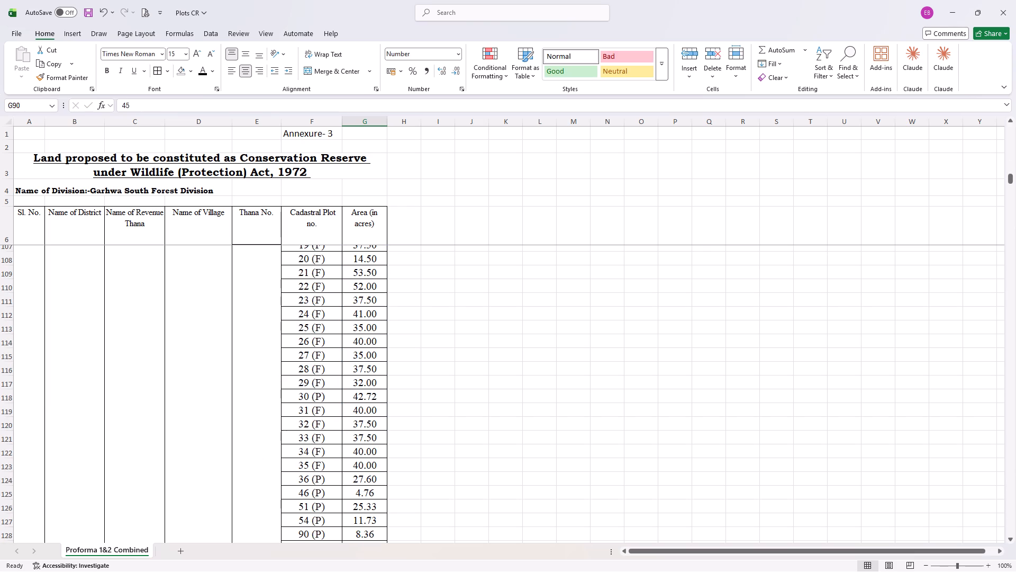
{"action": "scroll", "coordinate": [422, 439], "scroll_direction": "down", "scroll_amount": 1}
{"action": "double_click", "coordinate": [369, 416]}
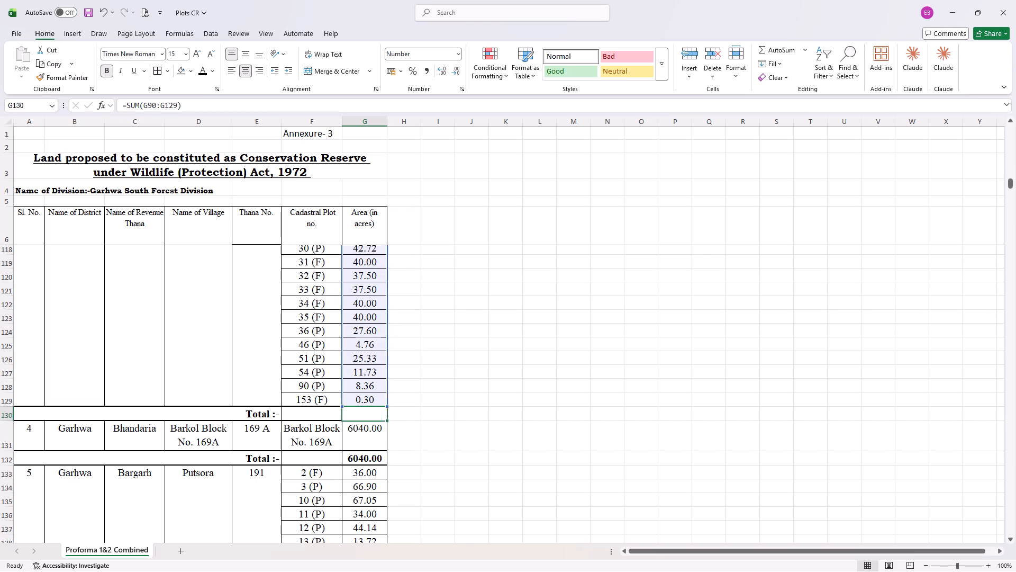
{"action": "scroll", "coordinate": [586, 443], "scroll_direction": "up", "scroll_amount": 4}
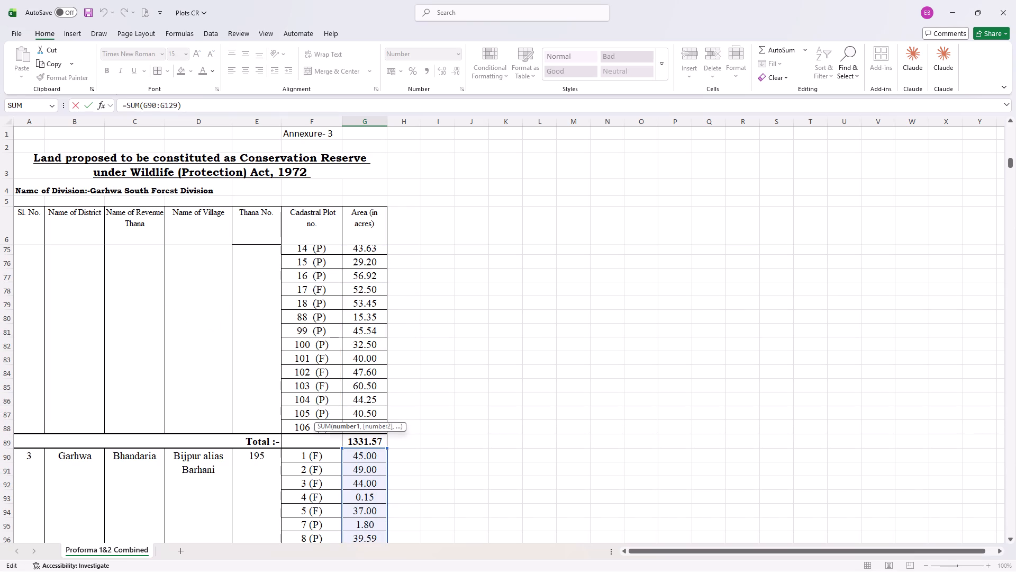
{"action": "key", "text": "Return"}
{"action": "scroll", "coordinate": [586, 443], "scroll_direction": "down", "scroll_amount": 1}
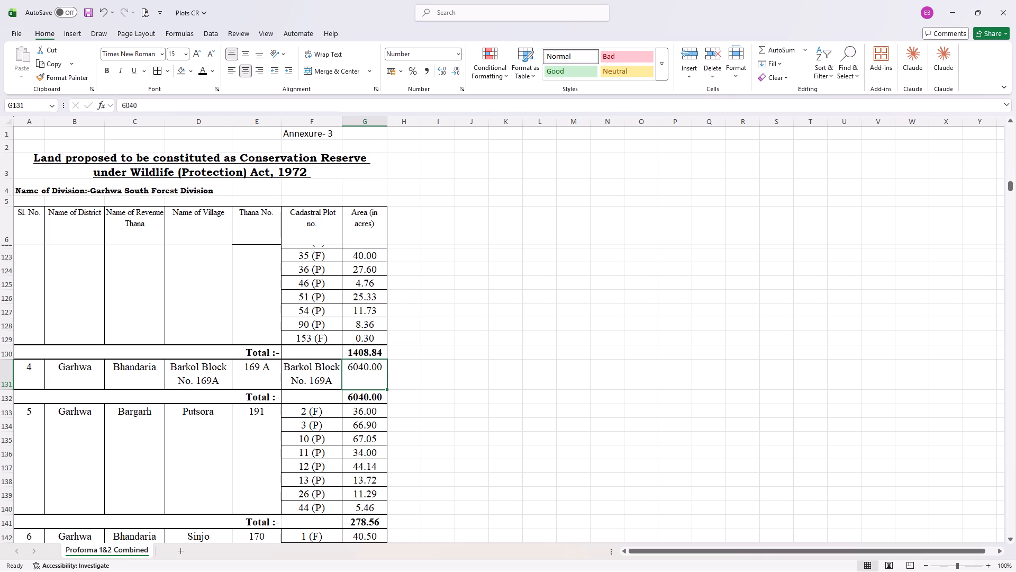
Save the Plots CR workbook.
{"action": "left_click", "coordinate": [88, 12]}
{"action": "left_click", "coordinate": [88, 12]}
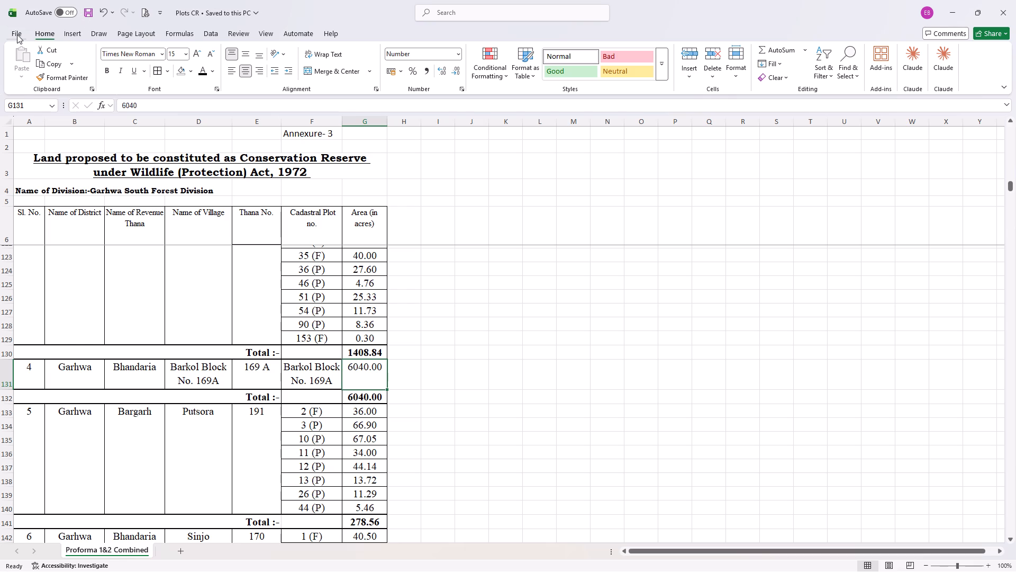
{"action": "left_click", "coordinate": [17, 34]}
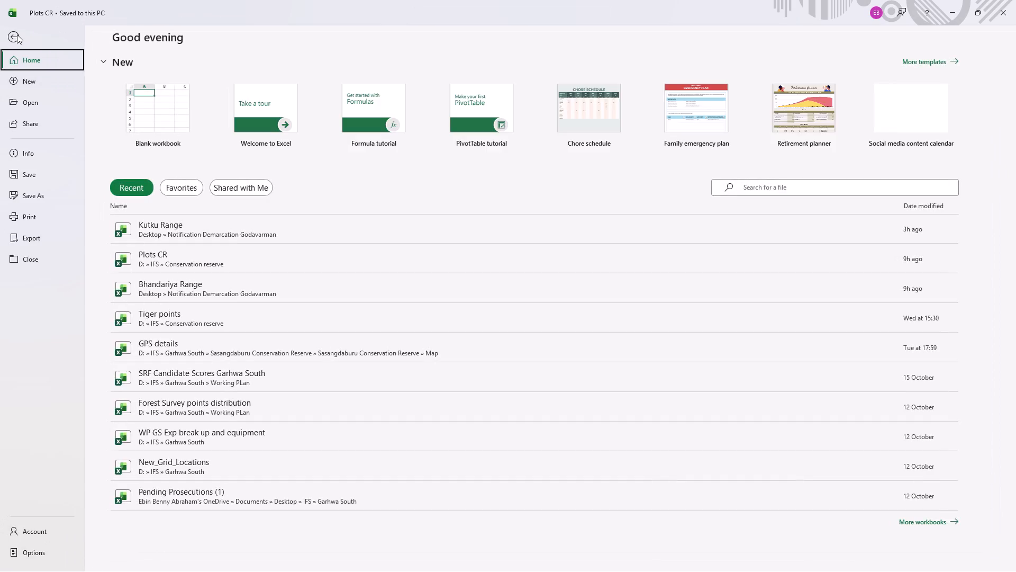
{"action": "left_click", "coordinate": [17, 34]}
Switch from the Plots CR workbook to another open window.
{"action": "key", "text": "alt+Tab"}
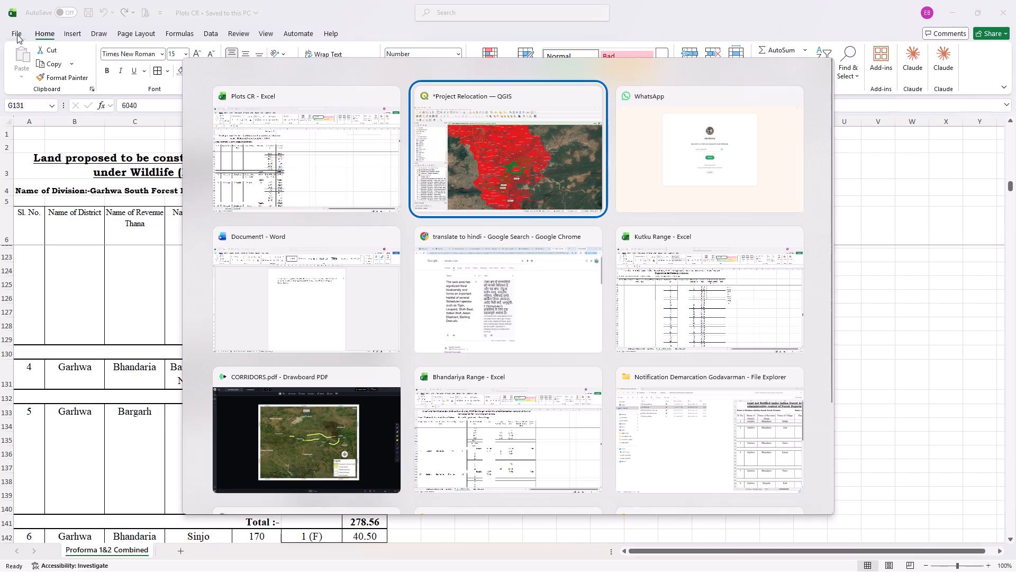
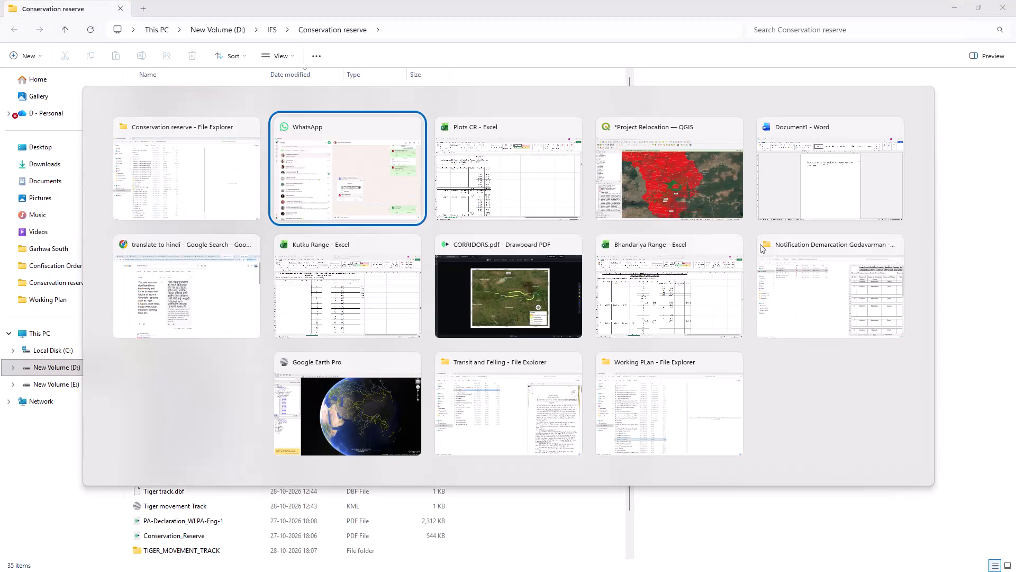
Switch to the Project Relocation project in QGIS and hide the REVENUE_DATA_GARHWA_SOUTH layer.
{"action": "left_click", "coordinate": [648, 188], "text": "alt"}
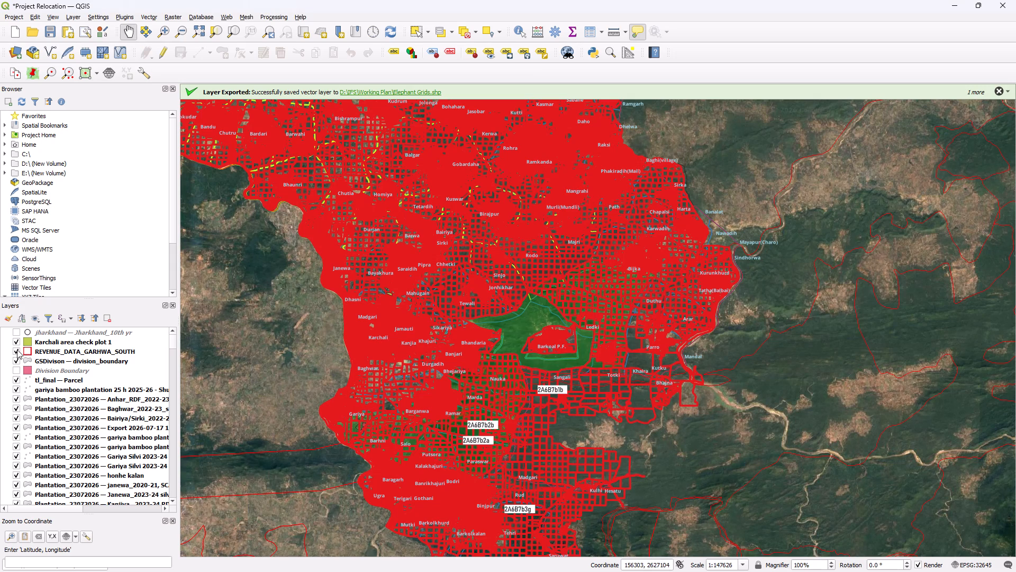
{"action": "left_click", "coordinate": [18, 350]}
Add the Plots CR workbook from the Conservation reserve folder to the project as a vector layer.
{"action": "left_click", "coordinate": [71, 17]}
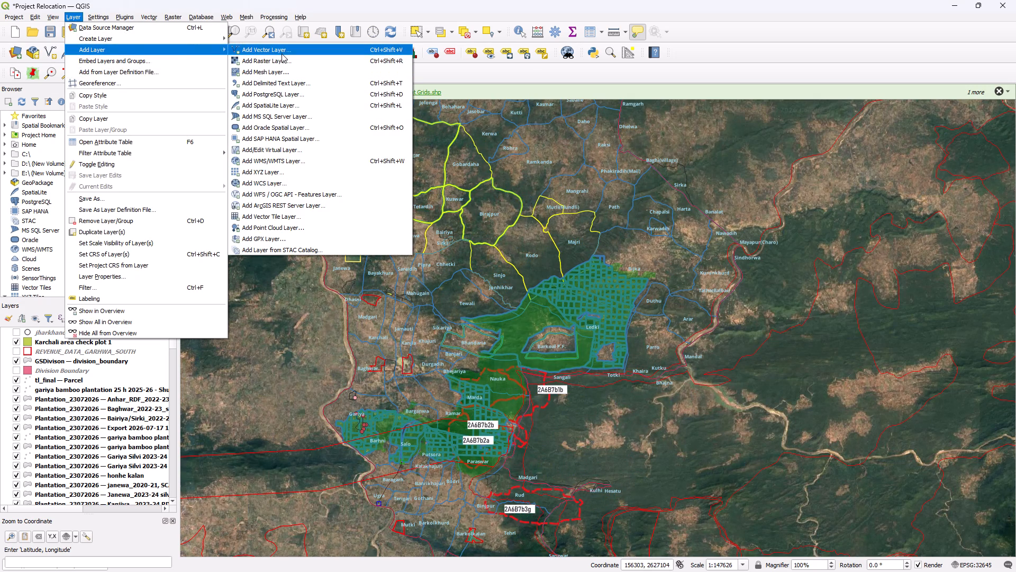
{"action": "left_click", "coordinate": [282, 53]}
{"action": "left_click", "coordinate": [763, 269]}
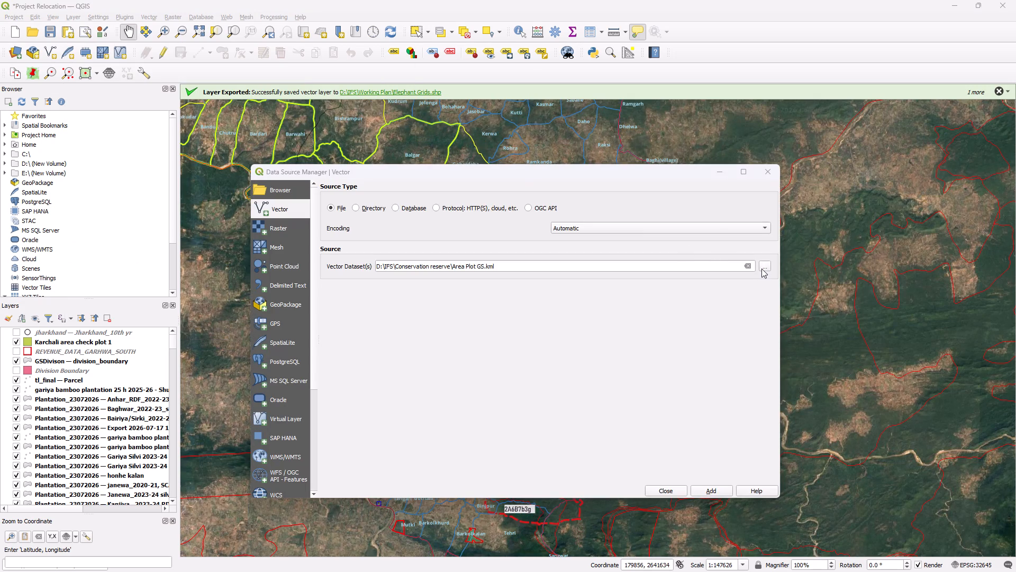
{"action": "left_click", "coordinate": [387, 270]}
{"action": "left_click", "coordinate": [684, 445]}
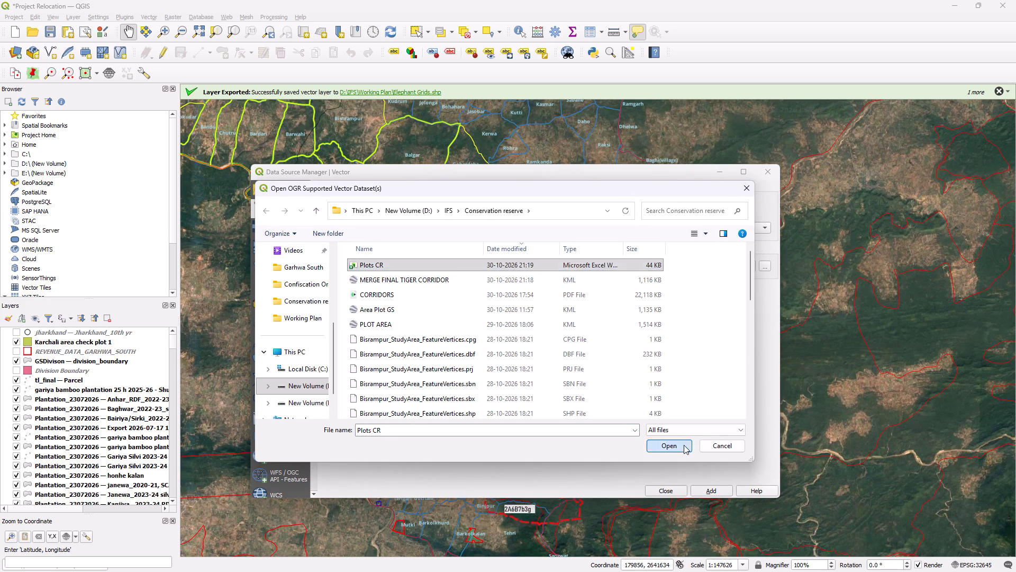
{"action": "left_click", "coordinate": [702, 492]}
{"action": "left_click", "coordinate": [659, 493]}
Switch to the Plots CR workbook, look through the village plot lists and inspect the Grand Total formula in G850.
{"action": "key", "text": "alt+Tab"}
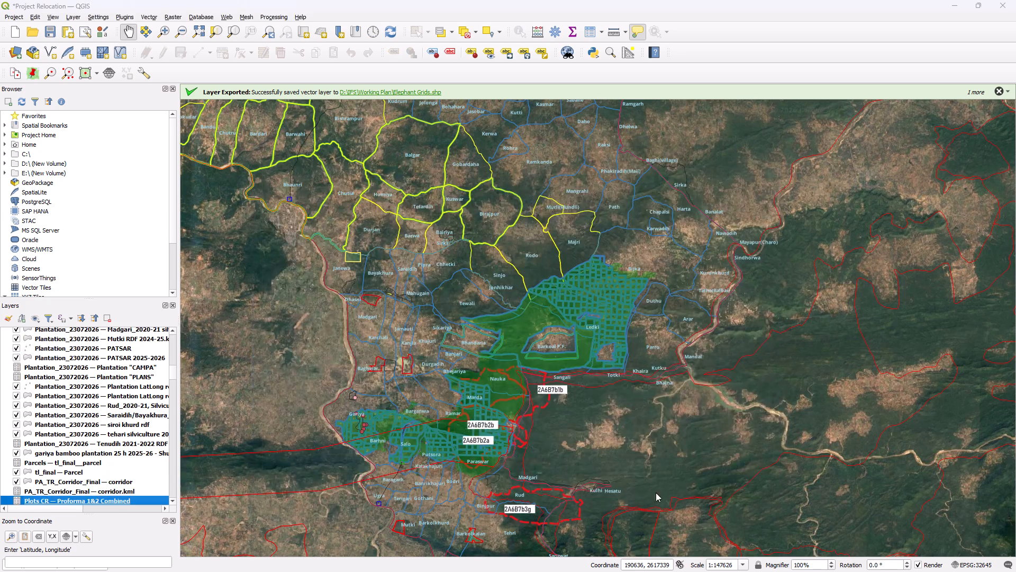
{"action": "key", "text": "alt+Tab"}
{"action": "key", "text": "alt+Tab"}
{"action": "scroll", "coordinate": [384, 410], "scroll_direction": "up", "scroll_amount": 6}
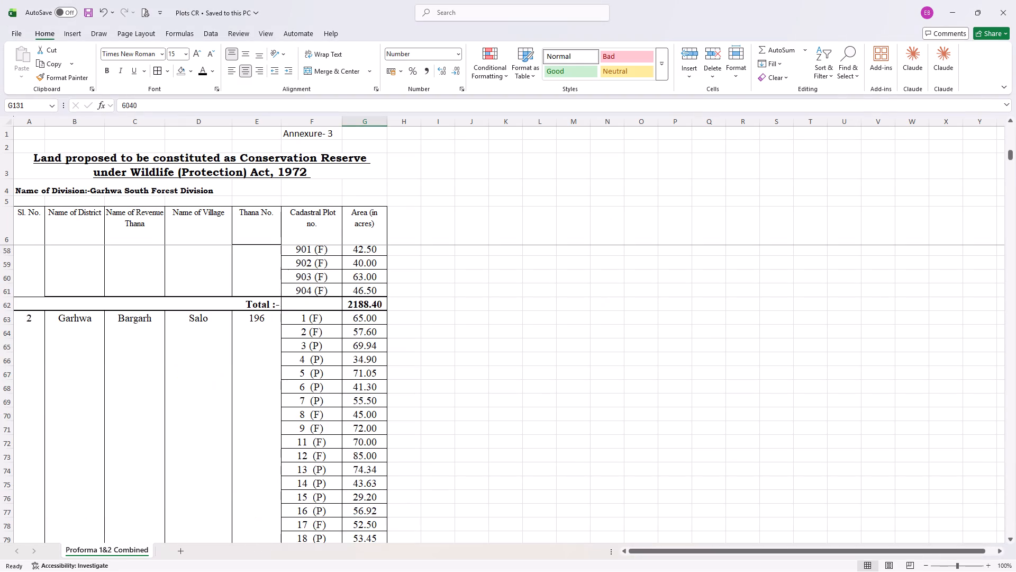
{"action": "scroll", "coordinate": [384, 410], "scroll_direction": "up", "scroll_amount": 14}
{"action": "scroll", "coordinate": [274, 321], "scroll_direction": "down", "scroll_amount": 3}
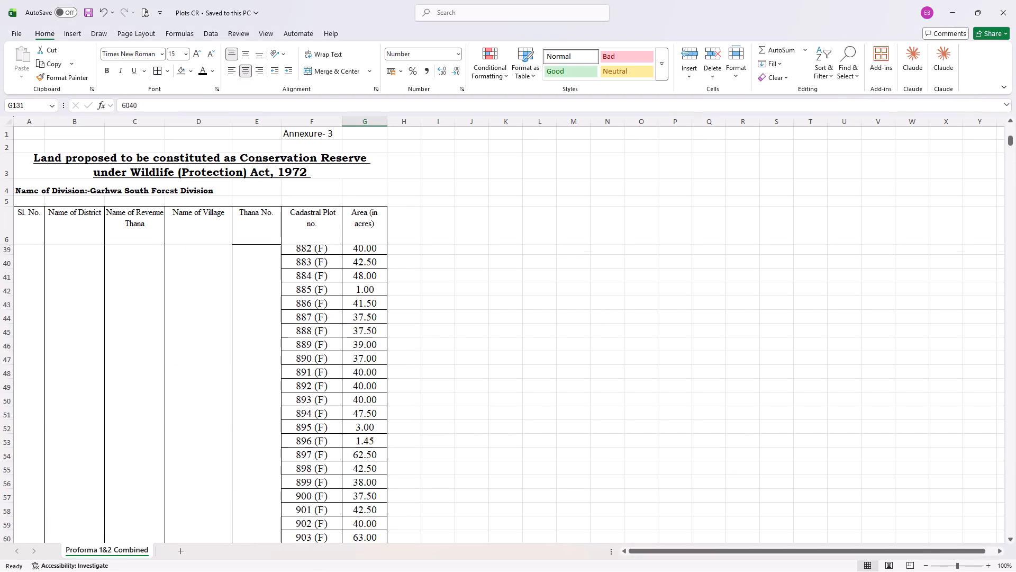
{"action": "scroll", "coordinate": [274, 321], "scroll_direction": "down", "scroll_amount": 1}
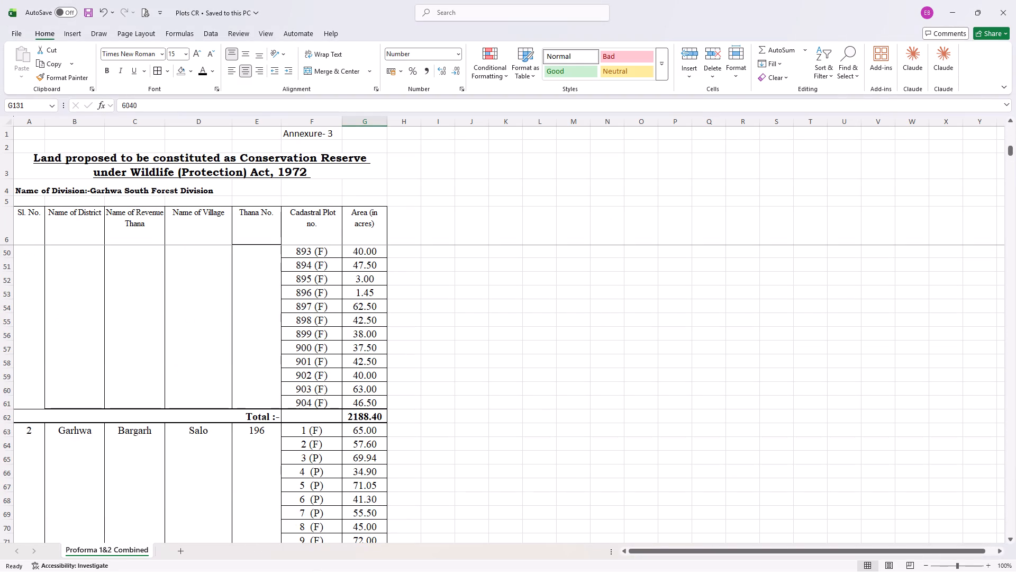
{"action": "scroll", "coordinate": [366, 418], "scroll_direction": "up", "scroll_amount": 8}
{"action": "scroll", "coordinate": [499, 426], "scroll_direction": "down", "scroll_amount": 3}
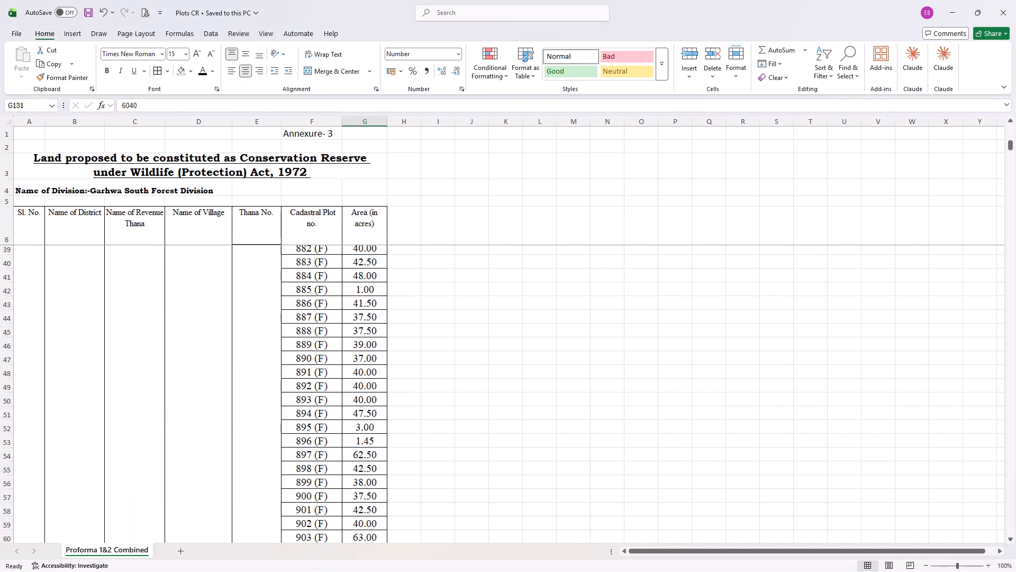
{"action": "scroll", "coordinate": [383, 417], "scroll_direction": "down", "scroll_amount": 2}
{"action": "scroll", "coordinate": [349, 266], "scroll_direction": "down", "scroll_amount": 14}
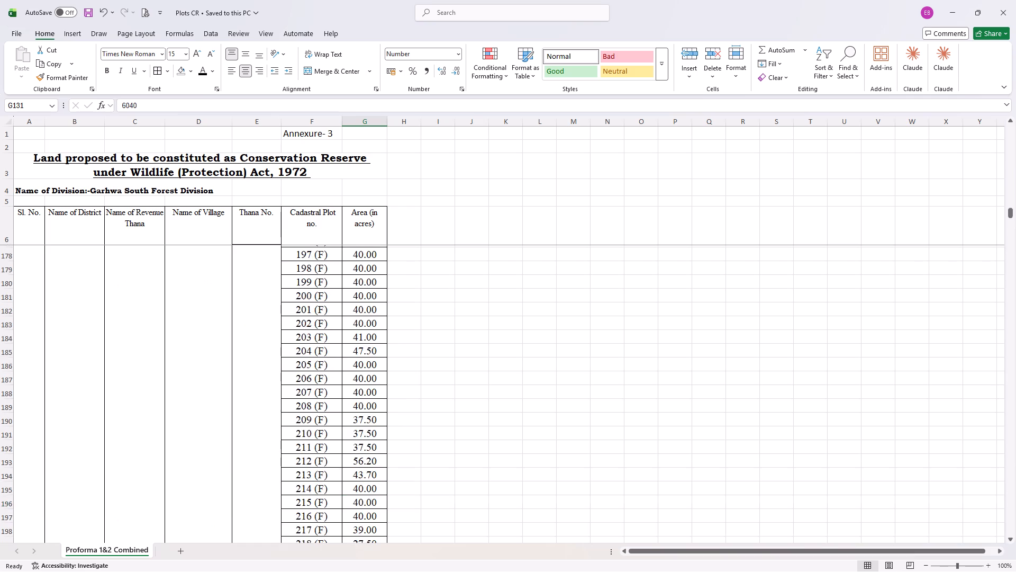
{"action": "scroll", "coordinate": [355, 286], "scroll_direction": "down", "scroll_amount": 20}
{"action": "scroll", "coordinate": [355, 286], "scroll_direction": "down", "scroll_amount": 20}
{"action": "scroll", "coordinate": [355, 286], "scroll_direction": "down", "scroll_amount": 6}
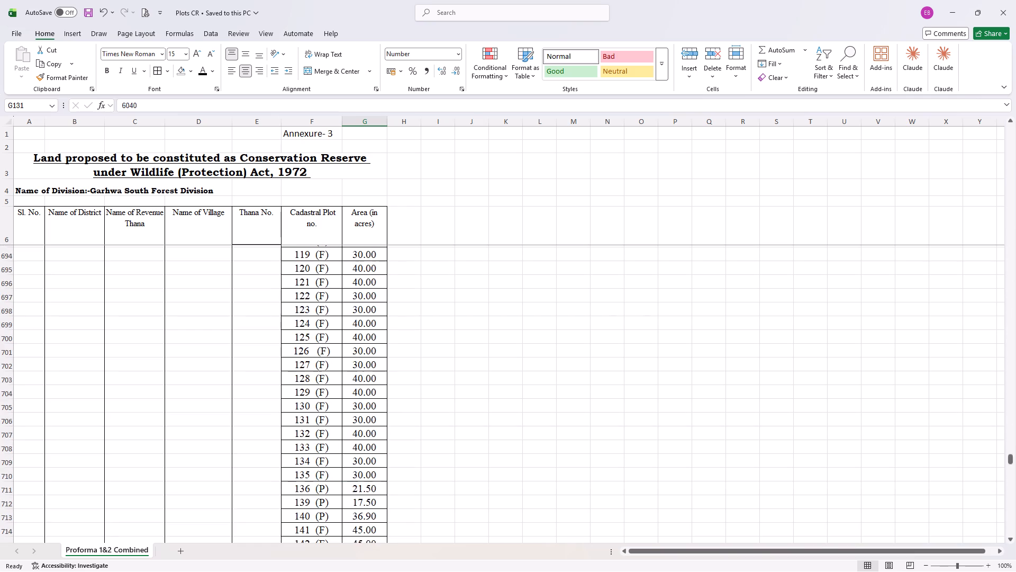
{"action": "scroll", "coordinate": [356, 442], "scroll_direction": "down", "scroll_amount": 17}
{"action": "scroll", "coordinate": [361, 452], "scroll_direction": "up", "scroll_amount": 4}
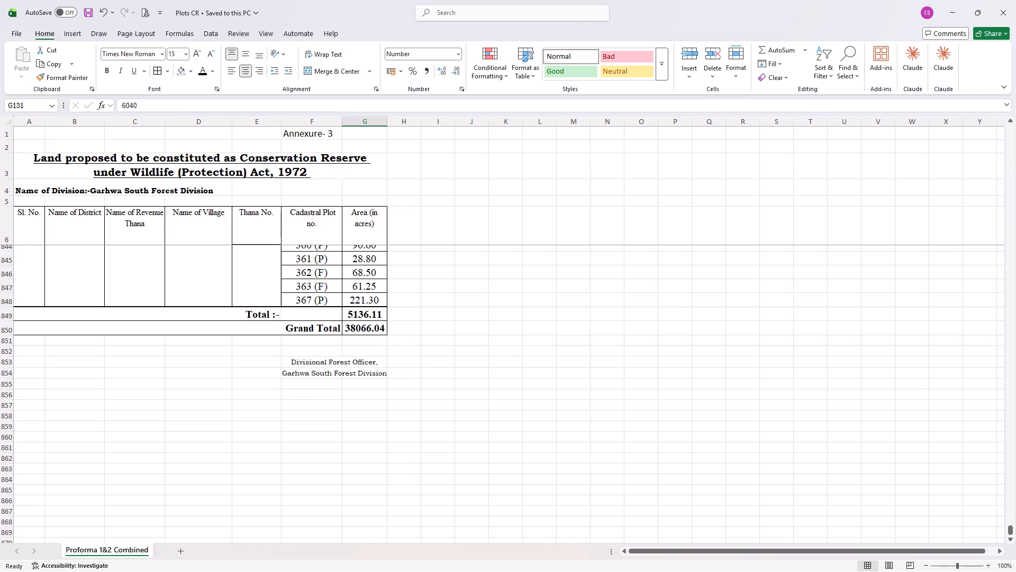
{"action": "left_click", "coordinate": [363, 329]}
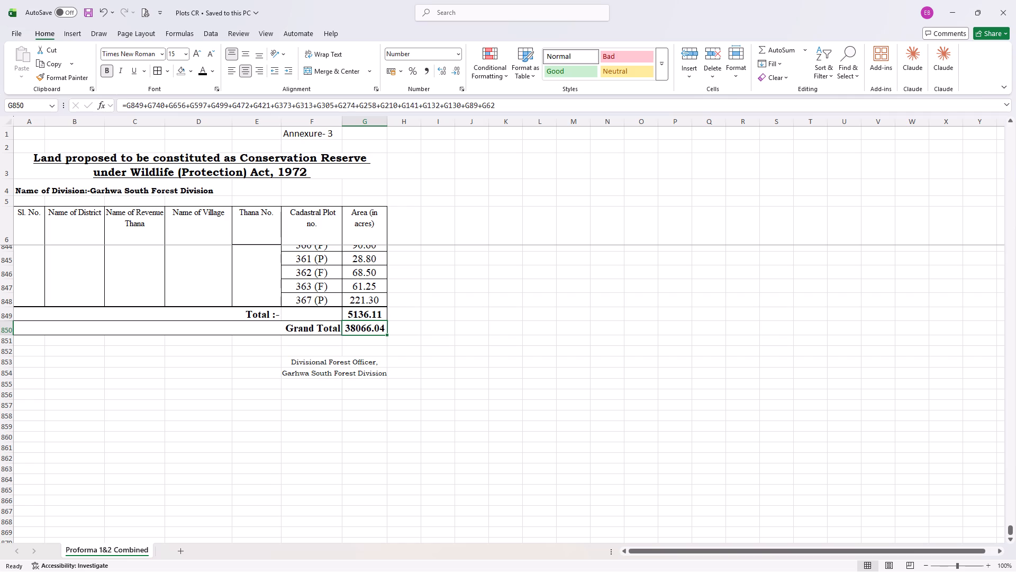
Look back up through the village plot lists and totals above the Grand Total, including Tewali, Manjri and Barganwa.
{"action": "left_click_drag", "start_coordinate": [350, 362], "coordinate": [352, 368]}
{"action": "scroll", "coordinate": [413, 395], "scroll_direction": "up", "scroll_amount": 20}
{"action": "scroll", "coordinate": [413, 395], "scroll_direction": "up", "scroll_amount": 5}
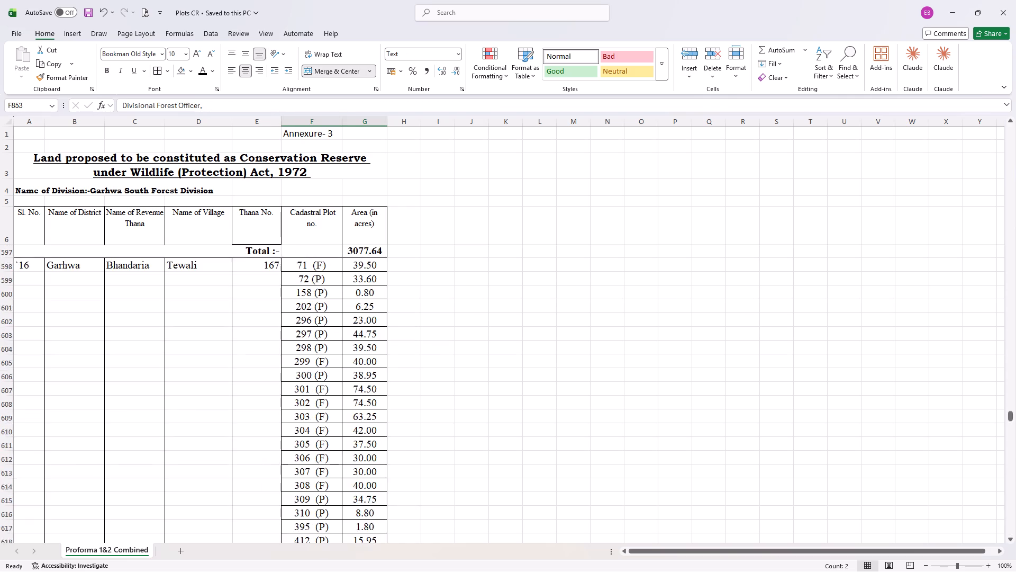
{"action": "scroll", "coordinate": [385, 433], "scroll_direction": "up", "scroll_amount": 19}
{"action": "scroll", "coordinate": [385, 430], "scroll_direction": "up", "scroll_amount": 16}
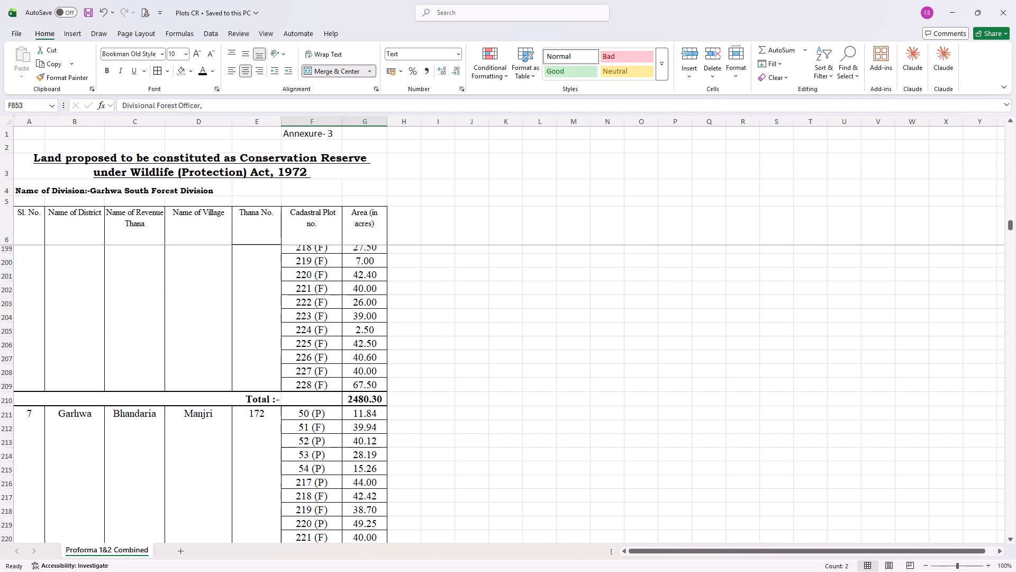
{"action": "scroll", "coordinate": [385, 429], "scroll_direction": "down", "scroll_amount": 5}
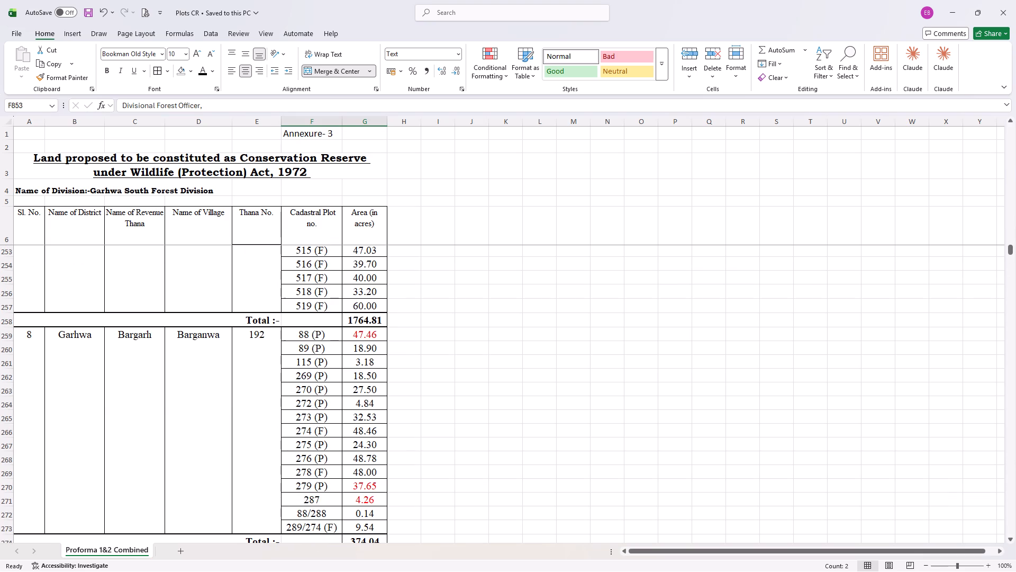
{"action": "scroll", "coordinate": [373, 455], "scroll_direction": "up", "scroll_amount": 20}
{"action": "scroll", "coordinate": [373, 455], "scroll_direction": "up", "scroll_amount": 8}
Switch back to QGIS, start a new project, saving the Project Relocation project first, and dismiss the old notifications.
{"action": "key", "text": "alt+Tab"}
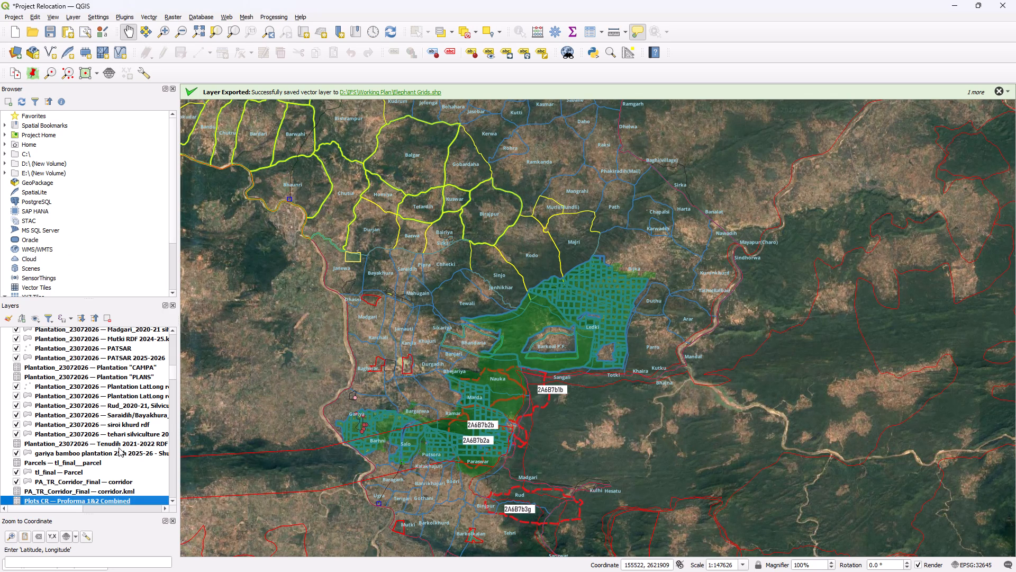
{"action": "scroll", "coordinate": [119, 448], "scroll_direction": "down", "scroll_amount": 1}
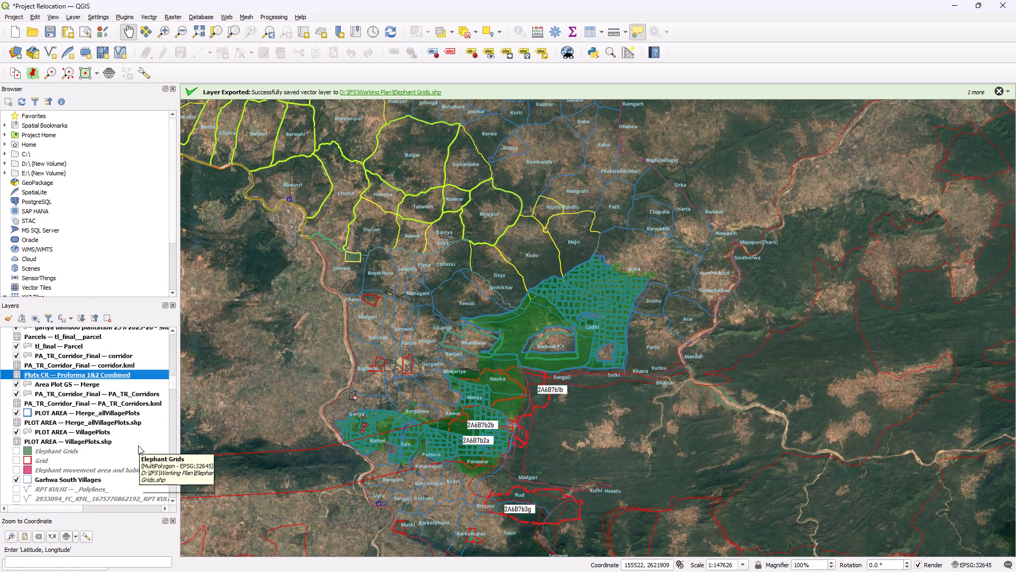
{"action": "left_click", "coordinate": [7, 17]}
{"action": "left_click", "coordinate": [12, 22]}
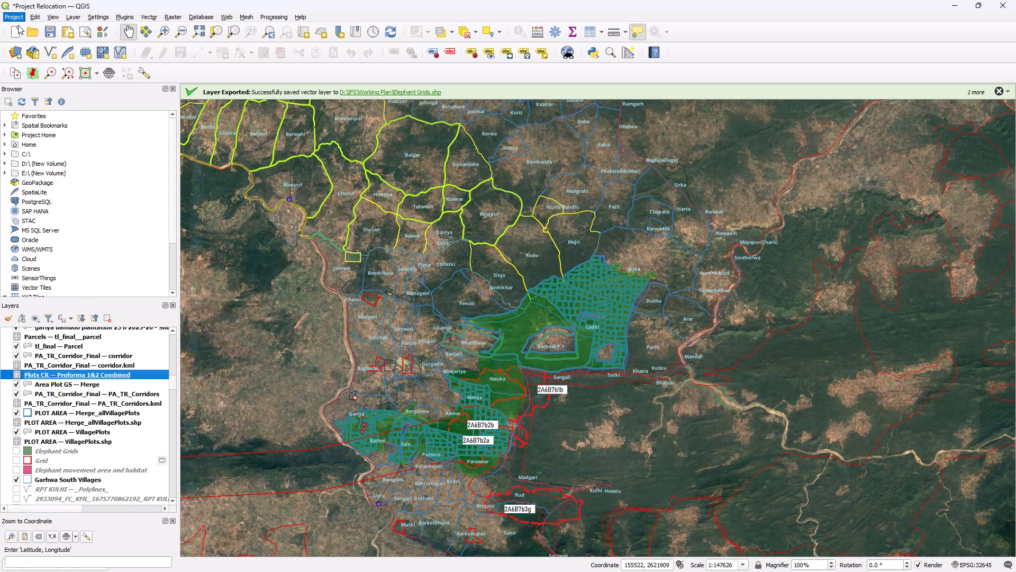
{"action": "left_click", "coordinate": [568, 302]}
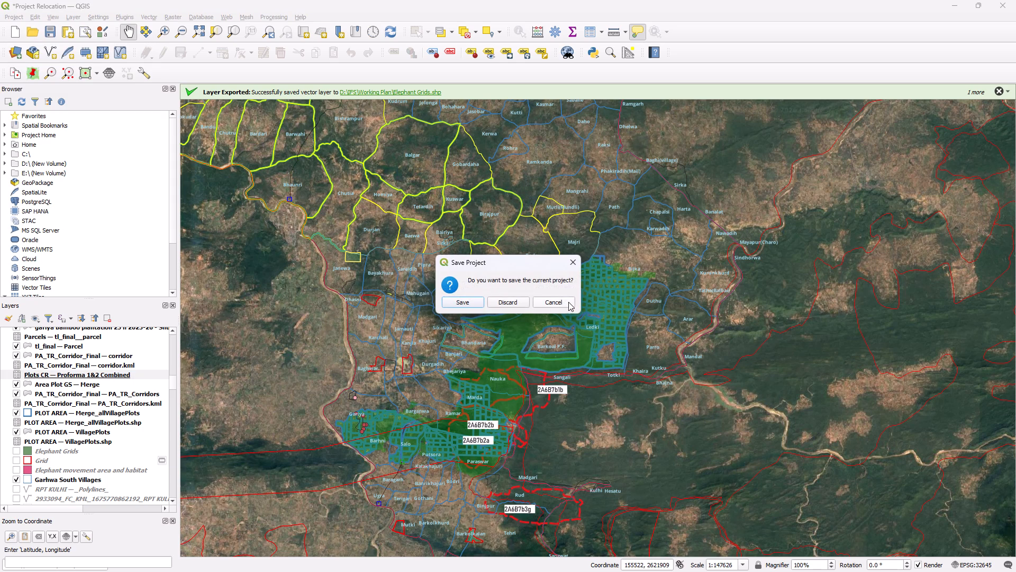
{"action": "left_click", "coordinate": [480, 302]}
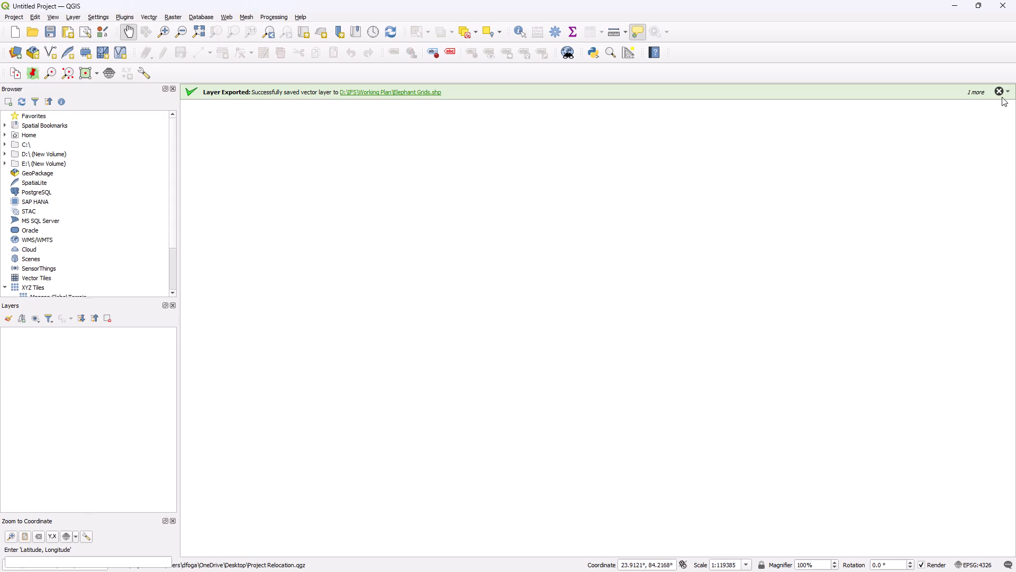
{"action": "left_click", "coordinate": [995, 92]}
{"action": "left_click", "coordinate": [995, 92]}
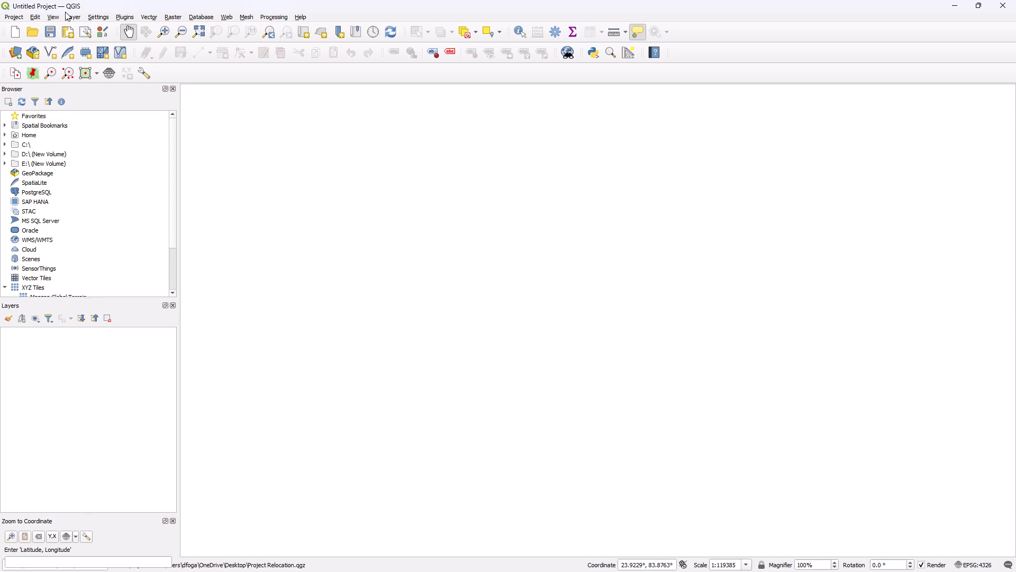
Add the Merge layer of MERGE FINAL TIGER CORRIDOR.kml from the Conservation reserve folder to the new project and view it.
{"action": "left_click", "coordinate": [74, 17]}
{"action": "left_click", "coordinate": [334, 49]}
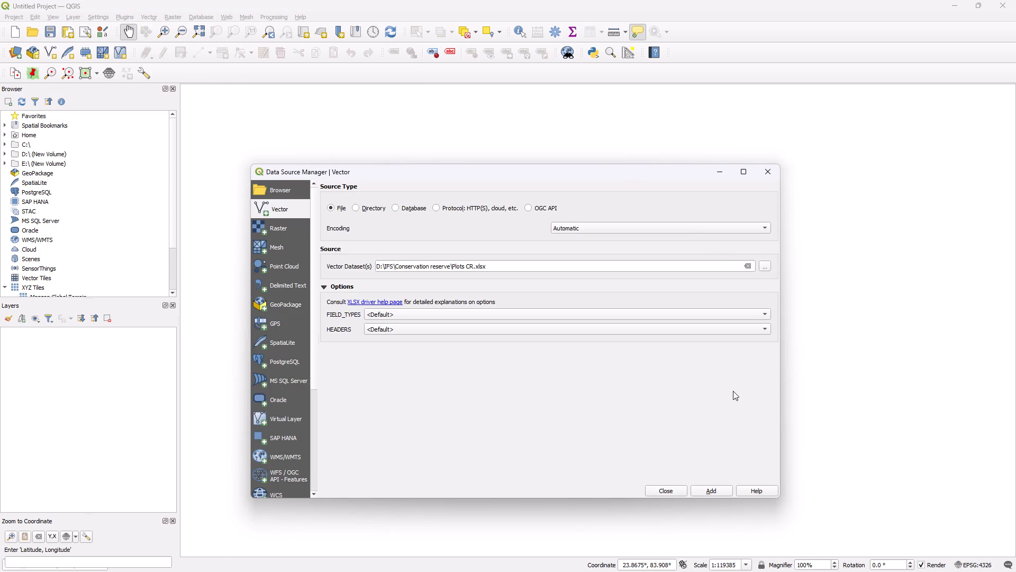
{"action": "left_click", "coordinate": [761, 261]}
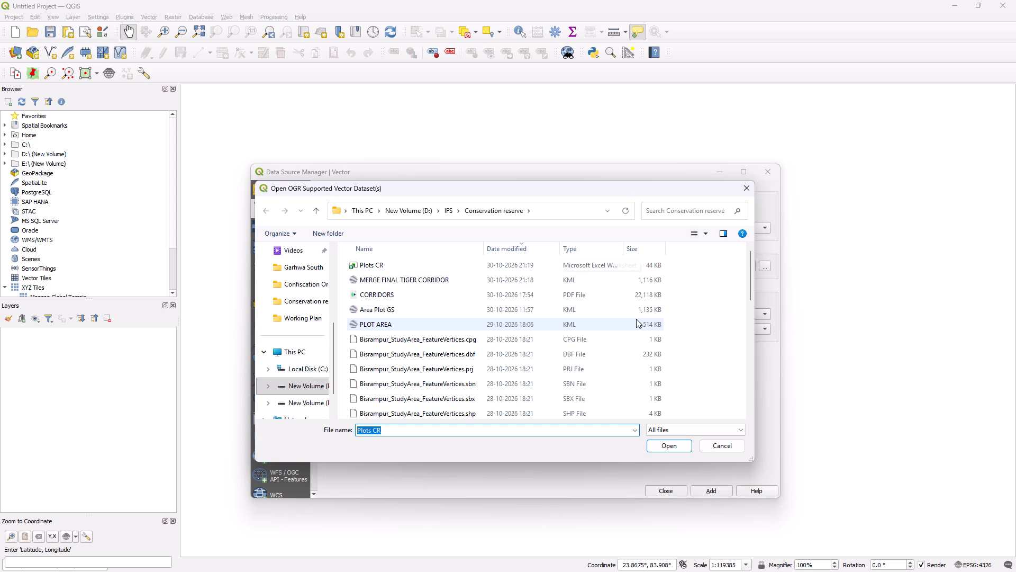
{"action": "left_click", "coordinate": [641, 280]}
{"action": "left_click", "coordinate": [668, 444]}
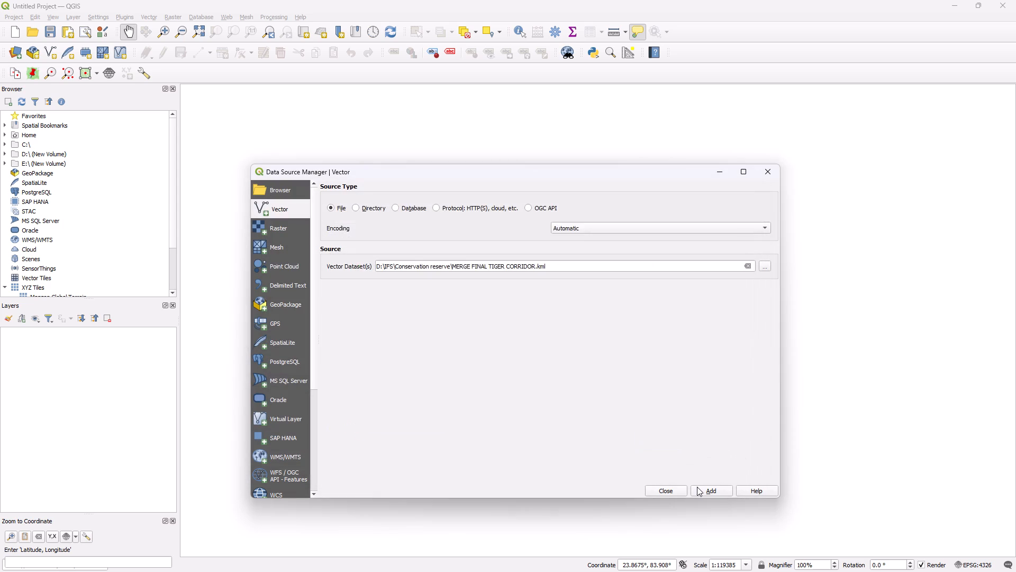
{"action": "left_click", "coordinate": [698, 489]}
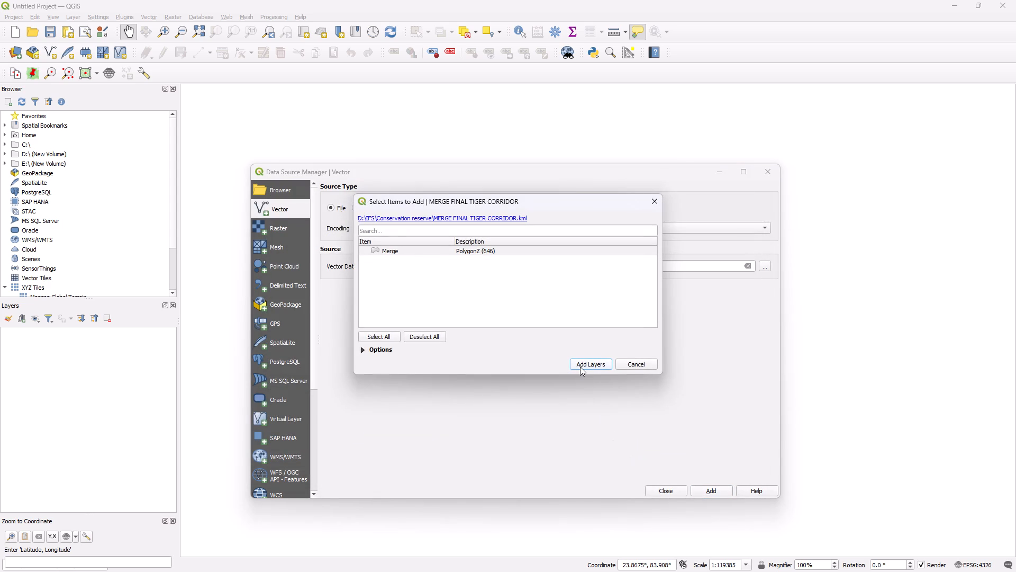
{"action": "left_click", "coordinate": [580, 367]}
{"action": "left_click", "coordinate": [669, 488]}
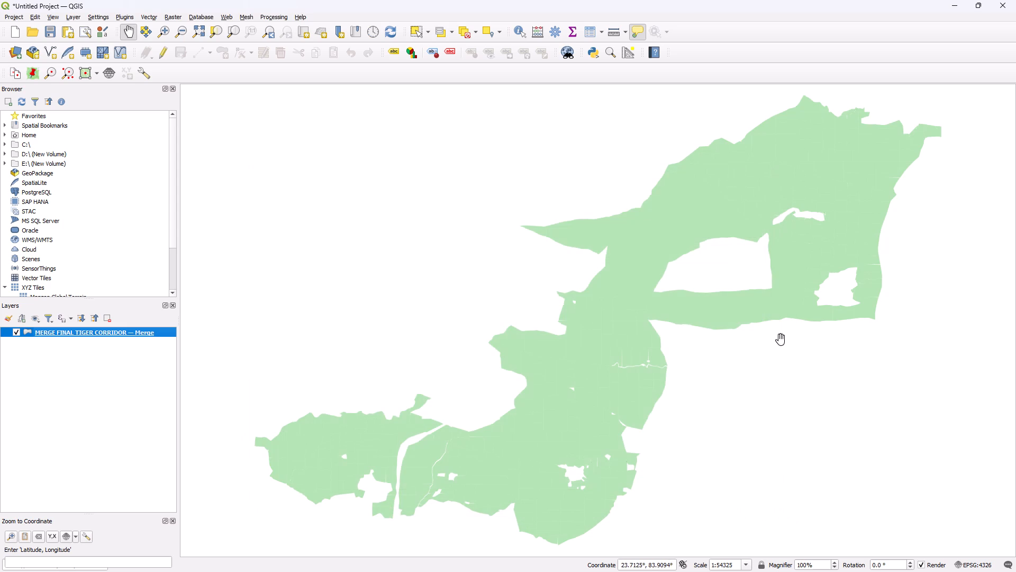
{"action": "scroll", "coordinate": [727, 289], "scroll_direction": "up", "scroll_amount": 1}
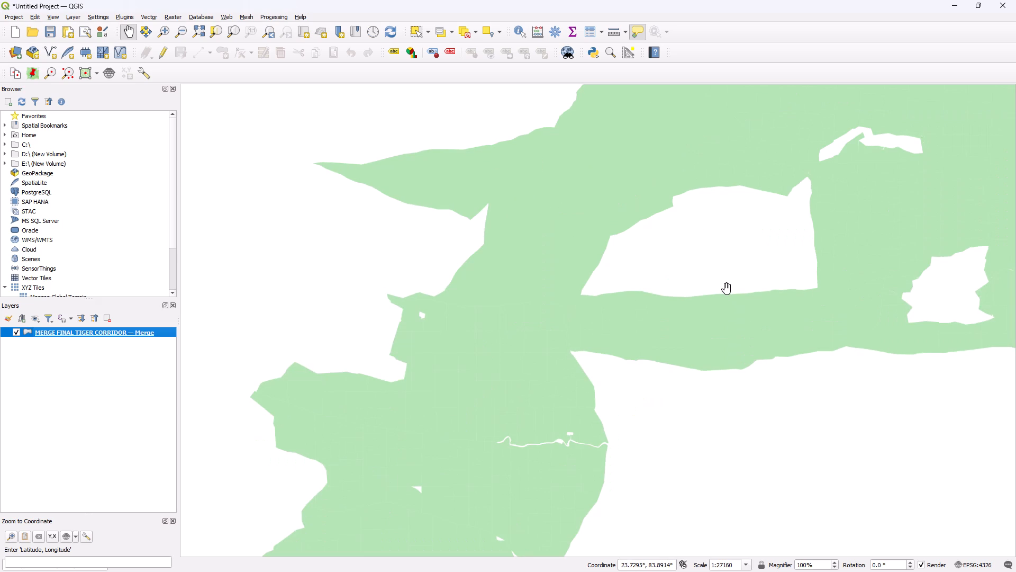
{"action": "scroll", "coordinate": [727, 289], "scroll_direction": "down", "scroll_amount": 1}
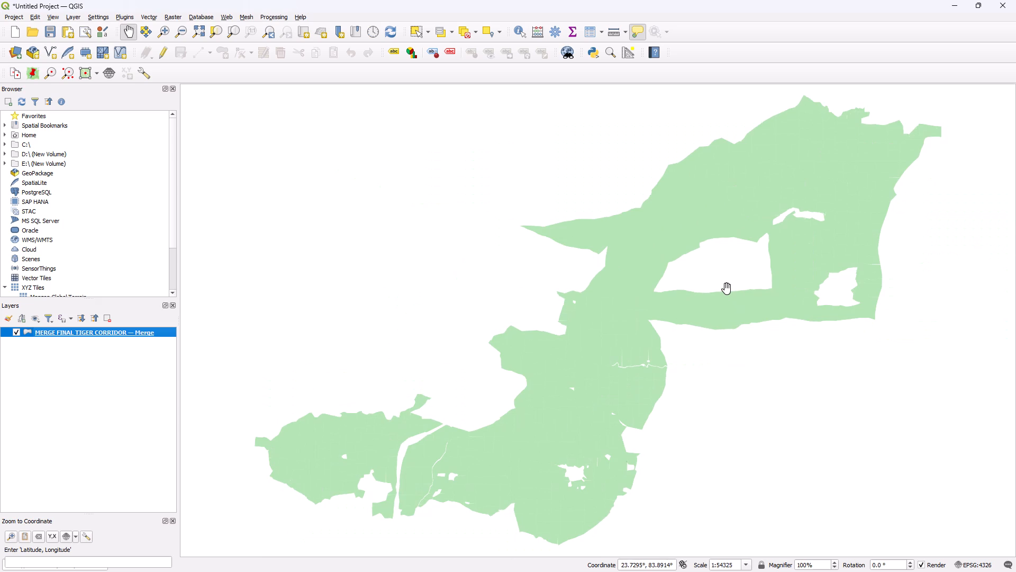
Search the IFS folder for revenue and add the REVENUE_DATA_GARHWA_SOUTH.shp shapefile to the project as a vector layer.
{"action": "left_click", "coordinate": [74, 20]}
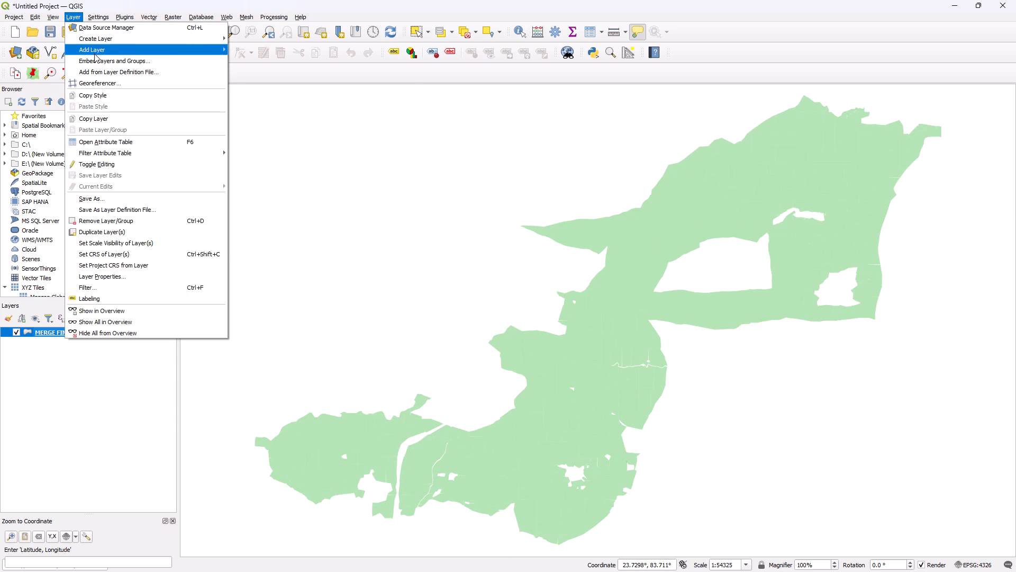
{"action": "left_click", "coordinate": [314, 50]}
{"action": "left_click", "coordinate": [769, 268]}
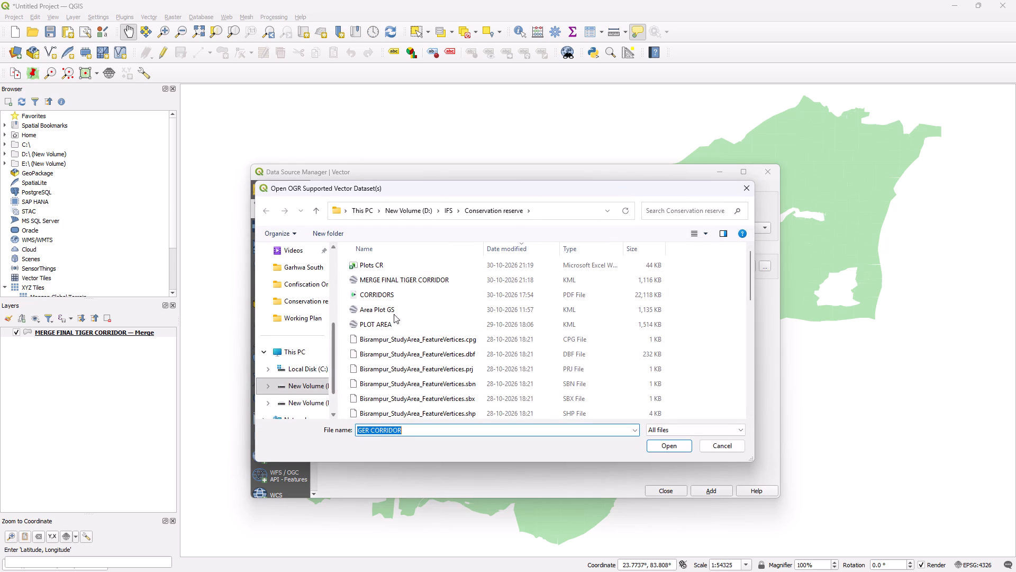
{"action": "left_click", "coordinate": [443, 210]}
{"action": "left_click", "coordinate": [667, 211]}
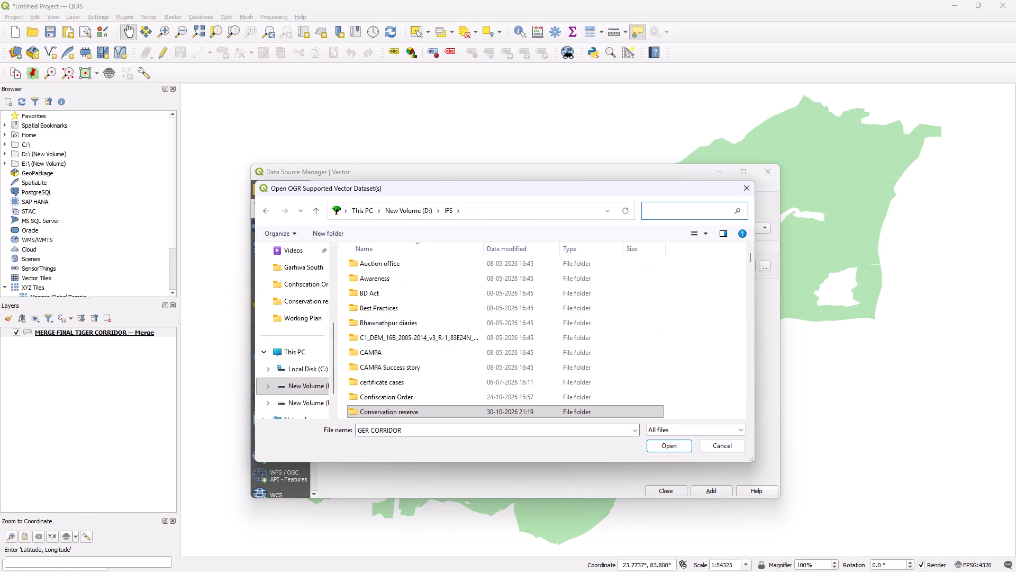
{"action": "type", "text": "revenue"}
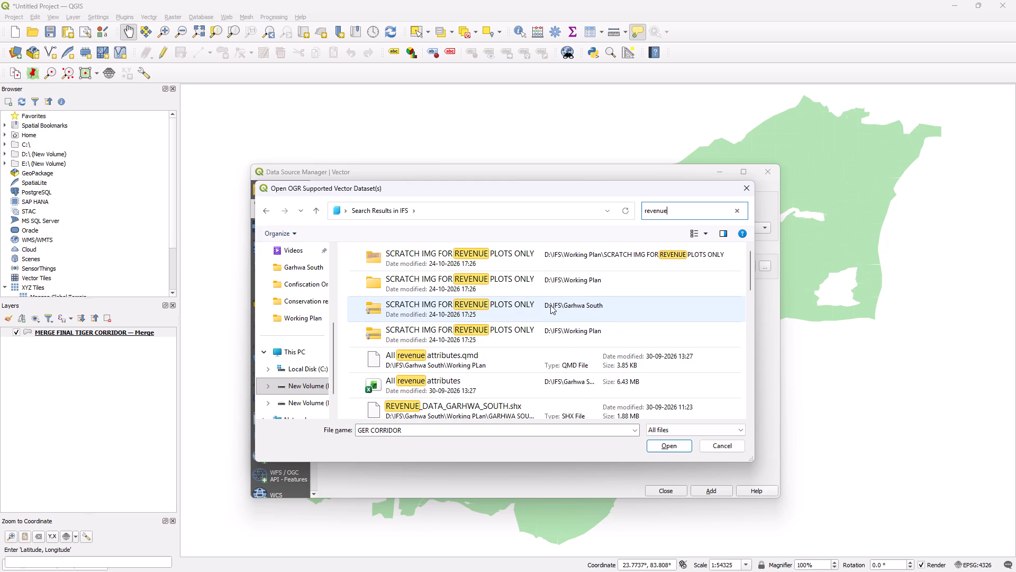
{"action": "scroll", "coordinate": [550, 305], "scroll_direction": "down", "scroll_amount": 1}
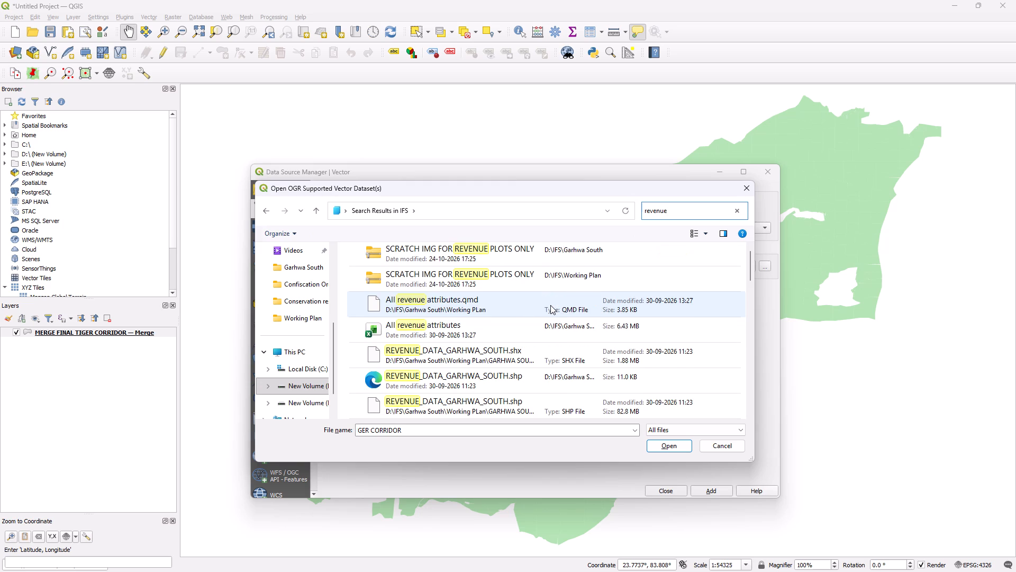
{"action": "scroll", "coordinate": [550, 305], "scroll_direction": "down", "scroll_amount": 1}
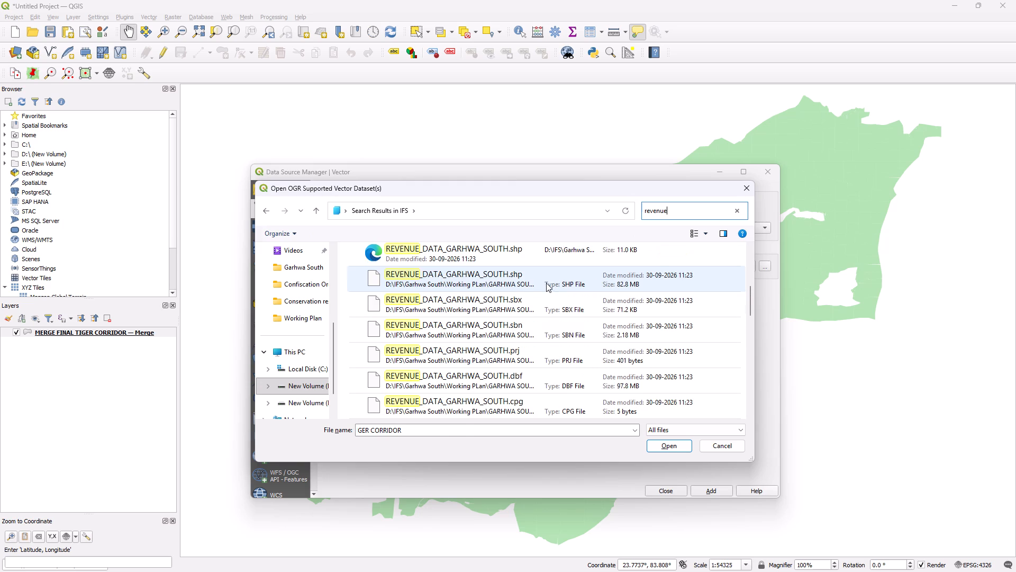
{"action": "left_click", "coordinate": [546, 283]}
{"action": "left_click", "coordinate": [666, 449]}
{"action": "left_click", "coordinate": [704, 493]}
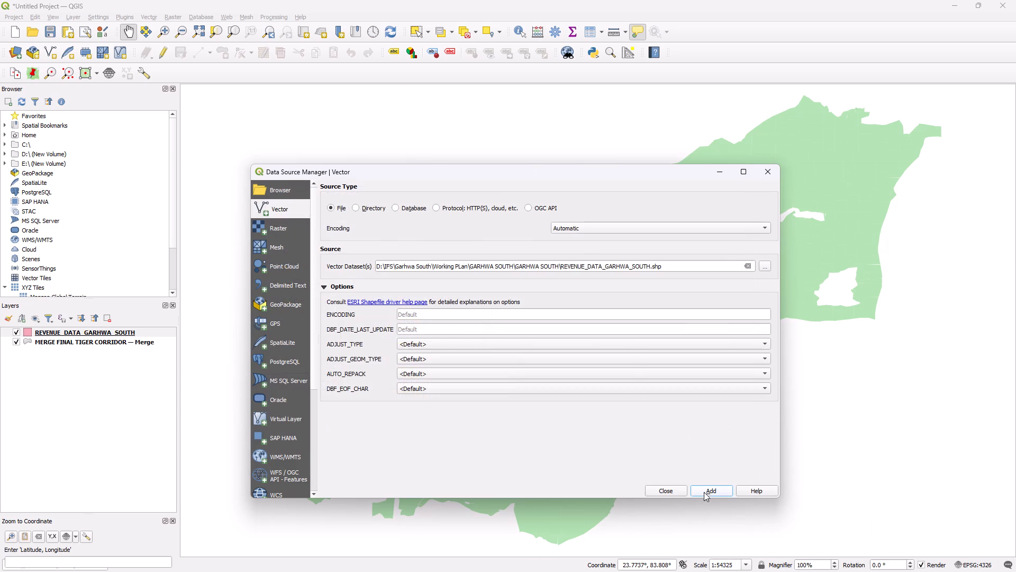
{"action": "left_click", "coordinate": [680, 494]}
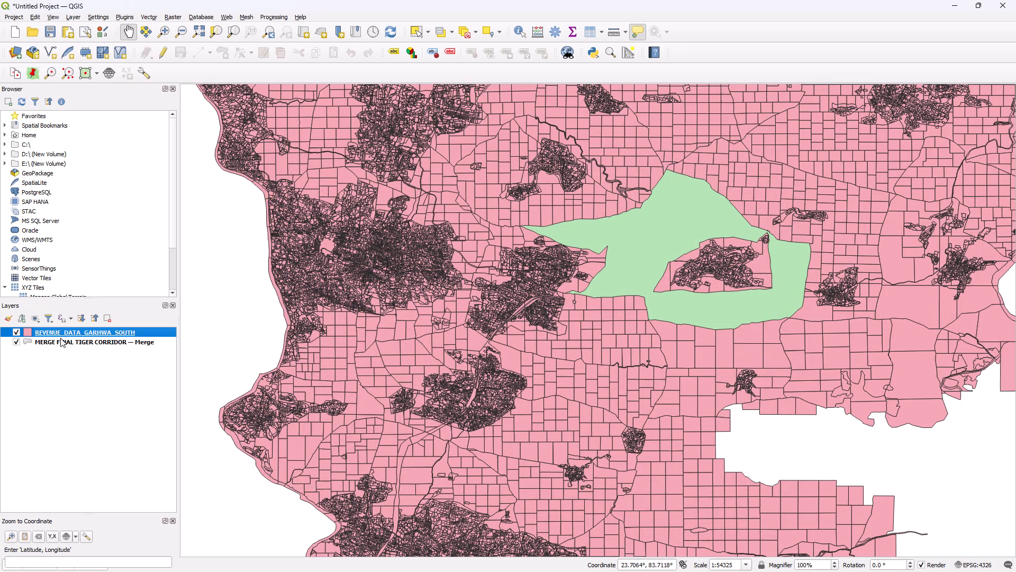
Place the REVENUE_DATA_GARHWA_SOUTH layer below the tiger corridor layer and compare the two, briefly hiding the revenue layer.
{"action": "left_click_drag", "start_coordinate": [67, 334], "coordinate": [67, 355]}
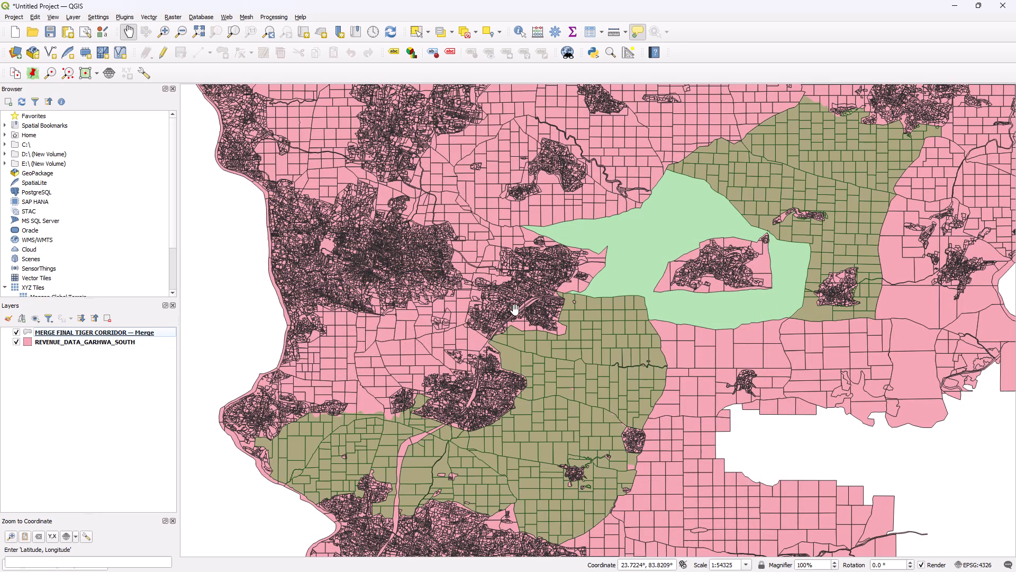
{"action": "scroll", "coordinate": [710, 281], "scroll_direction": "up", "scroll_amount": 1}
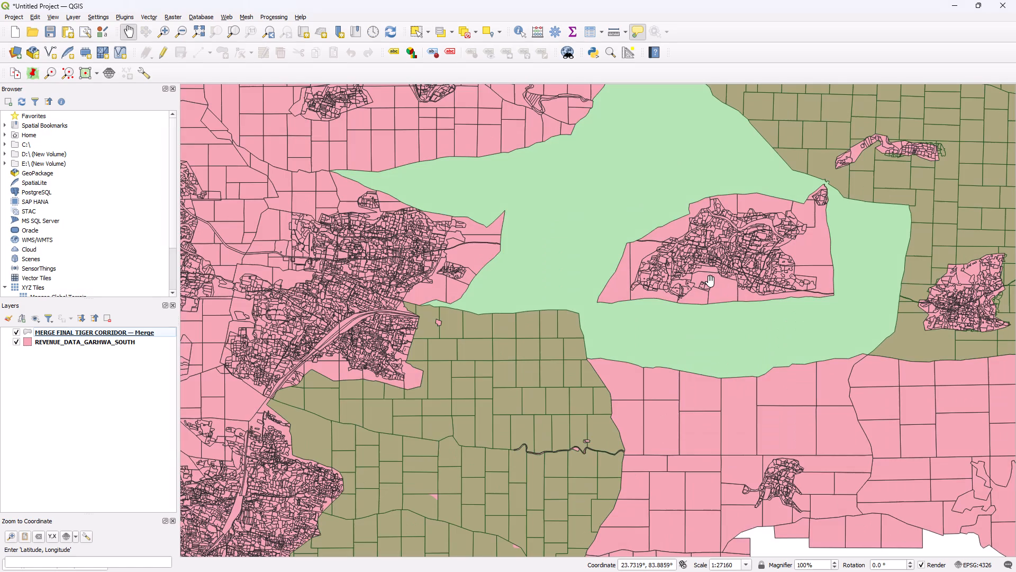
{"action": "left_click", "coordinate": [16, 339]}
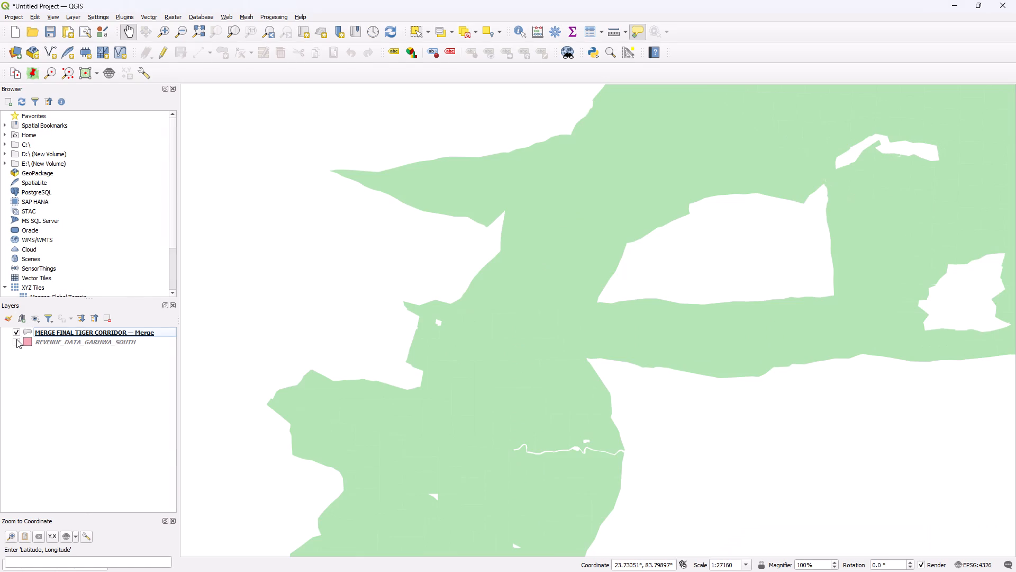
{"action": "left_click", "coordinate": [16, 339]}
{"action": "scroll", "coordinate": [621, 258], "scroll_direction": "down", "scroll_amount": 1}
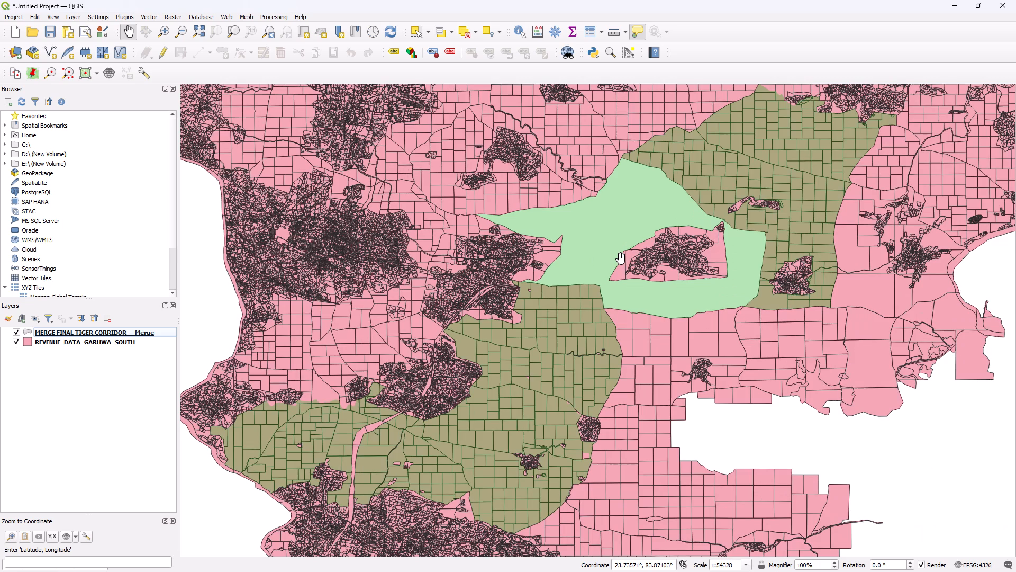
Switch from QGIS to the Plots CR workbook.
{"action": "key", "text": "alt+Tab"}
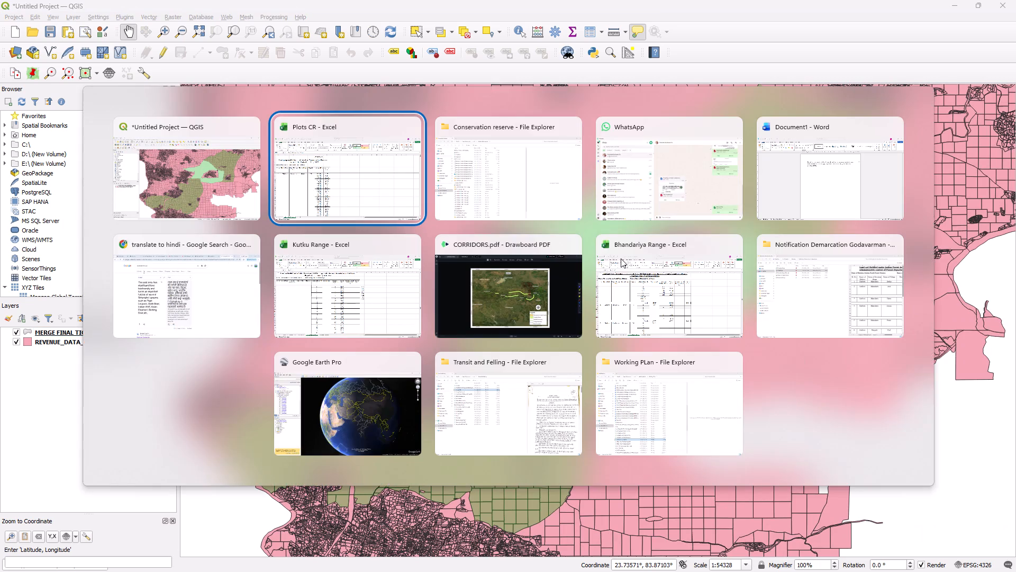
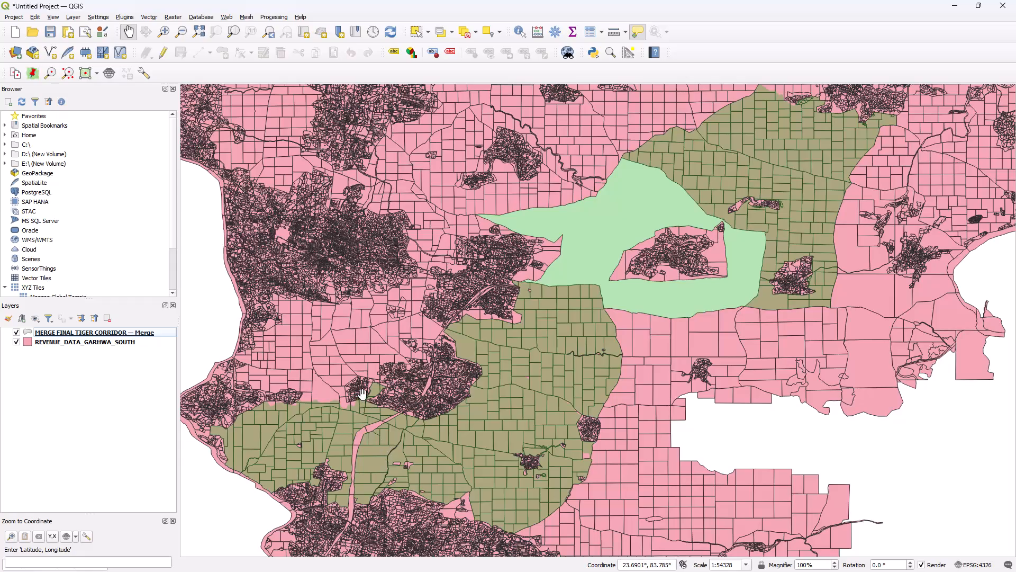
Look closer at the revenue plots along the tiger corridor boundary and switch from QGIS to WhatsApp.
{"action": "scroll", "coordinate": [362, 395], "scroll_direction": "up", "scroll_amount": 3}
{"action": "key", "text": "alt+Tab"}
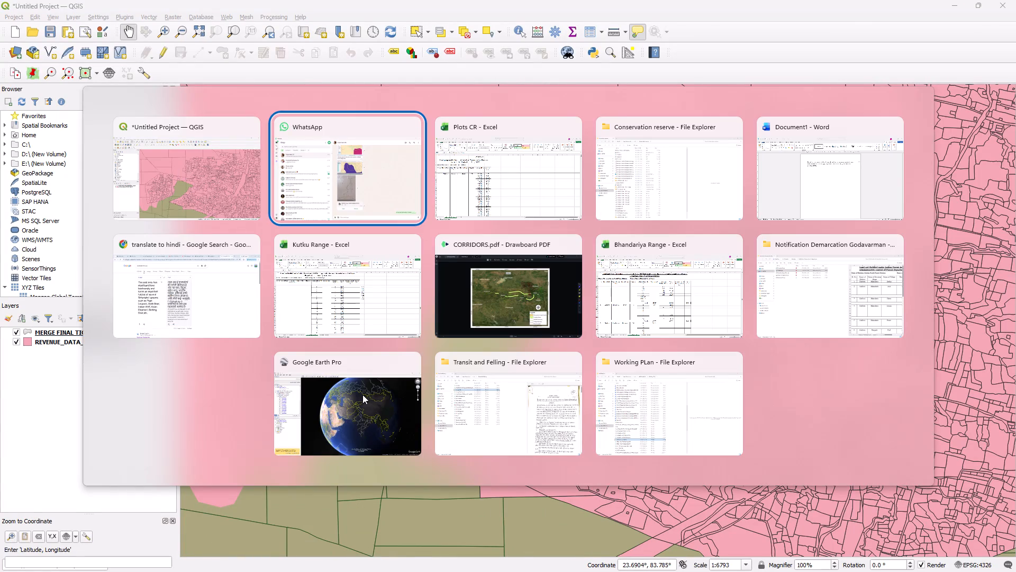
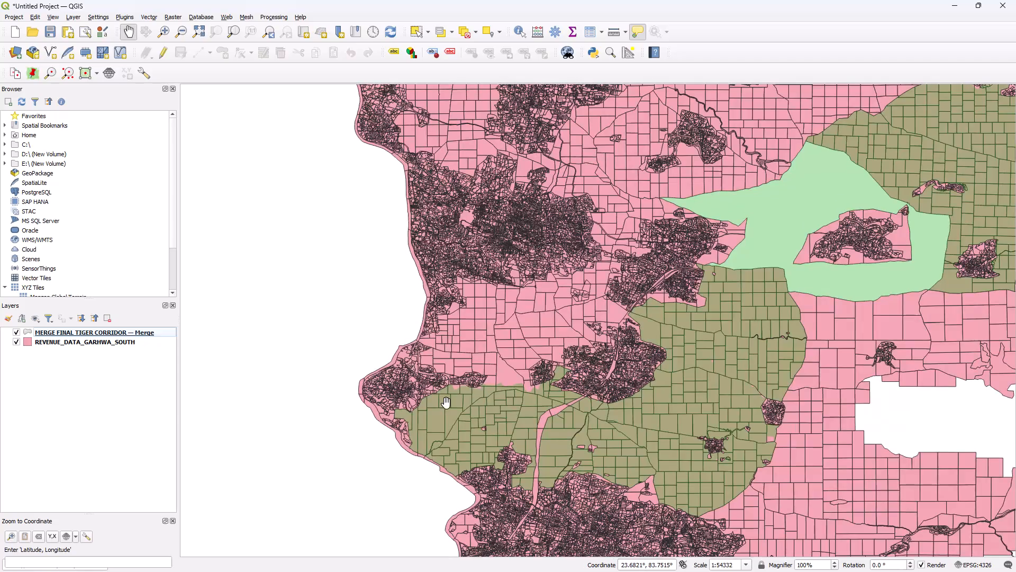
Examine the revenue plots and village enclaves covered by the southwestern part of the tiger corridor.
{"action": "scroll", "coordinate": [446, 403], "scroll_direction": "up", "scroll_amount": 1}
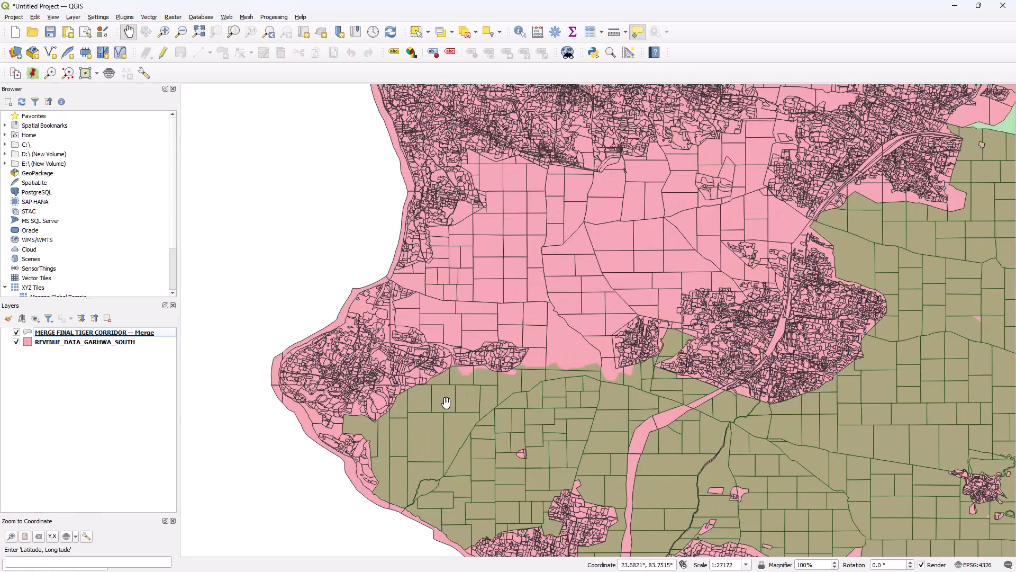
{"action": "left_click_drag", "start_coordinate": [505, 441], "coordinate": [497, 333]}
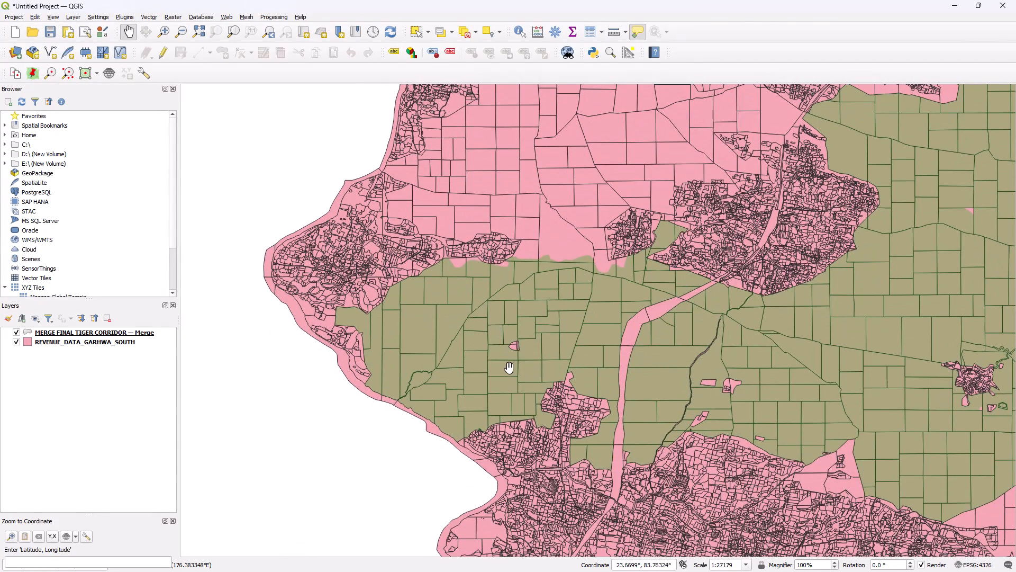
{"action": "scroll", "coordinate": [509, 368], "scroll_direction": "up", "scroll_amount": 2}
{"action": "scroll", "coordinate": [509, 298], "scroll_direction": "down", "scroll_amount": 1}
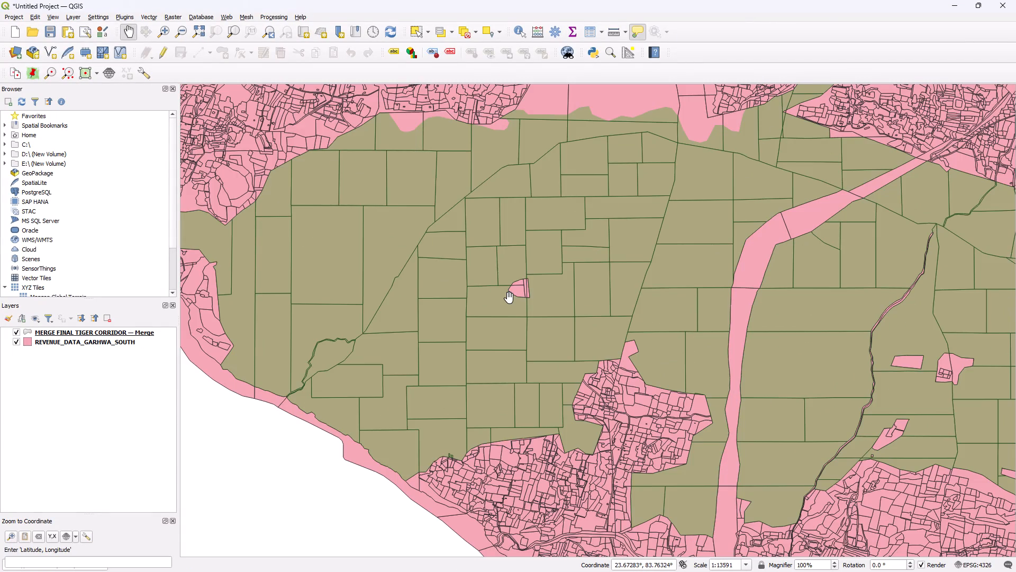
{"action": "scroll", "coordinate": [509, 298], "scroll_direction": "down", "scroll_amount": 1}
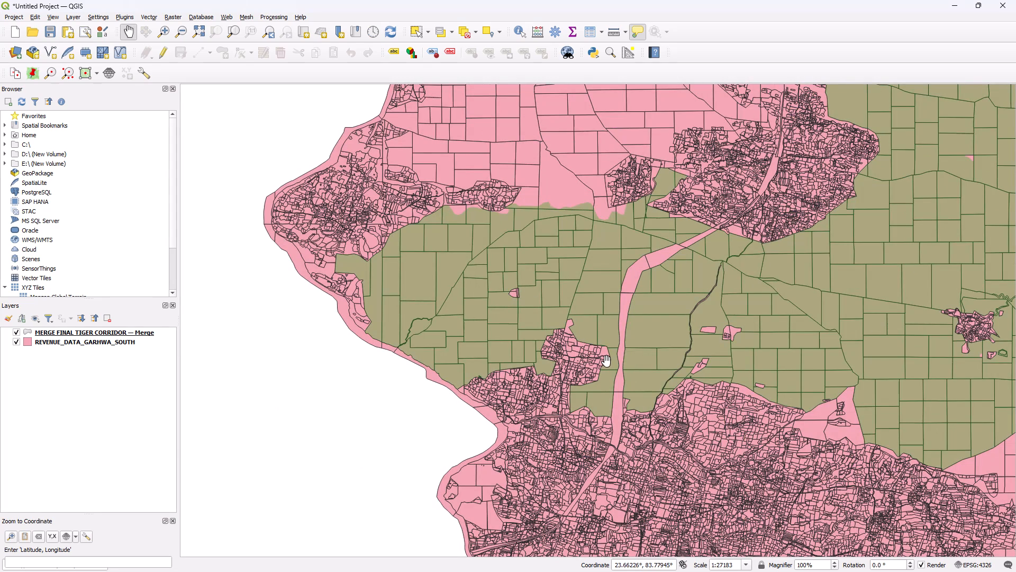
{"action": "left_click_drag", "start_coordinate": [612, 332], "coordinate": [608, 329]}
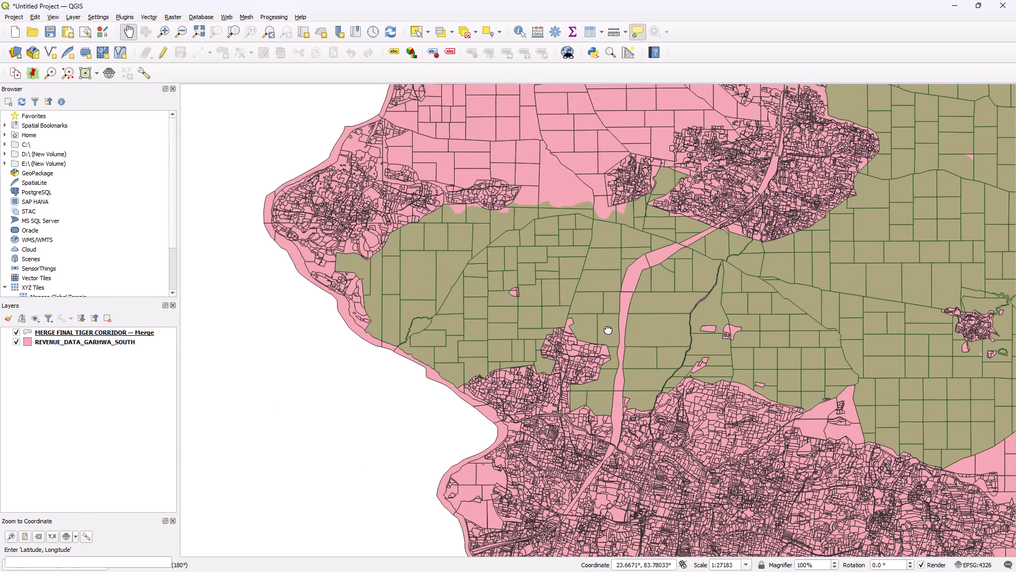
{"action": "left_click_drag", "start_coordinate": [608, 329], "coordinate": [449, 317]}
{"action": "left_click_drag", "start_coordinate": [597, 296], "coordinate": [588, 296]}
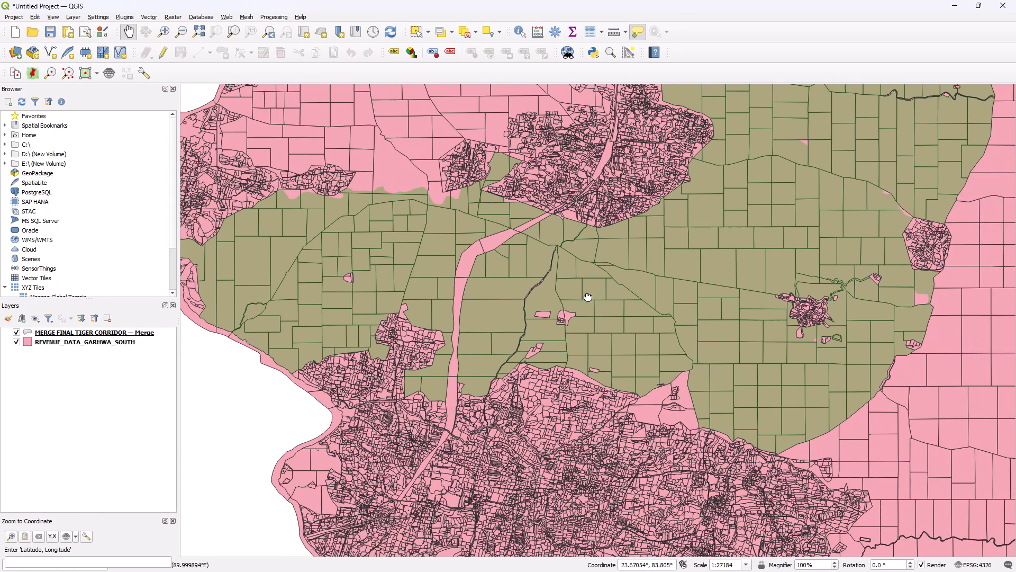
{"action": "left_click_drag", "start_coordinate": [588, 296], "coordinate": [455, 283]}
Inspect the small triangular uncovered patch inside the southern corridor block, toggling the REVENUE_DATA_GARHWA_SOUTH layer's visibility to compare.
{"action": "left_click_drag", "start_coordinate": [703, 251], "coordinate": [619, 380]}
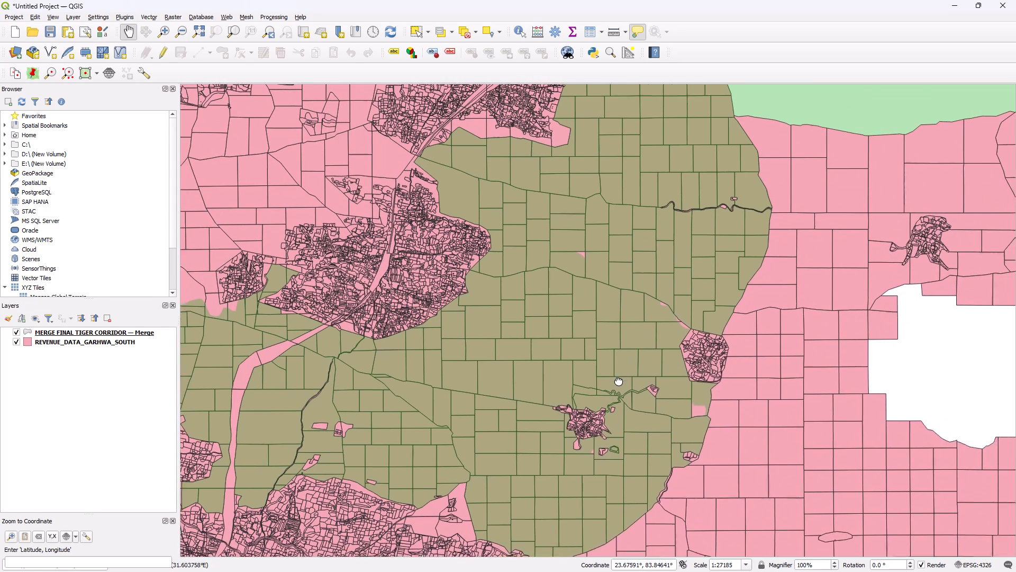
{"action": "left_click_drag", "start_coordinate": [619, 380], "coordinate": [618, 385]}
{"action": "scroll", "coordinate": [560, 258], "scroll_direction": "up", "scroll_amount": 2}
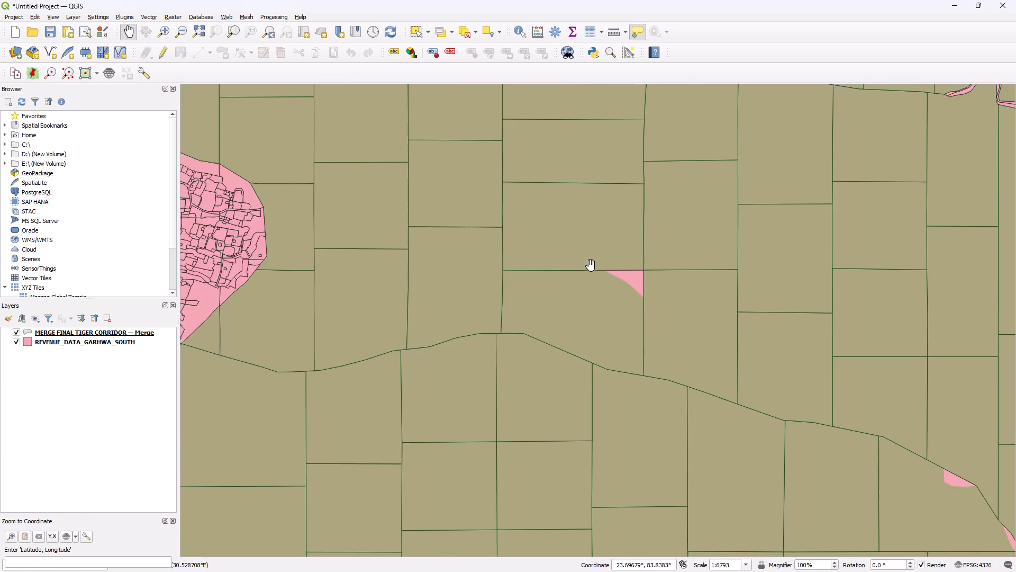
{"action": "scroll", "coordinate": [604, 269], "scroll_direction": "up", "scroll_amount": 1}
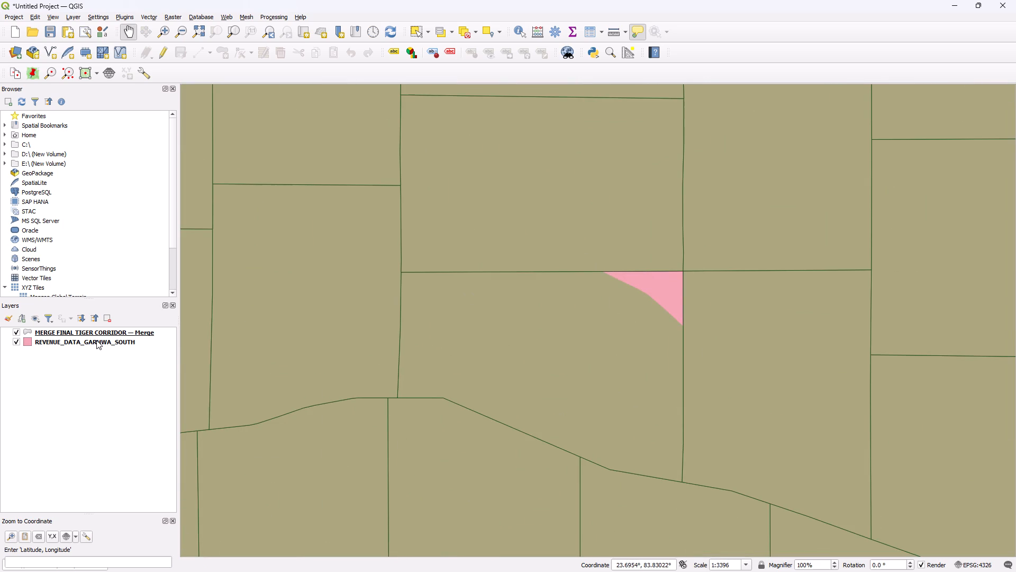
{"action": "left_click", "coordinate": [15, 341]}
{"action": "left_click", "coordinate": [15, 341]}
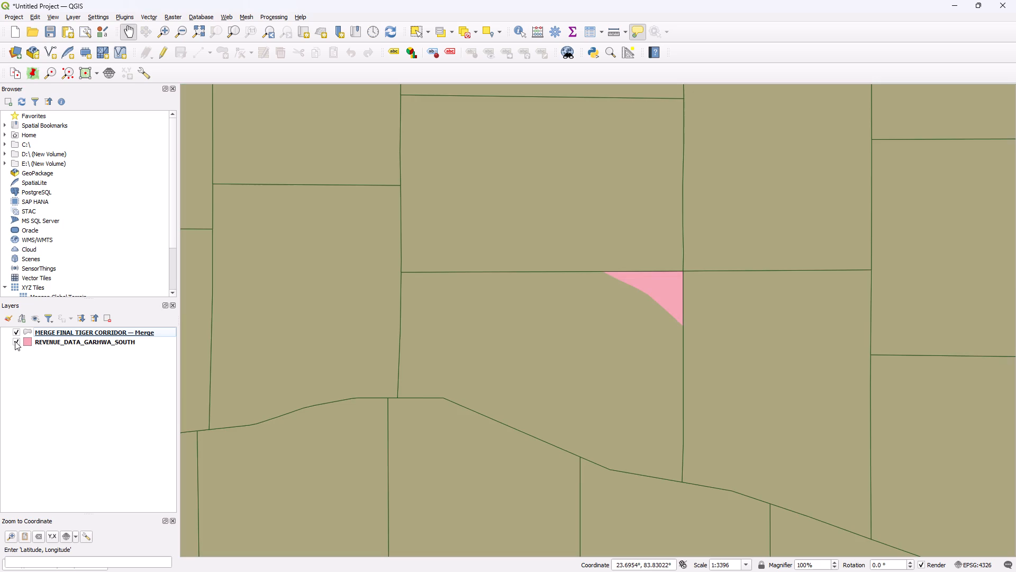
{"action": "scroll", "coordinate": [735, 328], "scroll_direction": "down", "scroll_amount": 2}
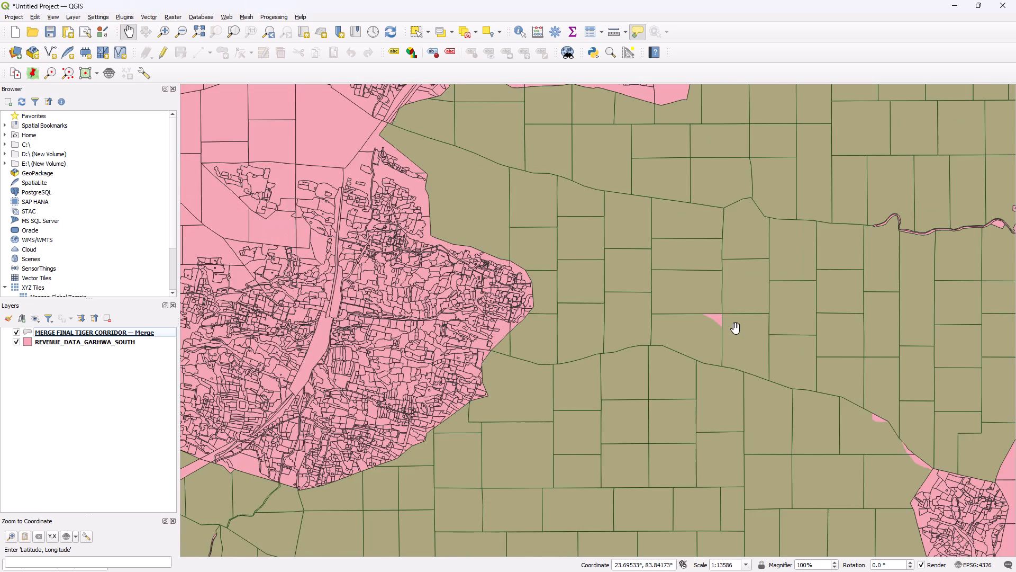
Examine the narrow winding plots and small enclave excluded from the corridor near the southern block's eastern edge.
{"action": "scroll", "coordinate": [736, 330], "scroll_direction": "down", "scroll_amount": 1}
{"action": "scroll", "coordinate": [850, 273], "scroll_direction": "up", "scroll_amount": 3}
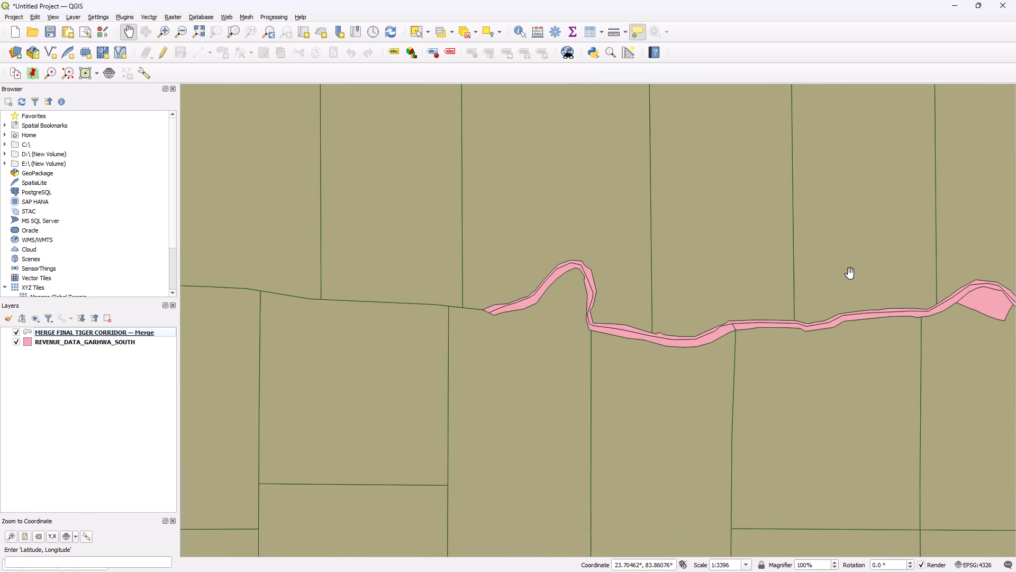
{"action": "scroll", "coordinate": [849, 274], "scroll_direction": "down", "scroll_amount": 2}
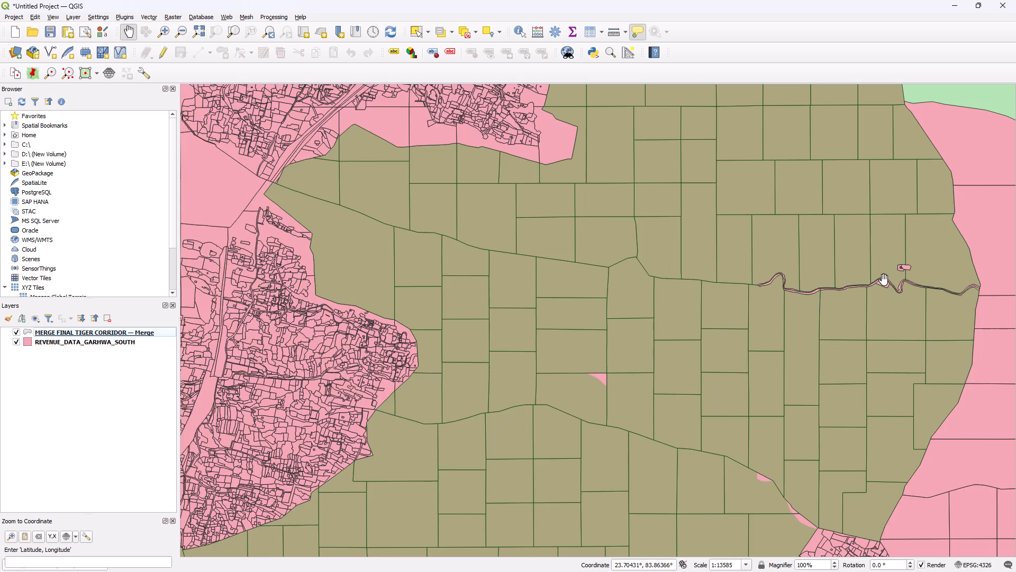
{"action": "scroll", "coordinate": [884, 280], "scroll_direction": "up", "scroll_amount": 2}
{"action": "left_click_drag", "start_coordinate": [884, 280], "coordinate": [804, 332]}
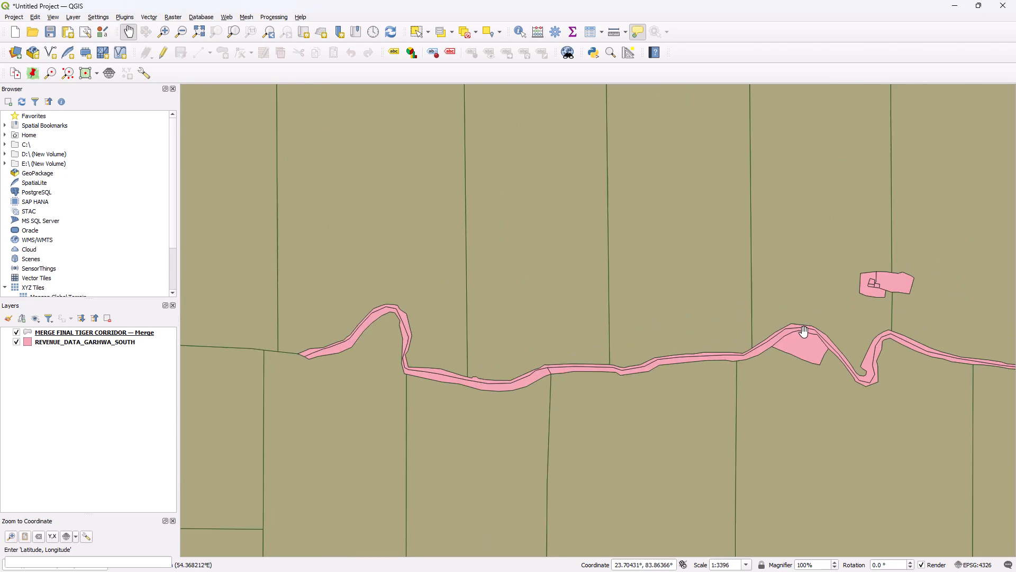
Examine the revenue plots covered by the northeastern part of the tiger corridor.
{"action": "scroll", "coordinate": [803, 332], "scroll_direction": "down", "scroll_amount": 4}
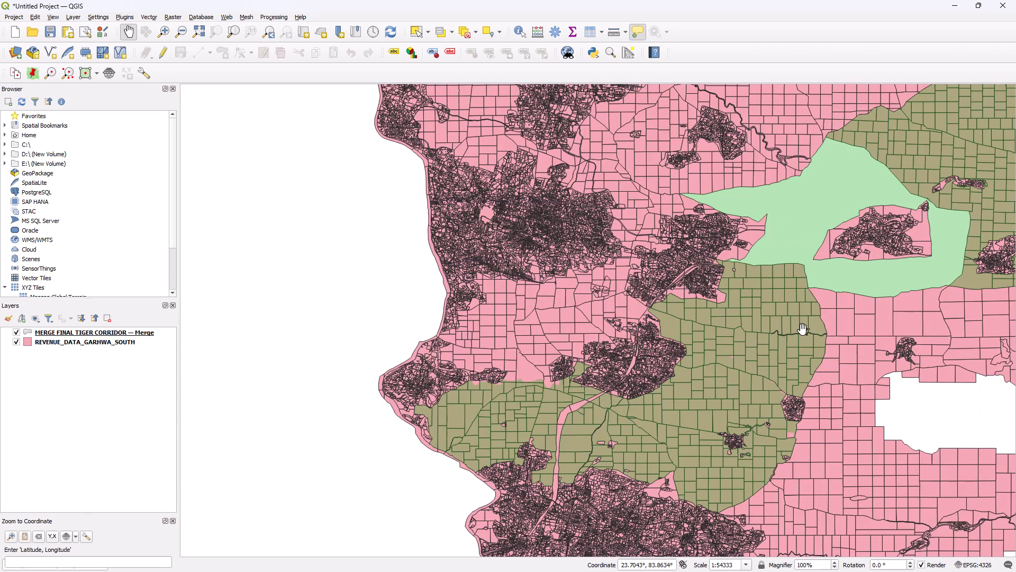
{"action": "scroll", "coordinate": [839, 307], "scroll_direction": "down", "scroll_amount": 1}
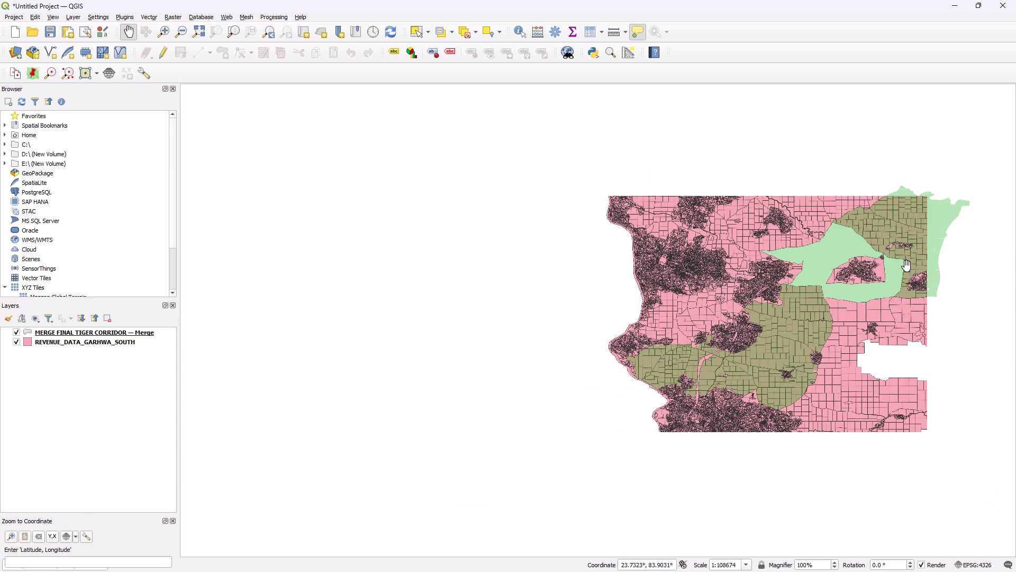
{"action": "left_click_drag", "start_coordinate": [912, 263], "coordinate": [796, 295]}
{"action": "scroll", "coordinate": [829, 240], "scroll_direction": "up", "scroll_amount": 2}
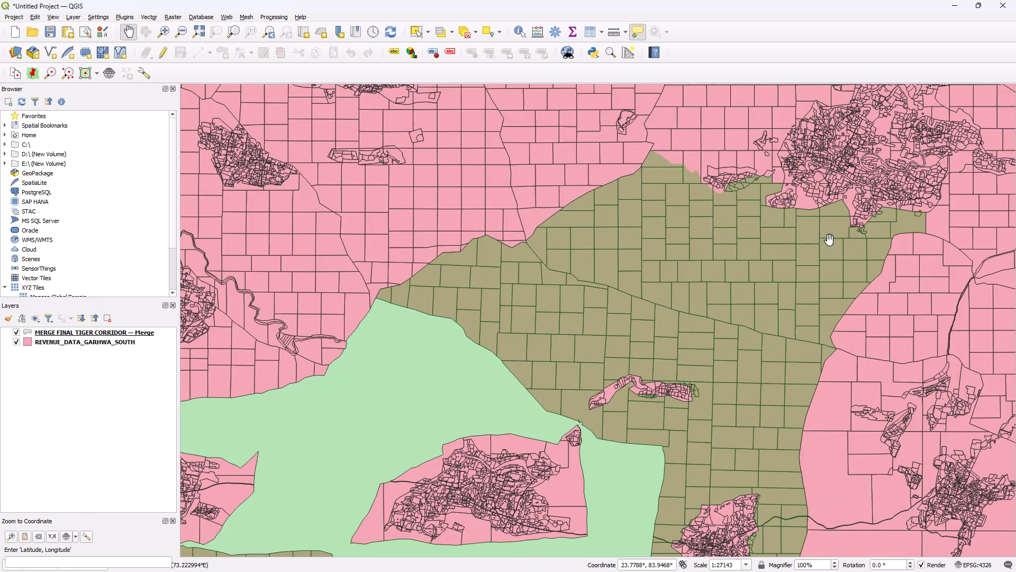
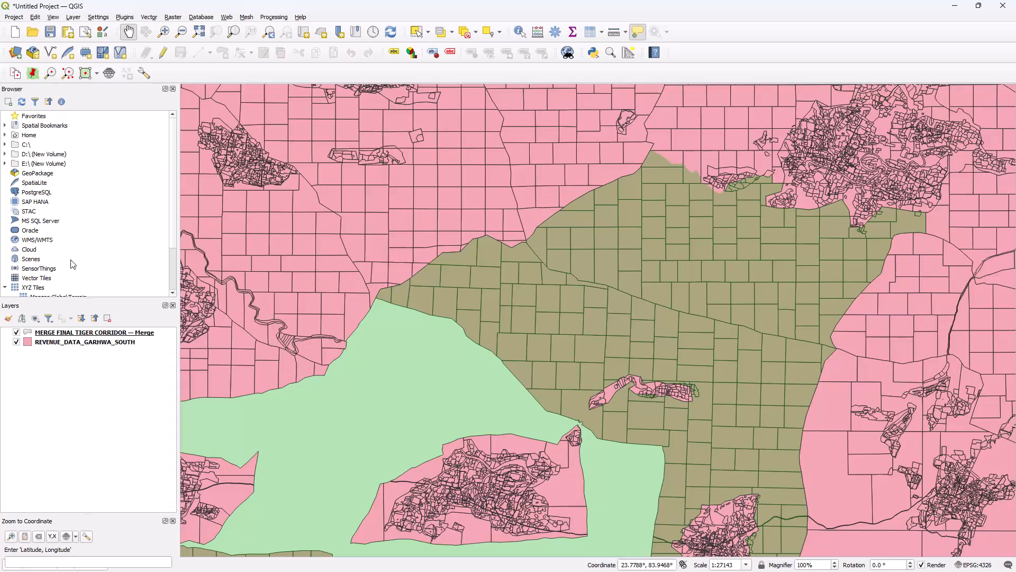
Examine the tiger corridor boundary where it meets the village plots along the northwestern edge of the southwestern block.
{"action": "left_click", "coordinate": [151, 363]}
{"action": "scroll", "coordinate": [438, 293], "scroll_direction": "down", "scroll_amount": 1}
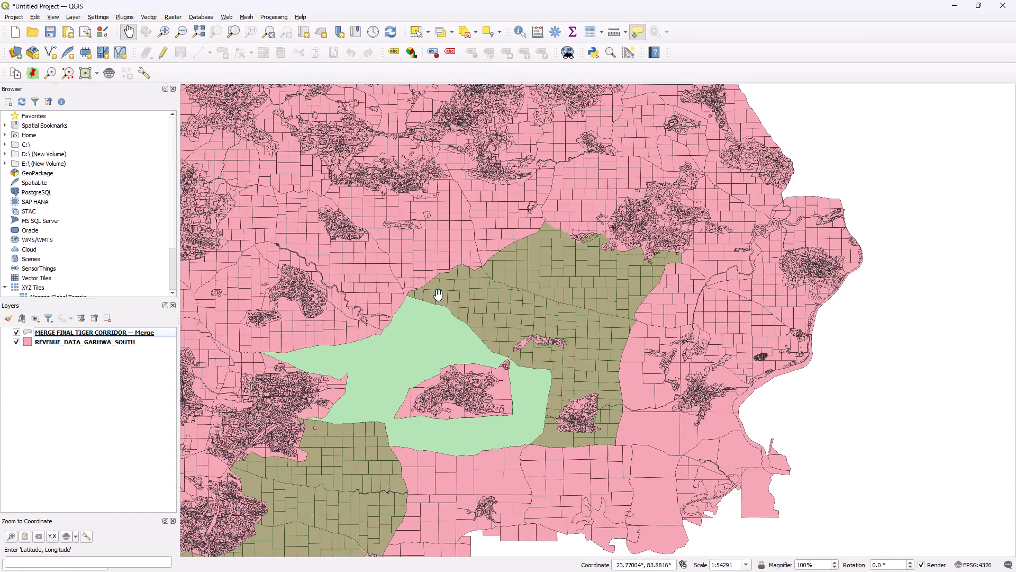
{"action": "left_click_drag", "start_coordinate": [407, 488], "coordinate": [858, 222]}
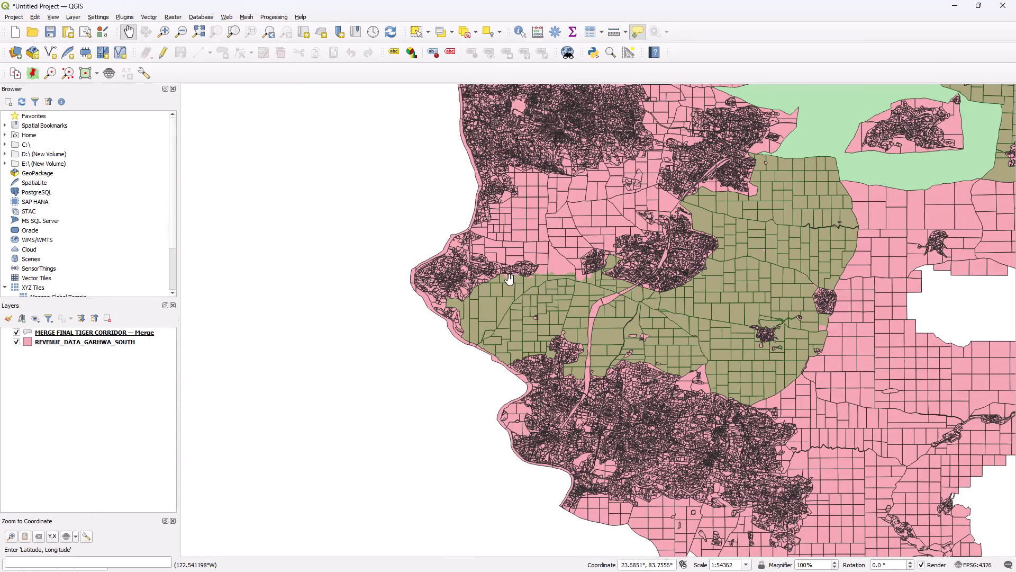
{"action": "scroll", "coordinate": [524, 273], "scroll_direction": "up", "scroll_amount": 3}
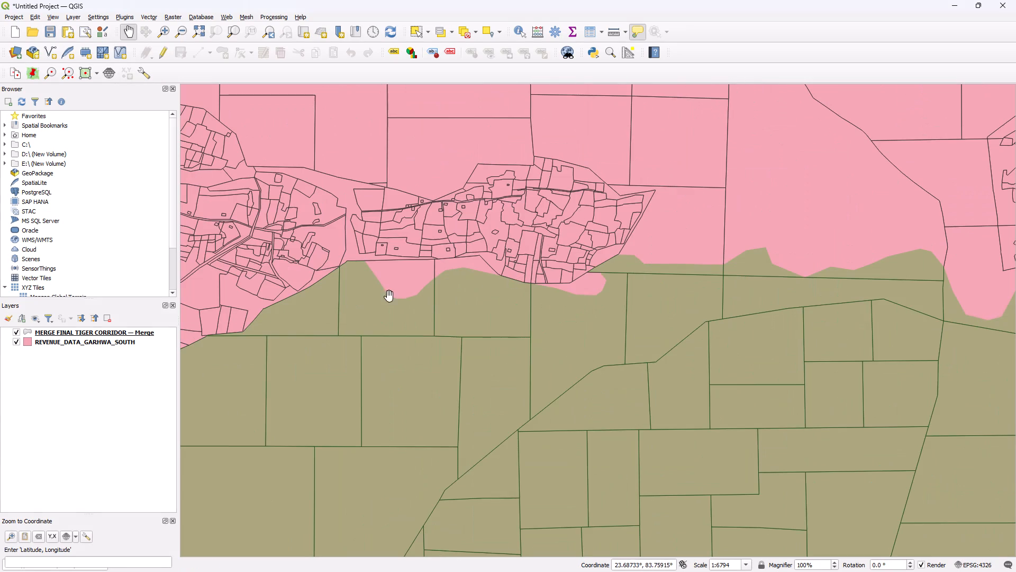
{"action": "left_click_drag", "start_coordinate": [342, 303], "coordinate": [359, 303]}
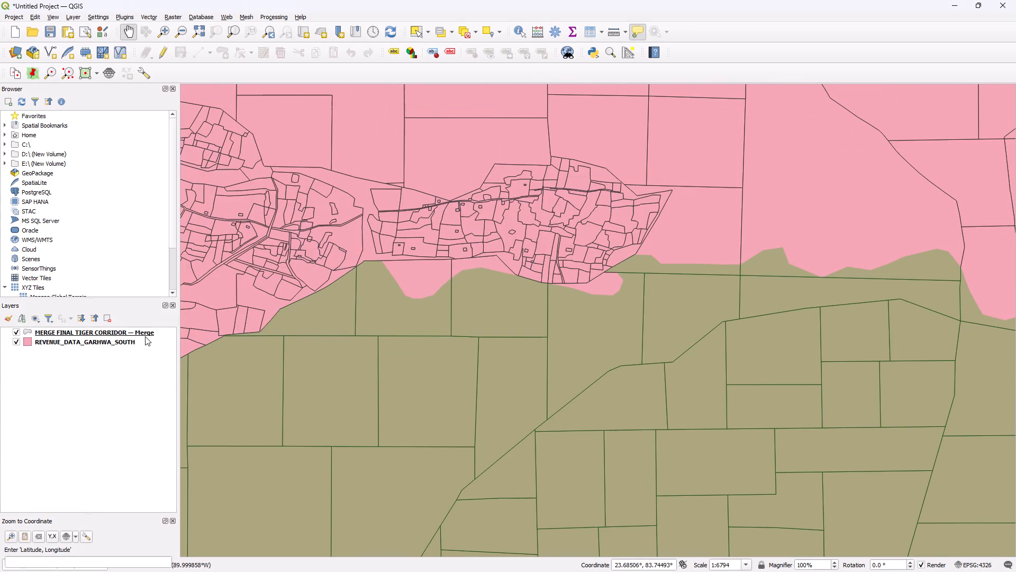
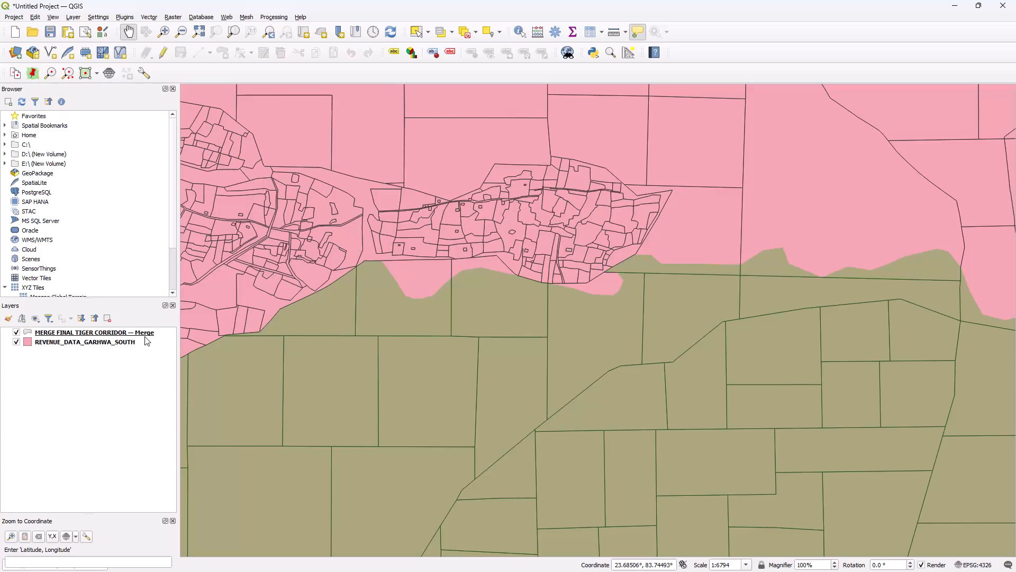
Remove the MERGE FINAL TIGER CORRIDOR — Merge layer from the project.
{"action": "left_click", "coordinate": [98, 332]}
{"action": "left_click", "coordinate": [104, 319]}
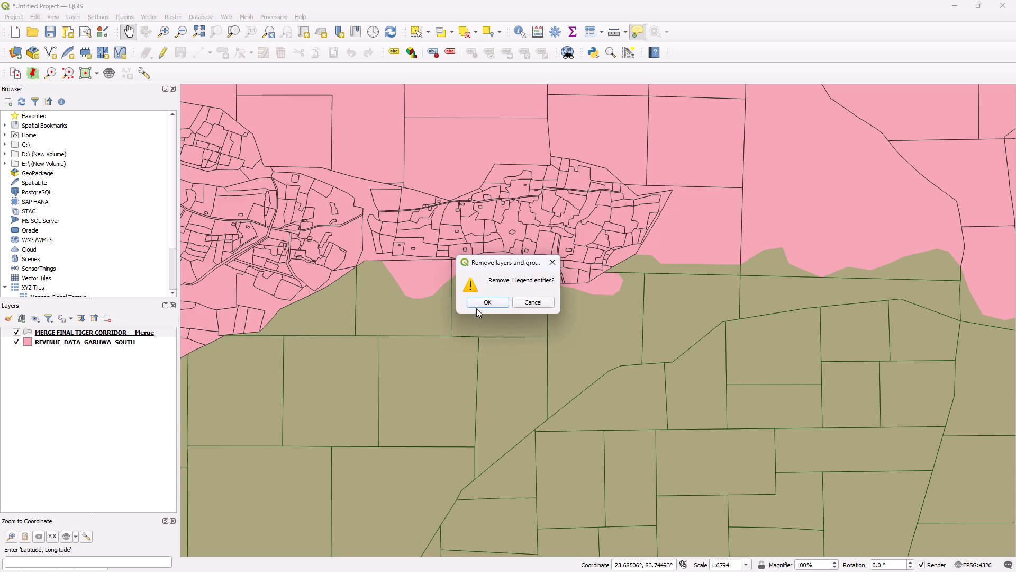
{"action": "left_click", "coordinate": [478, 306]}
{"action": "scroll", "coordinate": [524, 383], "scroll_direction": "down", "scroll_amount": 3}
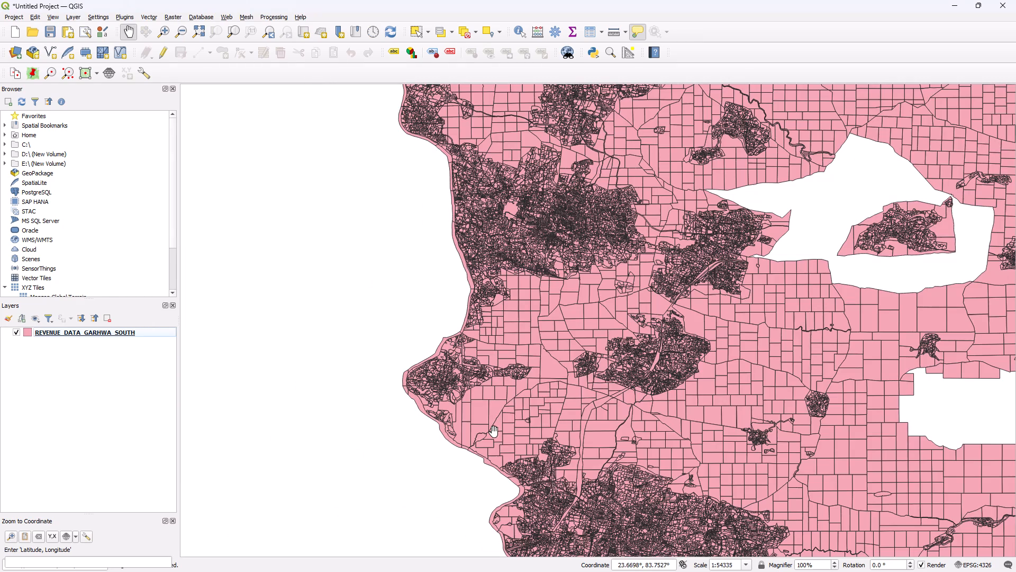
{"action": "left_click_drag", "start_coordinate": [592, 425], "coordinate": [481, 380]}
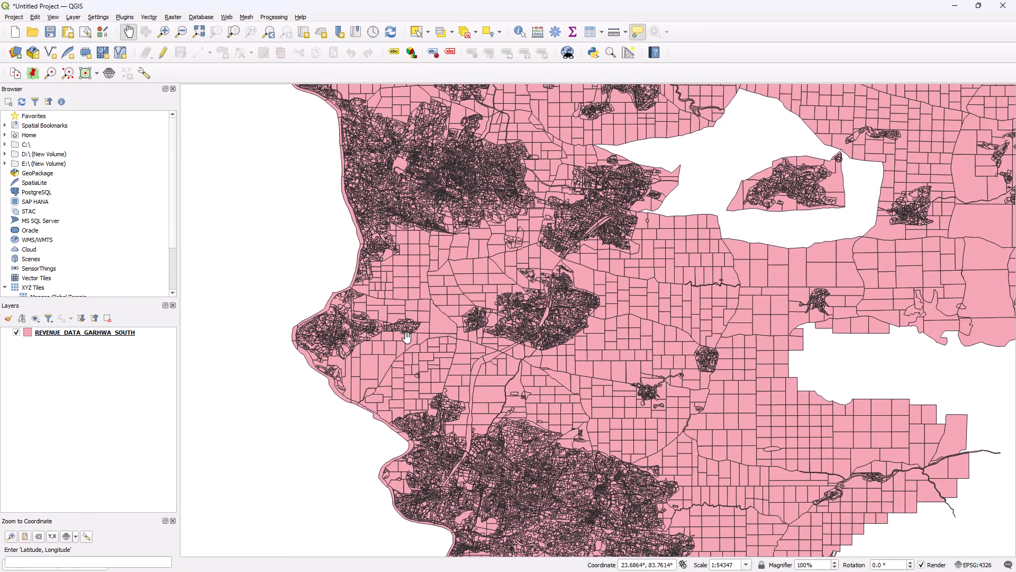
Switch from QGIS to another open application window.
{"action": "key", "text": "alt+Tab"}
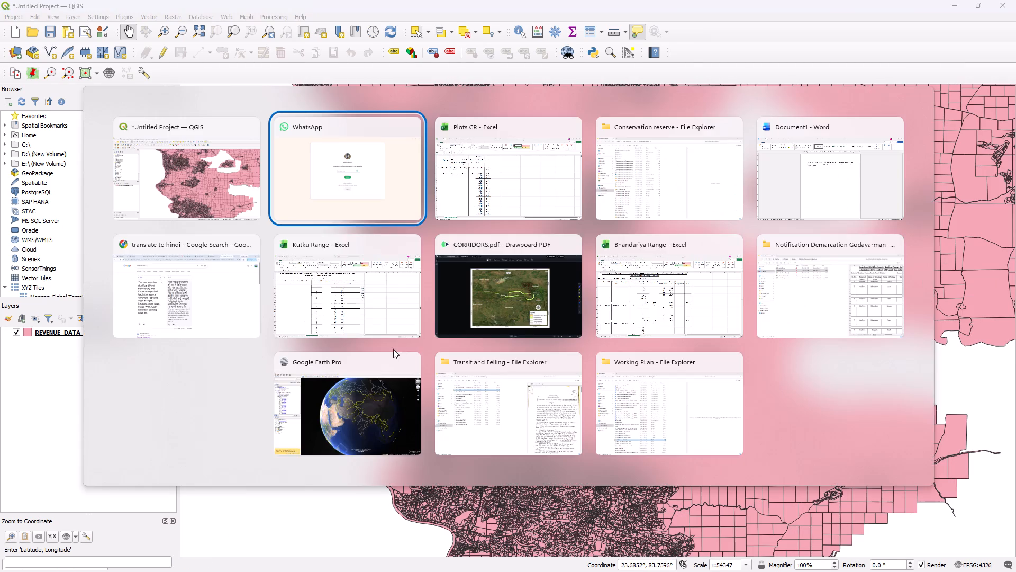
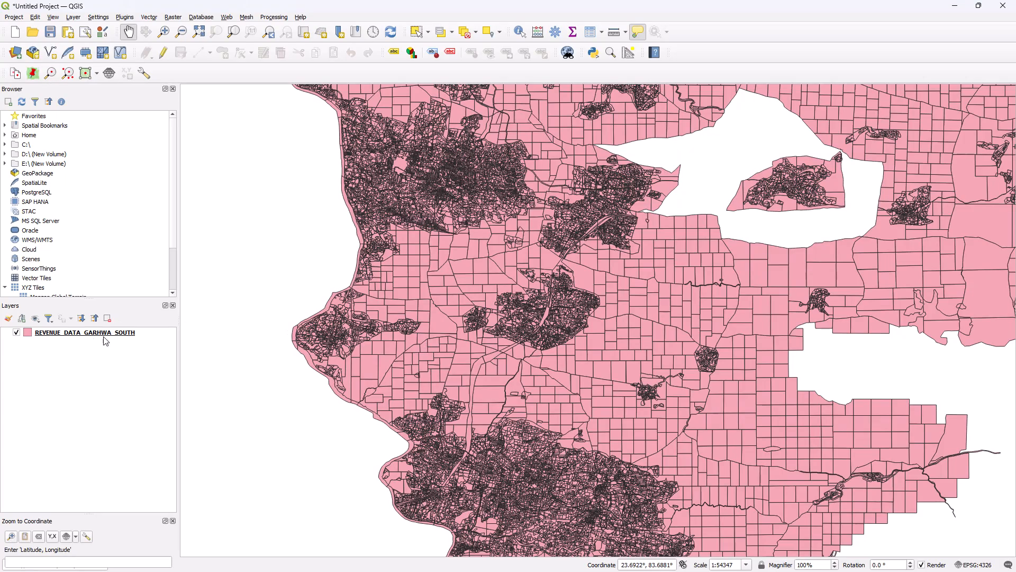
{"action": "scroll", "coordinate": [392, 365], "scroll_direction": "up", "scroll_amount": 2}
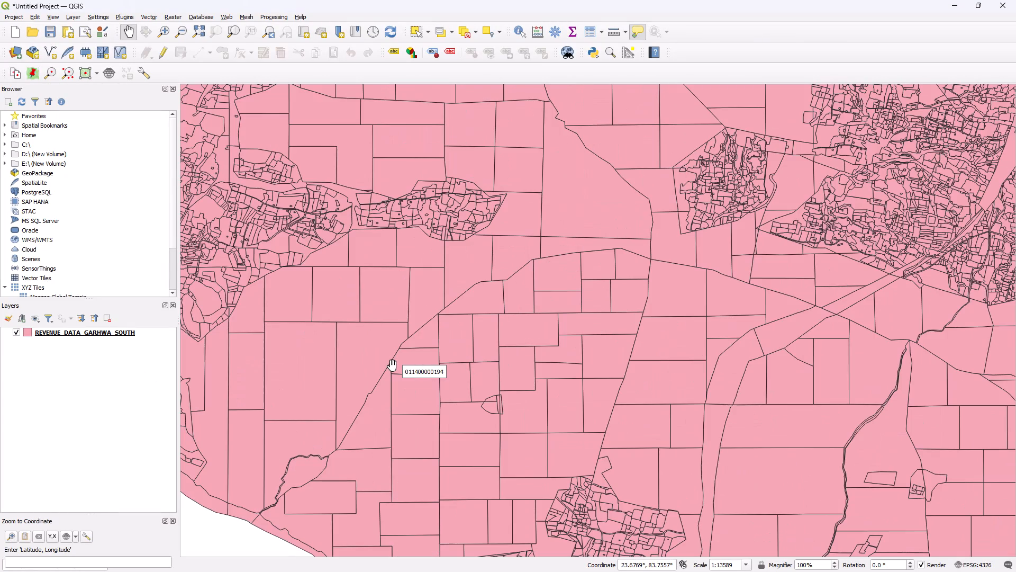
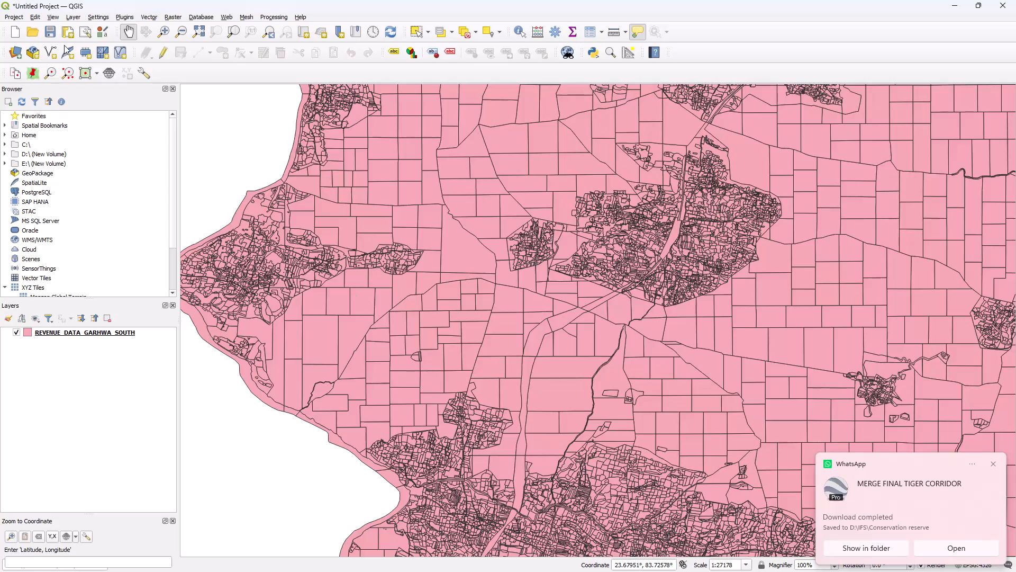
Add the merge_1 polygon layer from MERGE FINAL TIGER CORRIDOR.kml in the Conservation reserve folder as a vector layer.
{"action": "left_click", "coordinate": [69, 17]}
{"action": "left_click", "coordinate": [274, 53]}
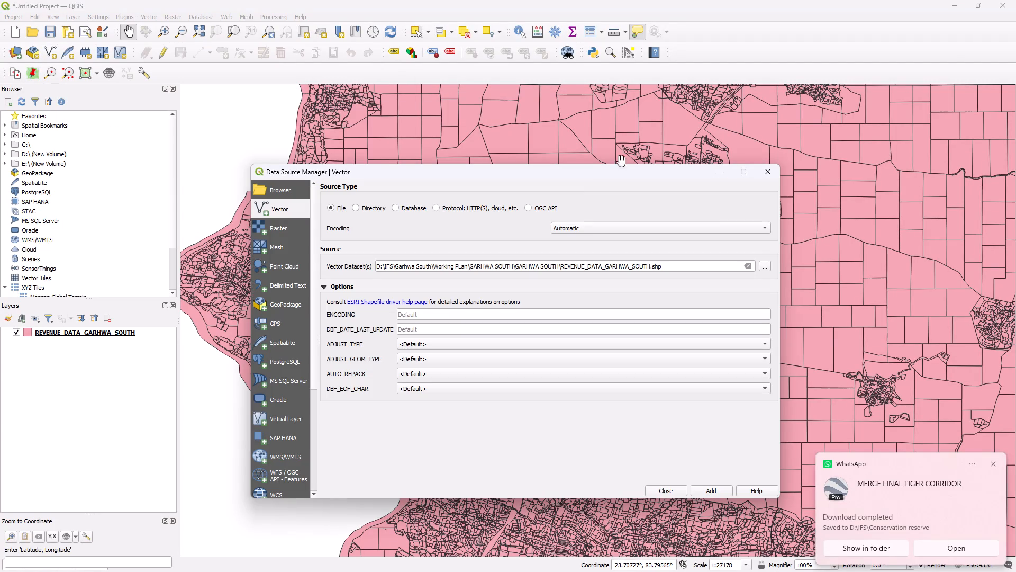
{"action": "left_click", "coordinate": [764, 263]}
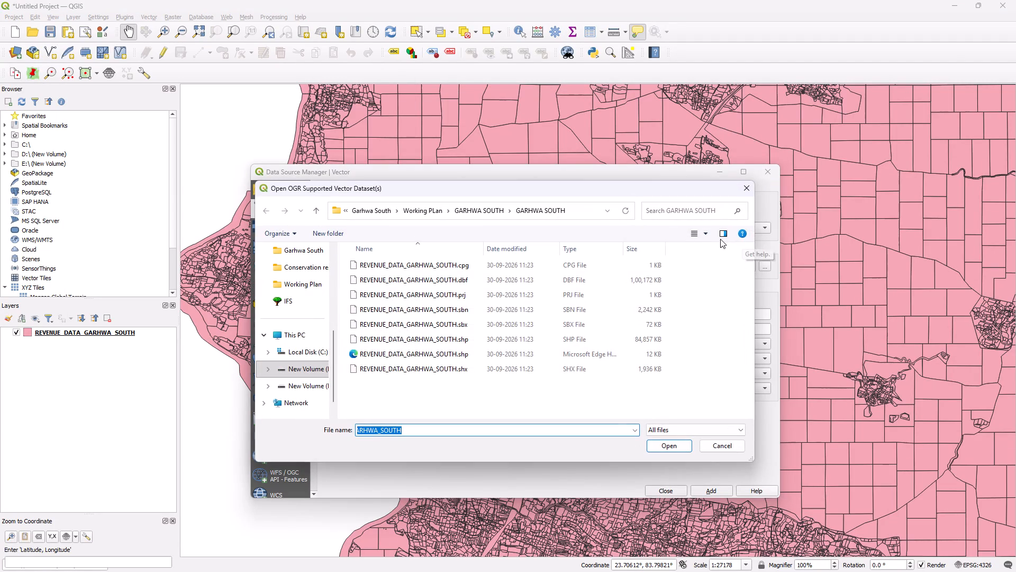
{"action": "left_click", "coordinate": [316, 273]}
{"action": "left_click", "coordinate": [401, 270]}
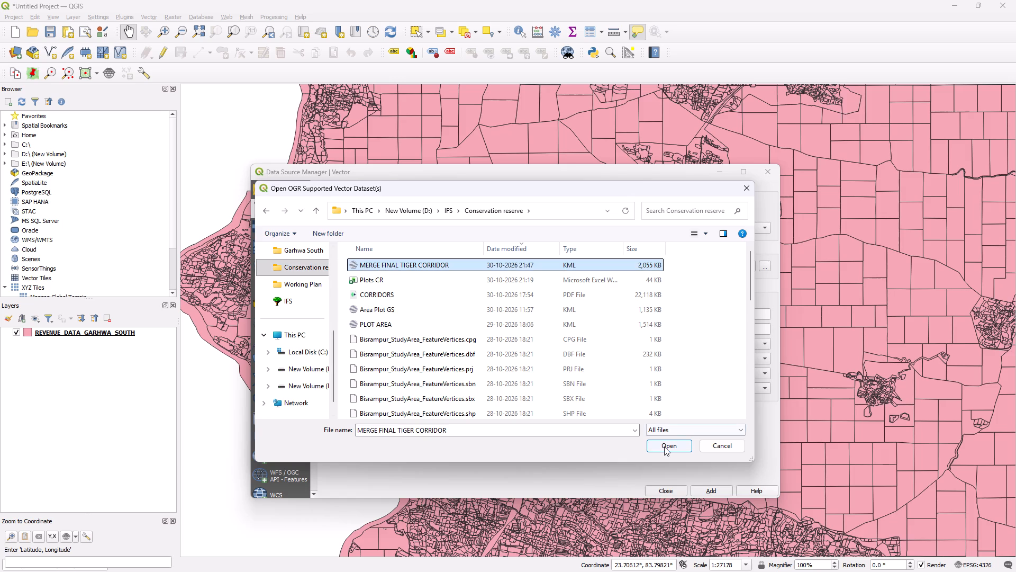
{"action": "left_click", "coordinate": [664, 446]}
{"action": "left_click", "coordinate": [701, 488]}
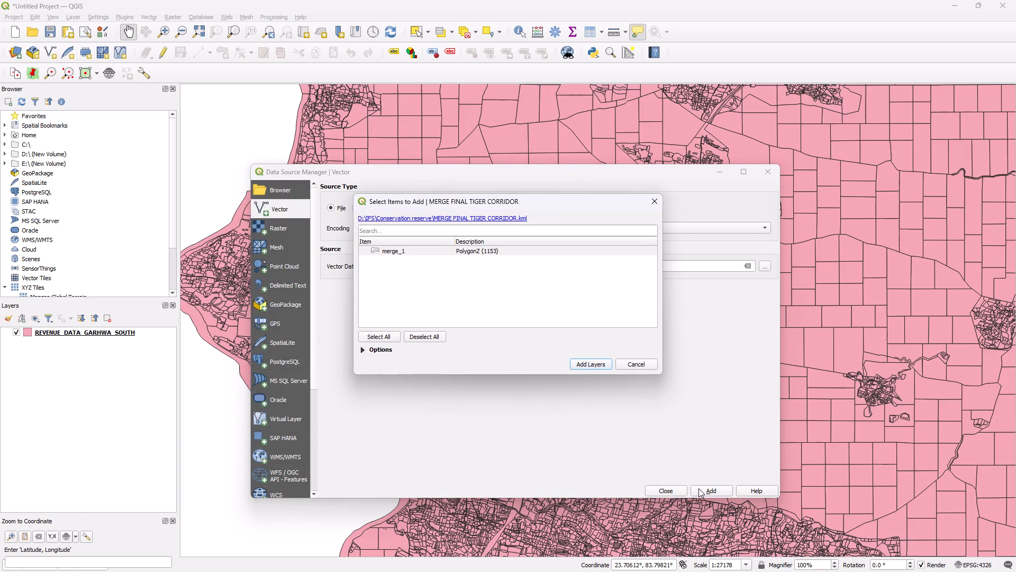
{"action": "left_click", "coordinate": [595, 365]}
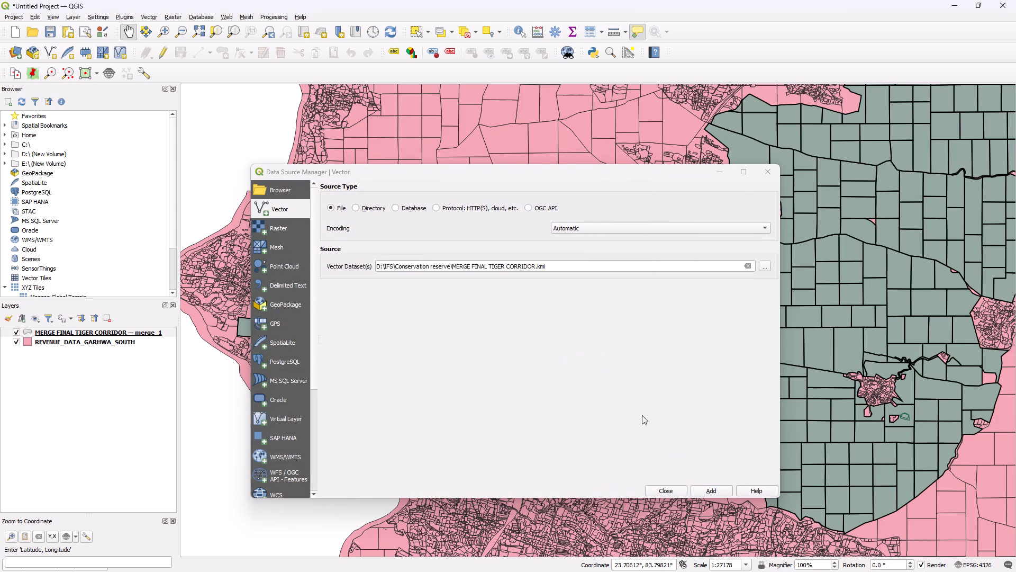
{"action": "left_click", "coordinate": [651, 491]}
Examine the northern edge of the tiger corridor layer and identify the attributes of two boundary plots and one plot just inside it.
{"action": "left_click_drag", "start_coordinate": [470, 303], "coordinate": [471, 302]}
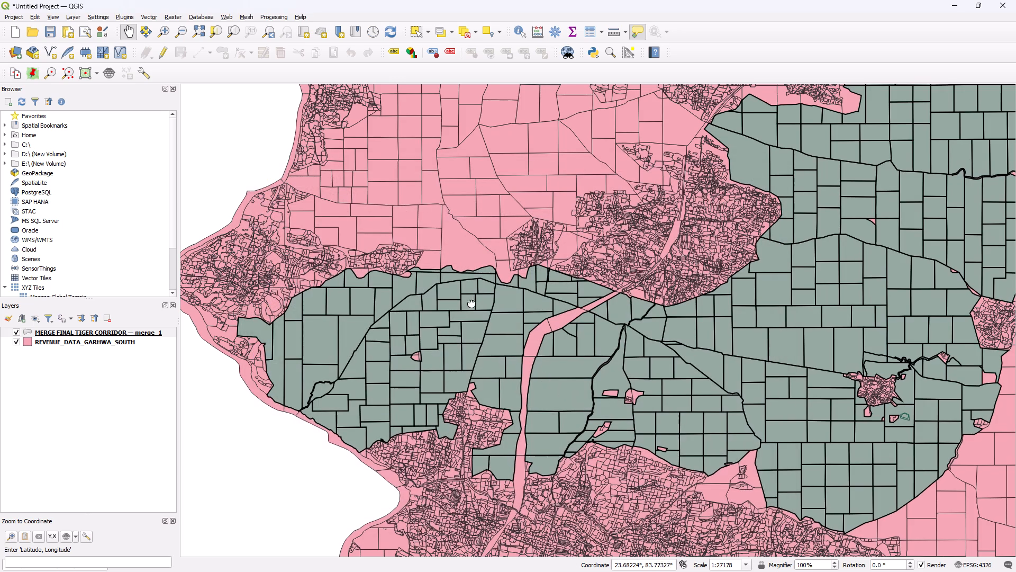
{"action": "left_click_drag", "start_coordinate": [471, 302], "coordinate": [482, 339]}
{"action": "scroll", "coordinate": [431, 305], "scroll_direction": "up", "scroll_amount": 2}
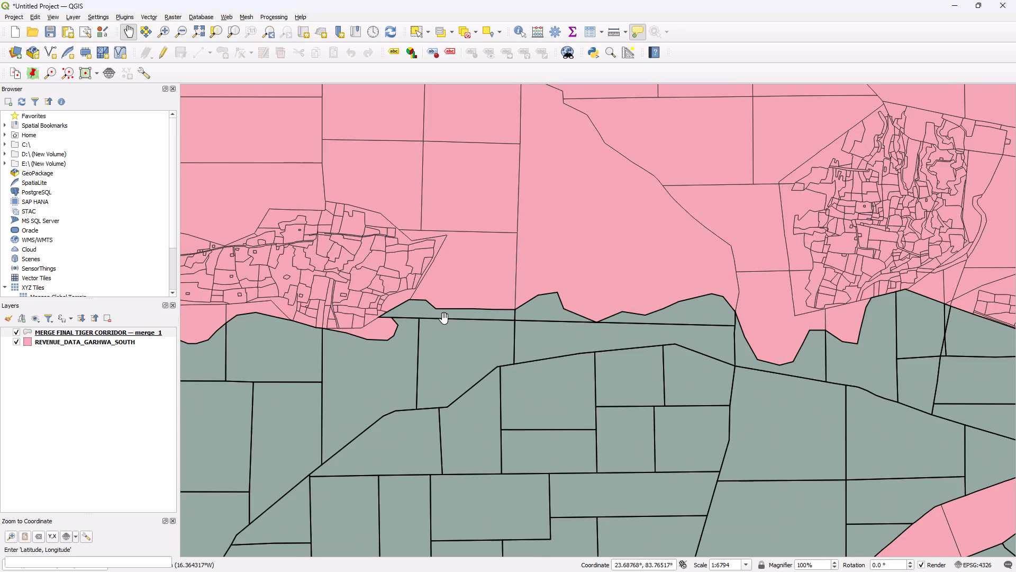
{"action": "scroll", "coordinate": [444, 318], "scroll_direction": "down", "scroll_amount": 1}
{"action": "left_click_drag", "start_coordinate": [379, 356], "coordinate": [518, 352]}
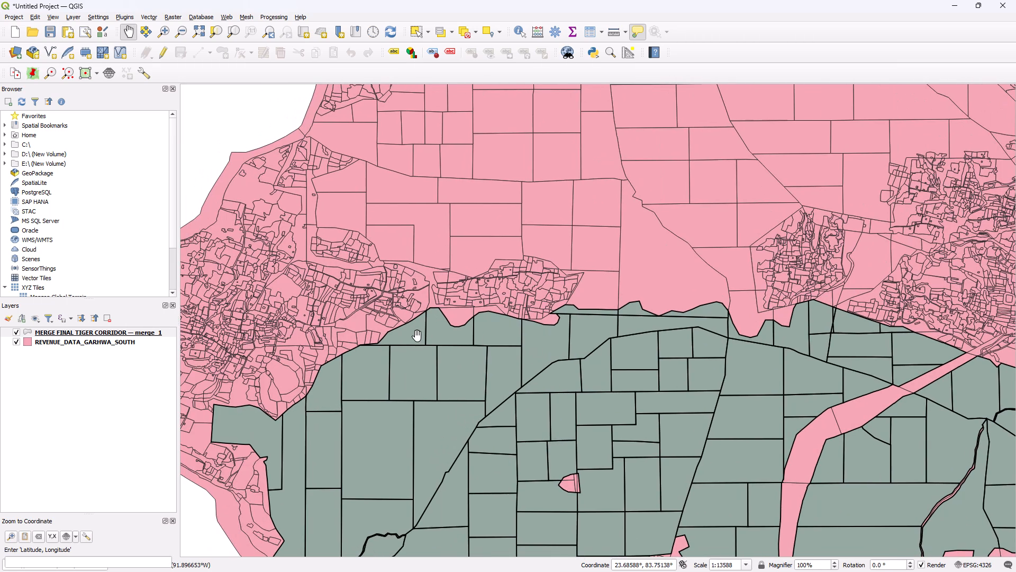
{"action": "scroll", "coordinate": [416, 335], "scroll_direction": "up", "scroll_amount": 1}
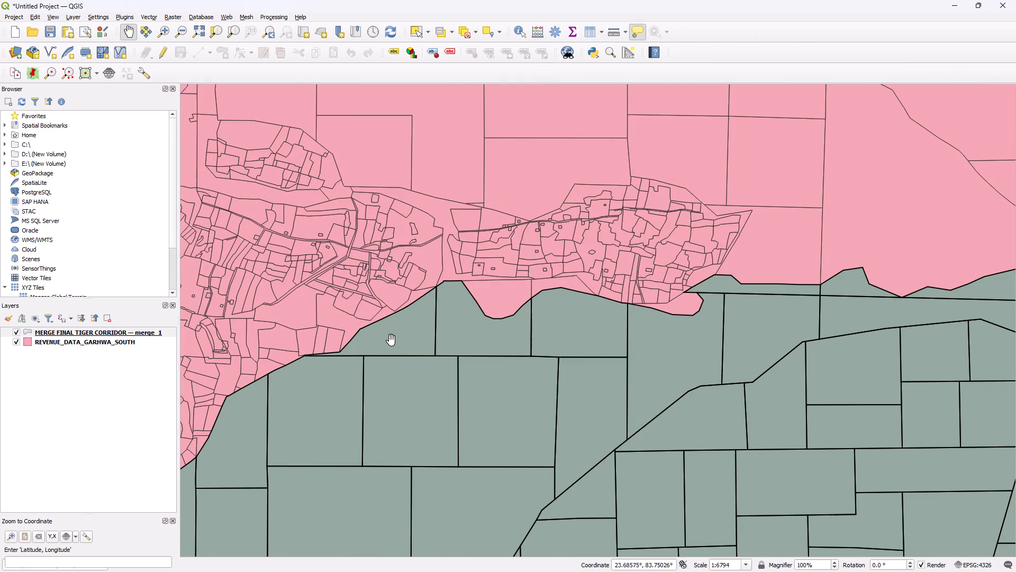
{"action": "left_click", "coordinate": [118, 332]}
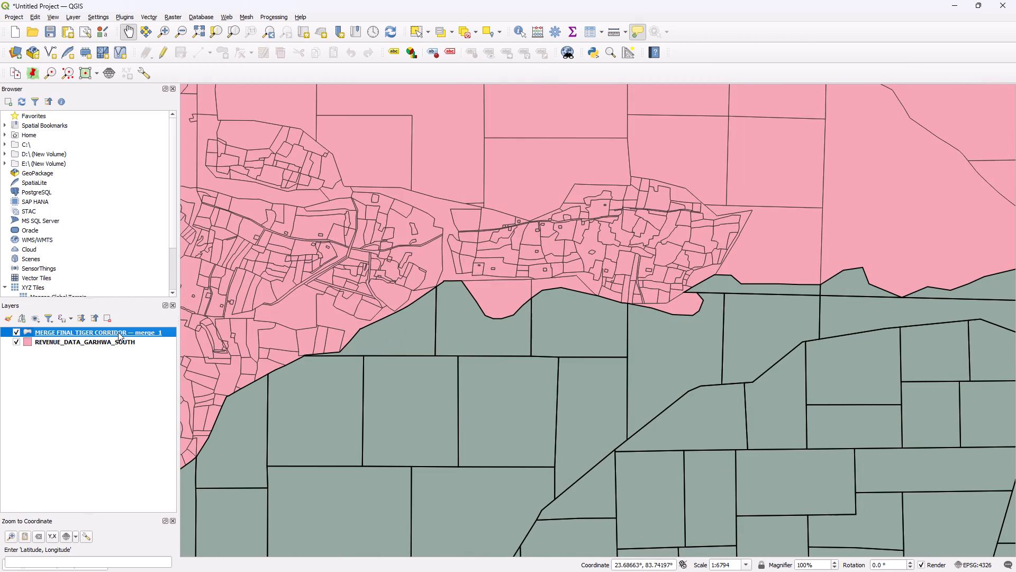
{"action": "scroll", "coordinate": [624, 333], "scroll_direction": "down", "scroll_amount": 1}
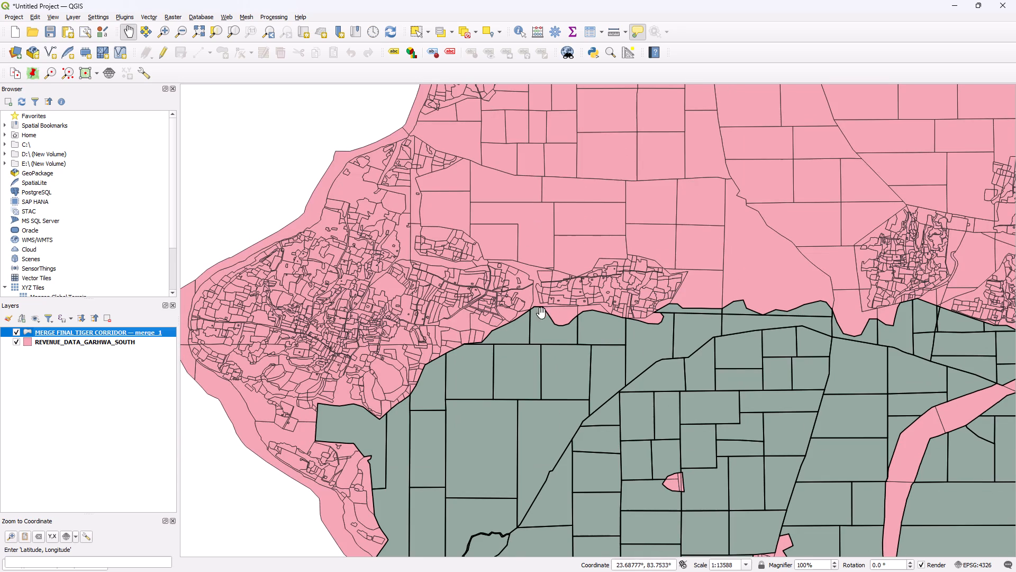
{"action": "left_click", "coordinate": [520, 35]}
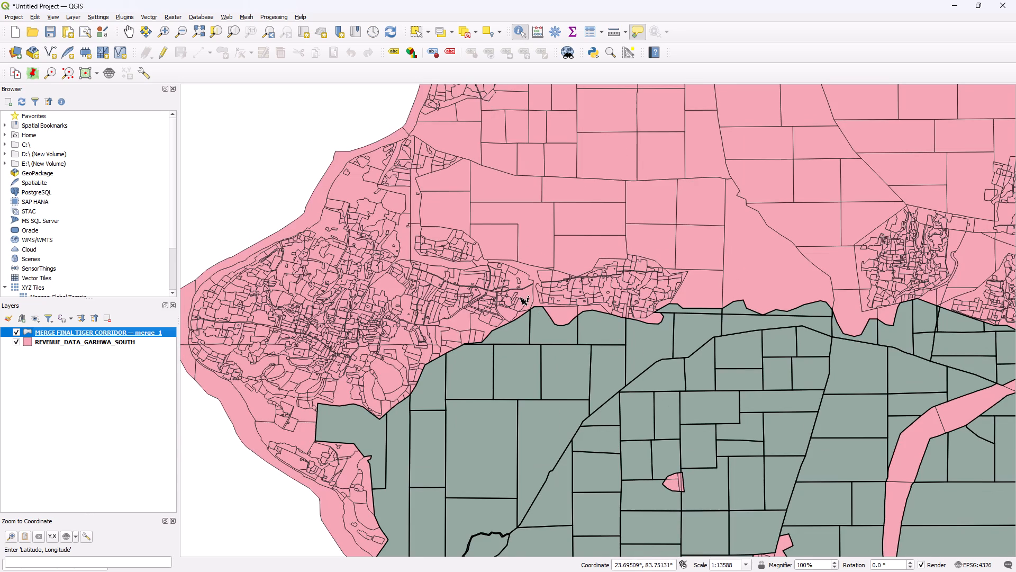
{"action": "left_click", "coordinate": [520, 326]}
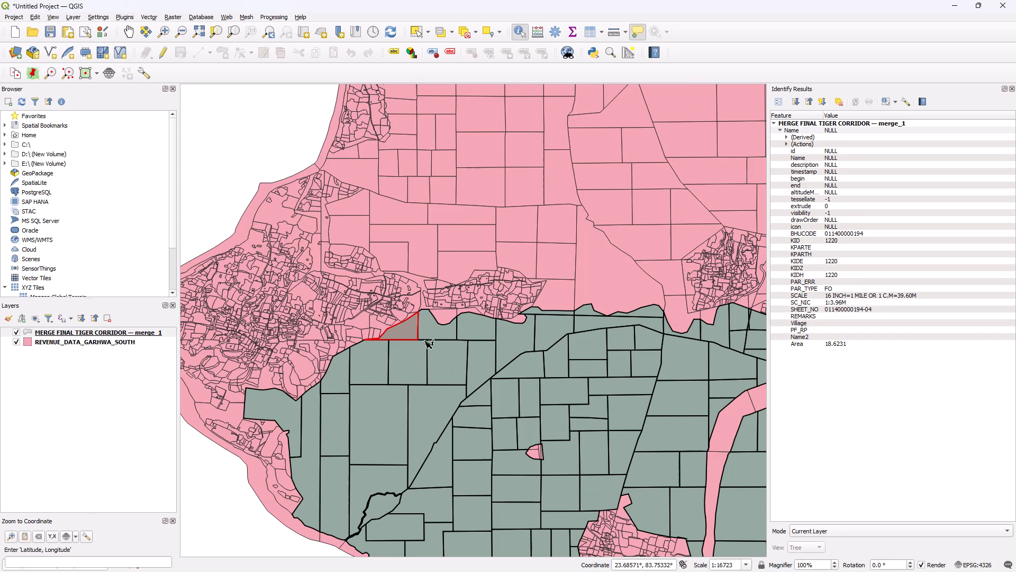
{"action": "left_click", "coordinate": [404, 365]}
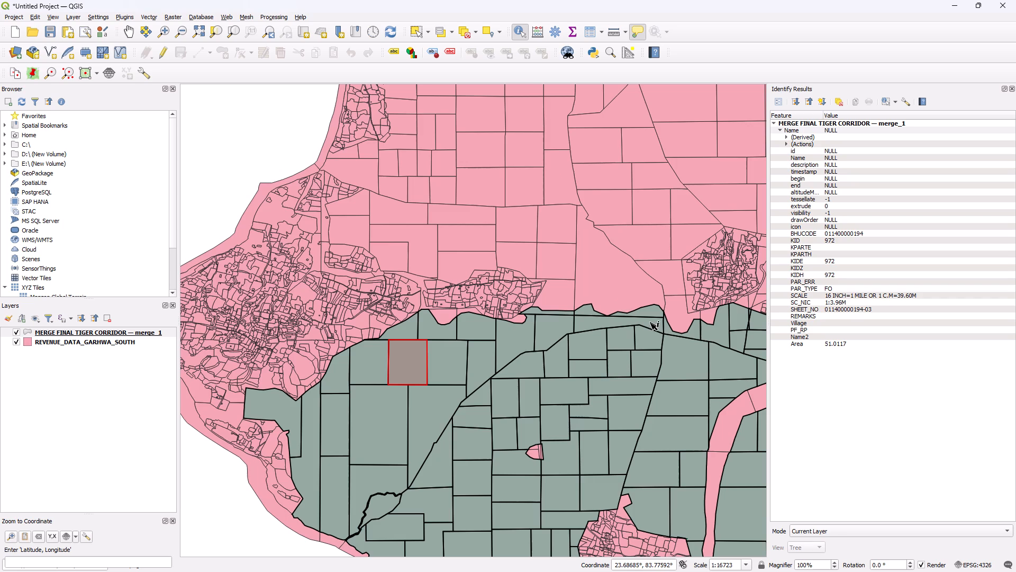
{"action": "scroll", "coordinate": [659, 314], "scroll_direction": "up", "scroll_amount": 1}
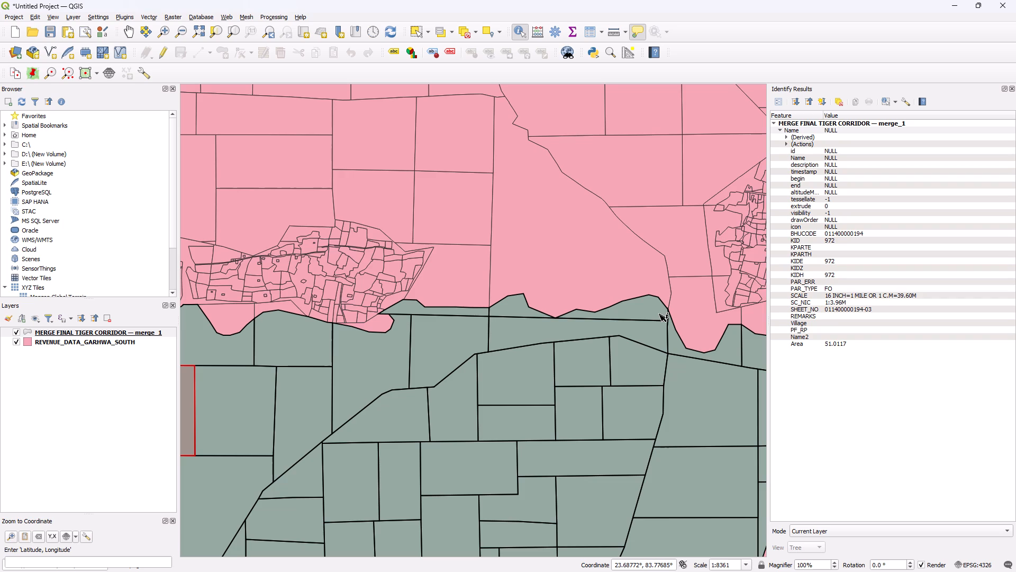
{"action": "left_click", "coordinate": [659, 314]}
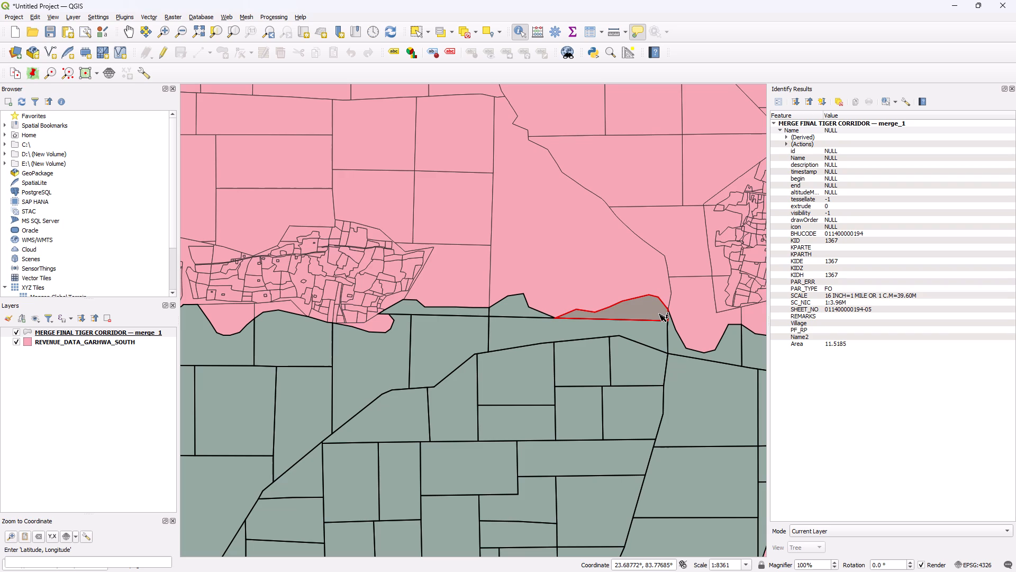
Identify the attributes of the two adjoining corridor plots west of the last identified plot, beside the cluster of small revenue plots.
{"action": "left_click", "coordinate": [476, 338]}
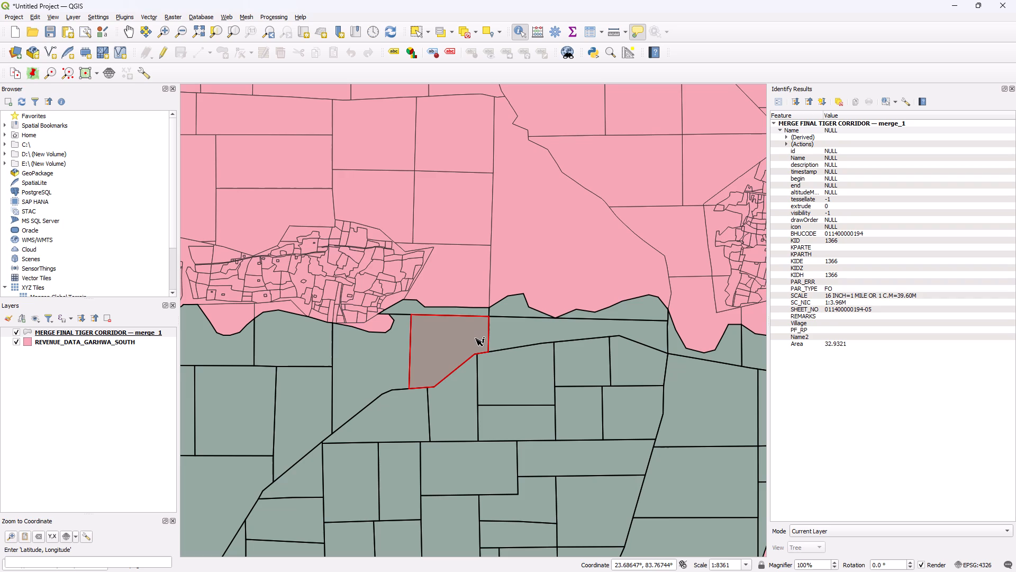
{"action": "left_click", "coordinate": [379, 365]}
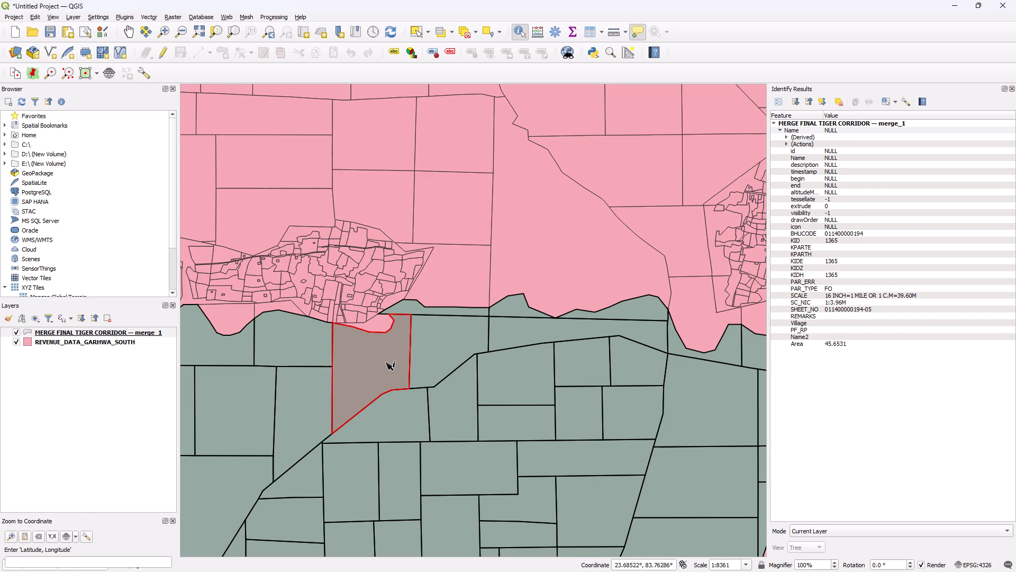
Switch from QGIS to another open application window.
{"action": "key", "text": "alt+Tab"}
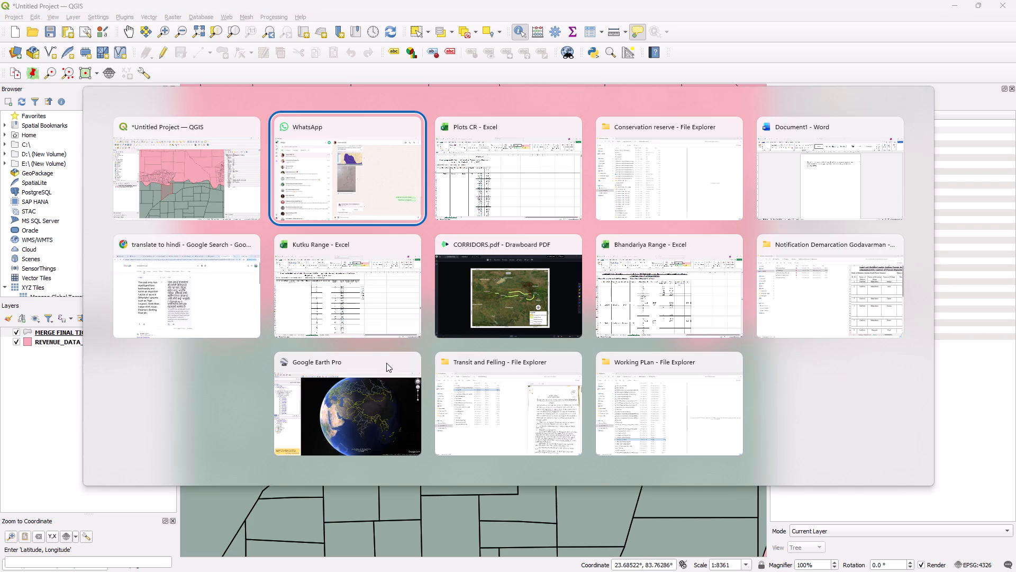
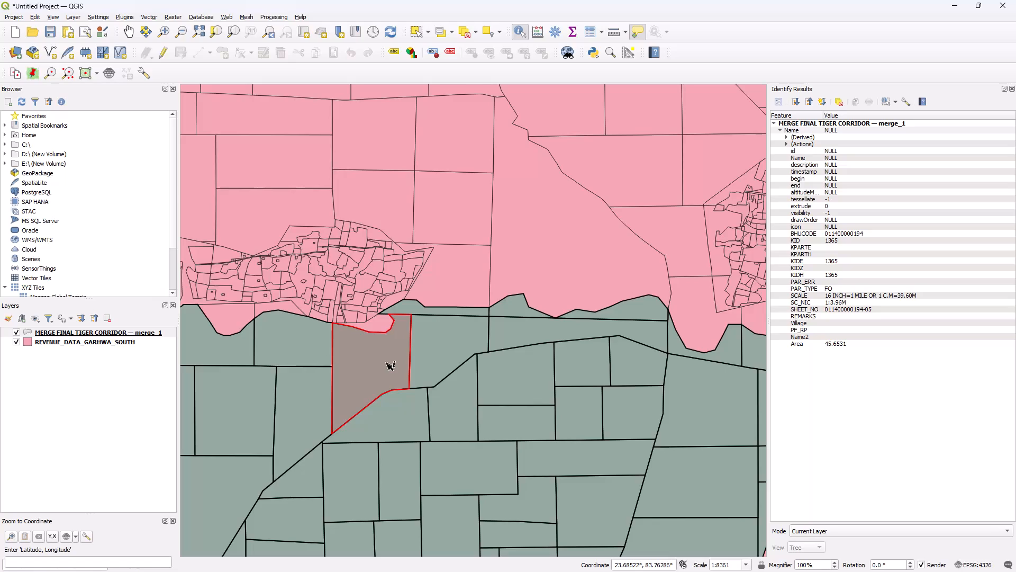
Switch to the Plots CR workbook in Excel and review the village-wise cadastral plot list down to the Grand Total area cell.
{"action": "key", "text": "alt+Tab"}
{"action": "key", "text": "alt+Tab"}
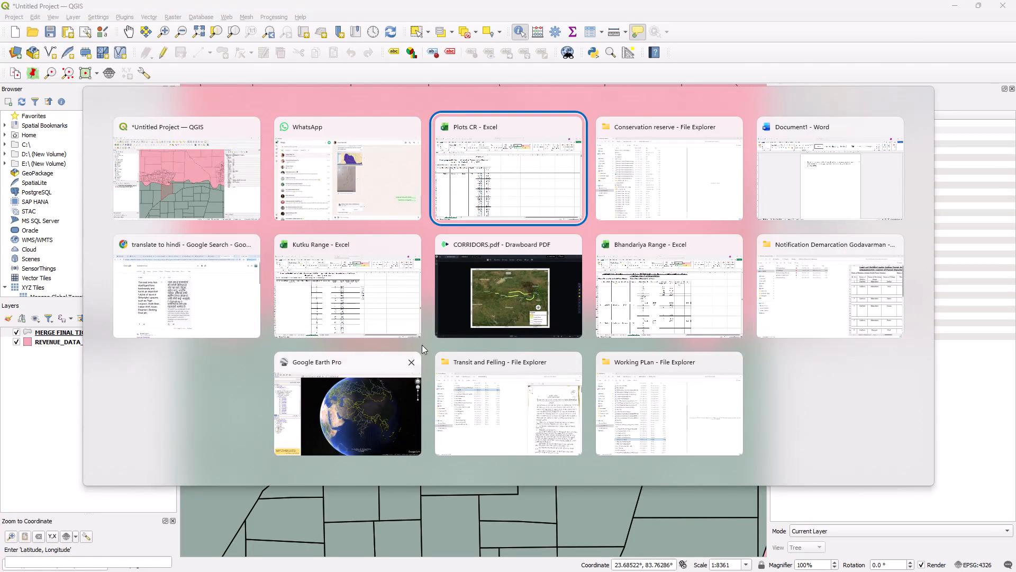
{"action": "scroll", "coordinate": [351, 375], "scroll_direction": "down", "scroll_amount": 3}
{"action": "scroll", "coordinate": [351, 375], "scroll_direction": "up", "scroll_amount": 10}
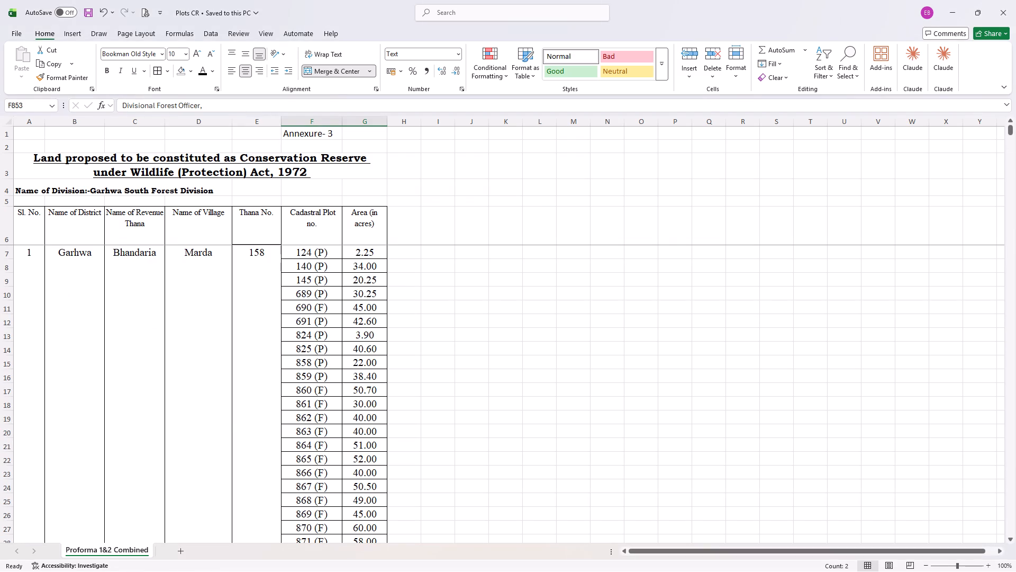
{"action": "scroll", "coordinate": [351, 375], "scroll_direction": "up", "scroll_amount": 4}
{"action": "scroll", "coordinate": [351, 375], "scroll_direction": "down", "scroll_amount": 18}
{"action": "scroll", "coordinate": [351, 375], "scroll_direction": "down", "scroll_amount": 4}
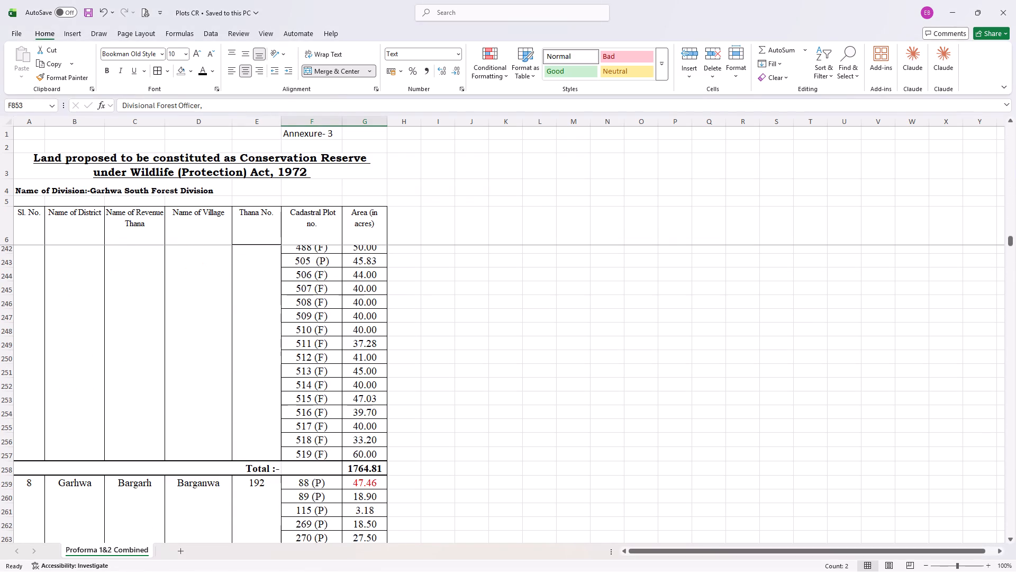
{"action": "scroll", "coordinate": [351, 375], "scroll_direction": "down", "scroll_amount": 1}
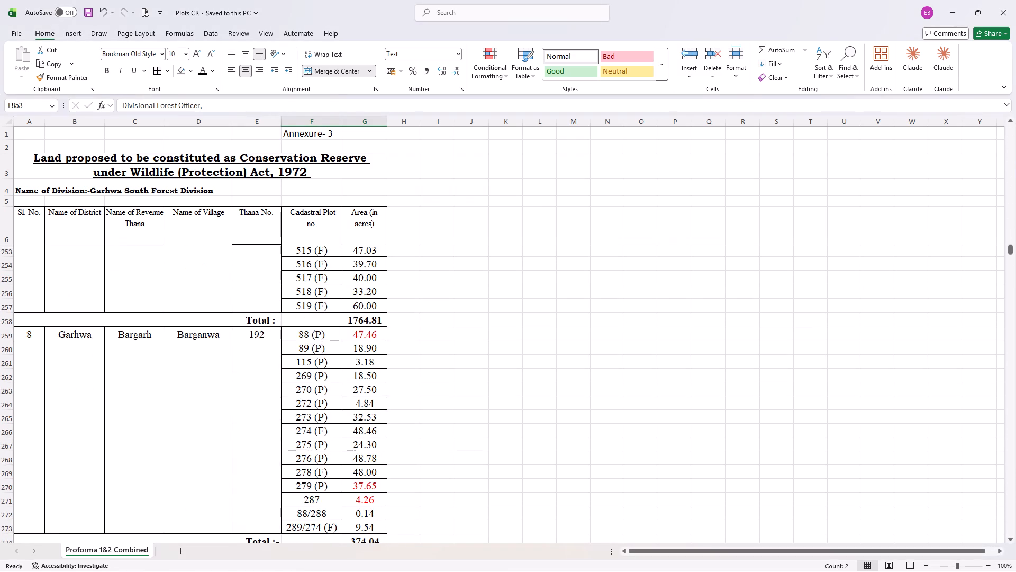
{"action": "scroll", "coordinate": [351, 375], "scroll_direction": "down", "scroll_amount": 5}
{"action": "scroll", "coordinate": [351, 375], "scroll_direction": "down", "scroll_amount": 20}
{"action": "scroll", "coordinate": [351, 375], "scroll_direction": "down", "scroll_amount": 6}
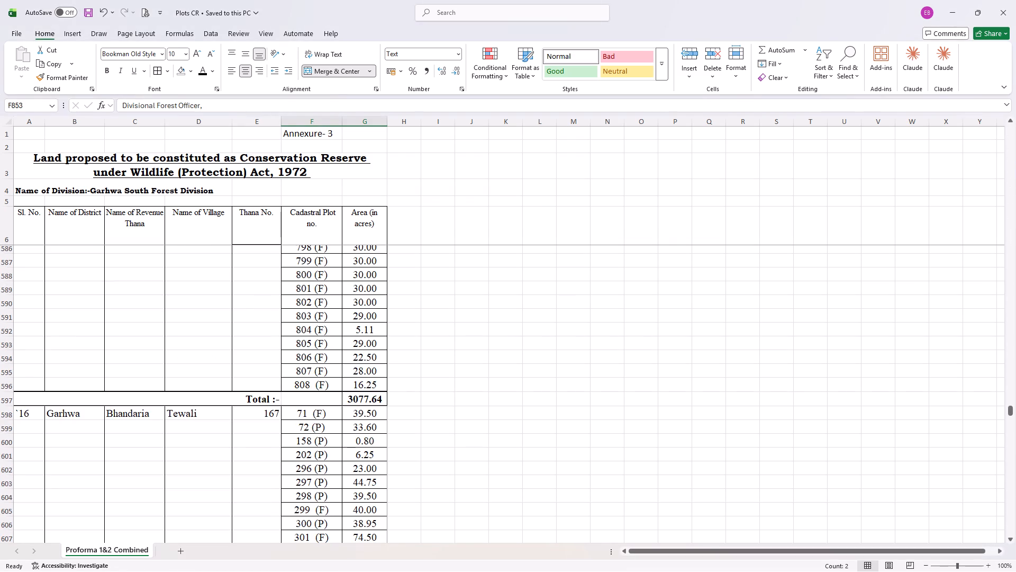
{"action": "scroll", "coordinate": [351, 375], "scroll_direction": "down", "scroll_amount": 5}
{"action": "scroll", "coordinate": [351, 375], "scroll_direction": "up", "scroll_amount": 1}
{"action": "scroll", "coordinate": [351, 375], "scroll_direction": "down", "scroll_amount": 11}
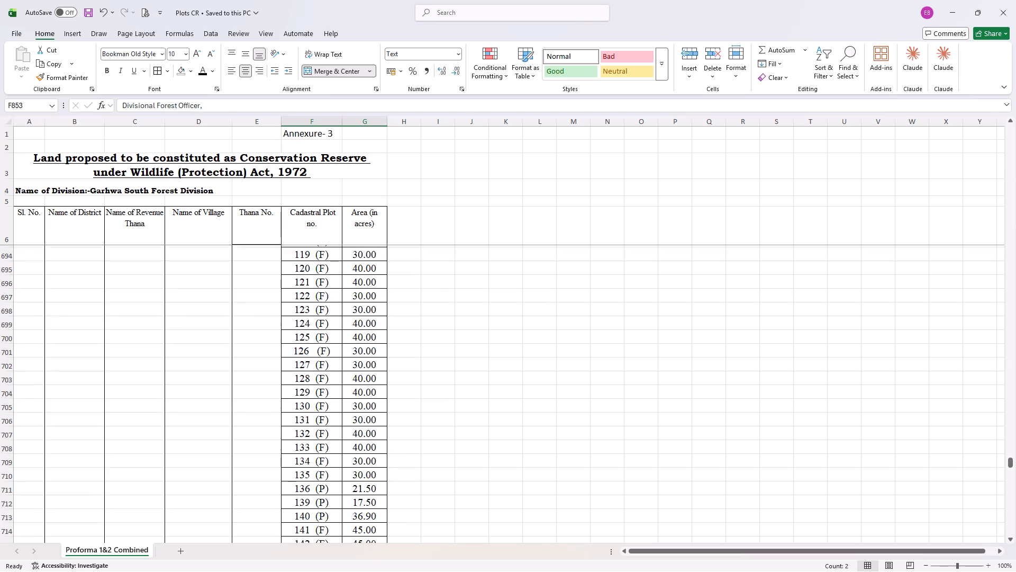
{"action": "scroll", "coordinate": [350, 377], "scroll_direction": "down", "scroll_amount": 9}
{"action": "left_click", "coordinate": [373, 329]}
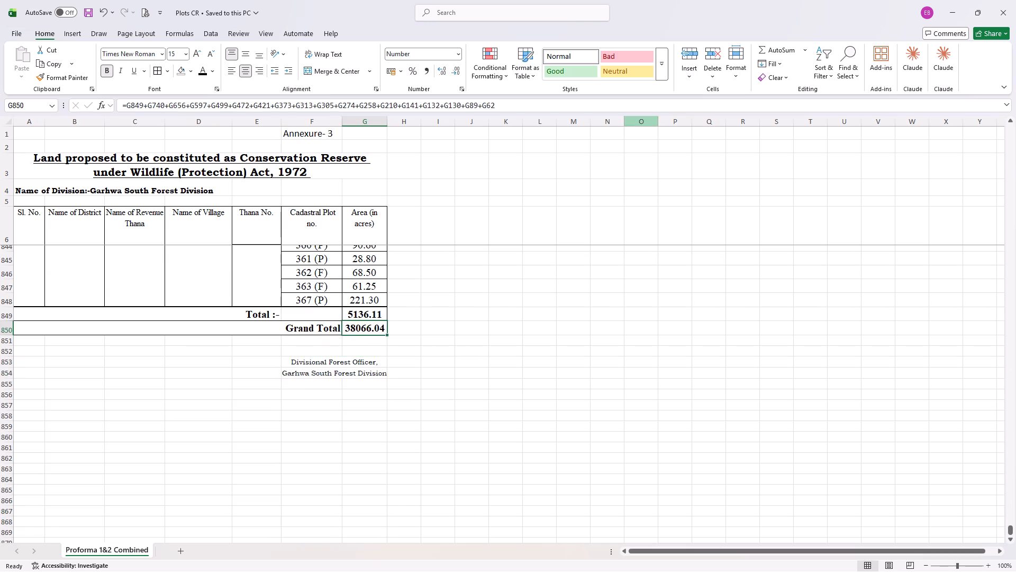
Add the Tewali village total in G631 to the end of the Grand Total formula in G850.
{"action": "left_click", "coordinate": [609, 106]}
{"action": "key", "text": "plus"}
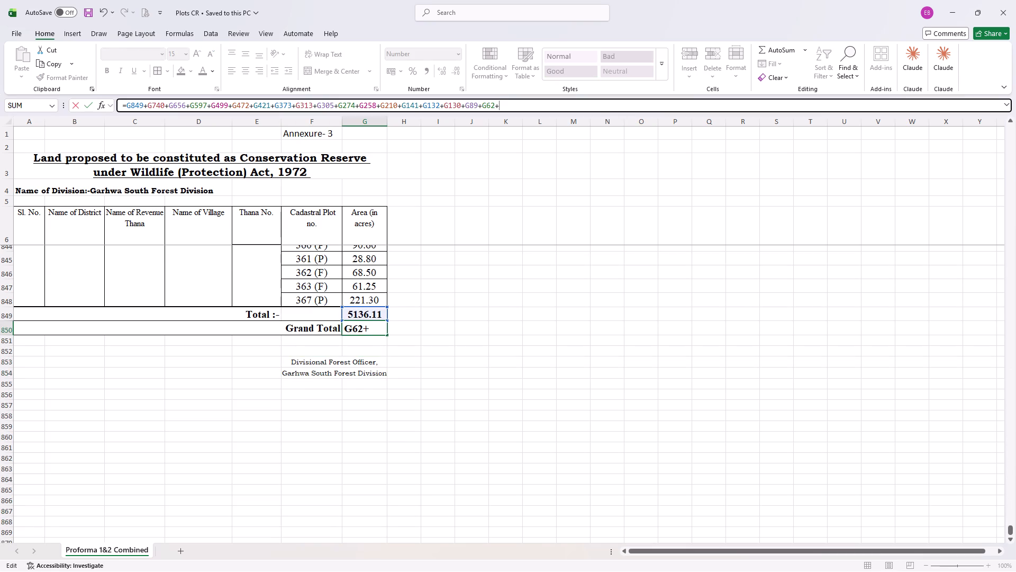
{"action": "scroll", "coordinate": [510, 245], "scroll_direction": "up", "scroll_amount": 1}
{"action": "scroll", "coordinate": [415, 301], "scroll_direction": "up", "scroll_amount": 17}
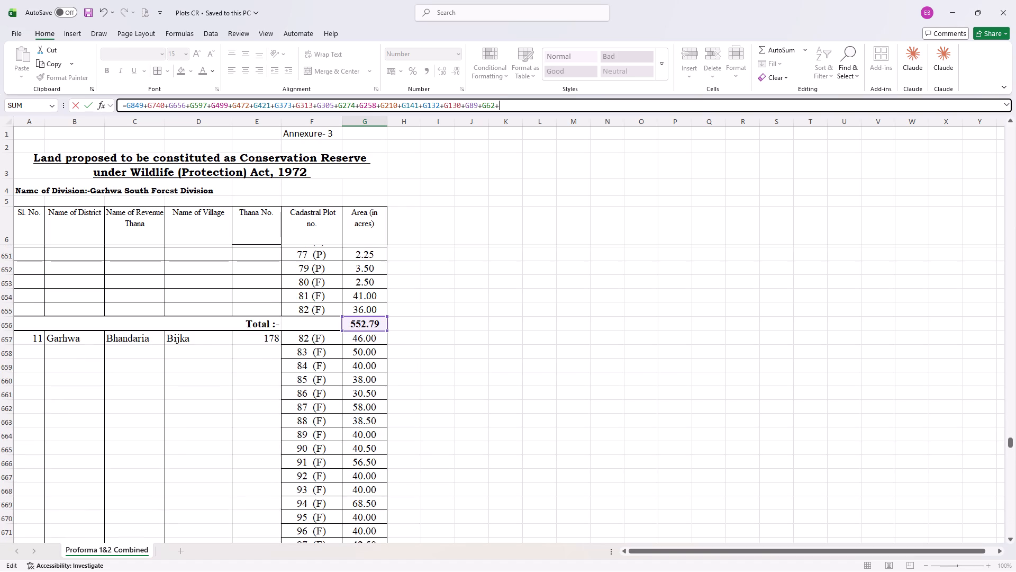
{"action": "scroll", "coordinate": [415, 301], "scroll_direction": "up", "scroll_amount": 4}
{"action": "scroll", "coordinate": [415, 301], "scroll_direction": "down", "scroll_amount": 1}
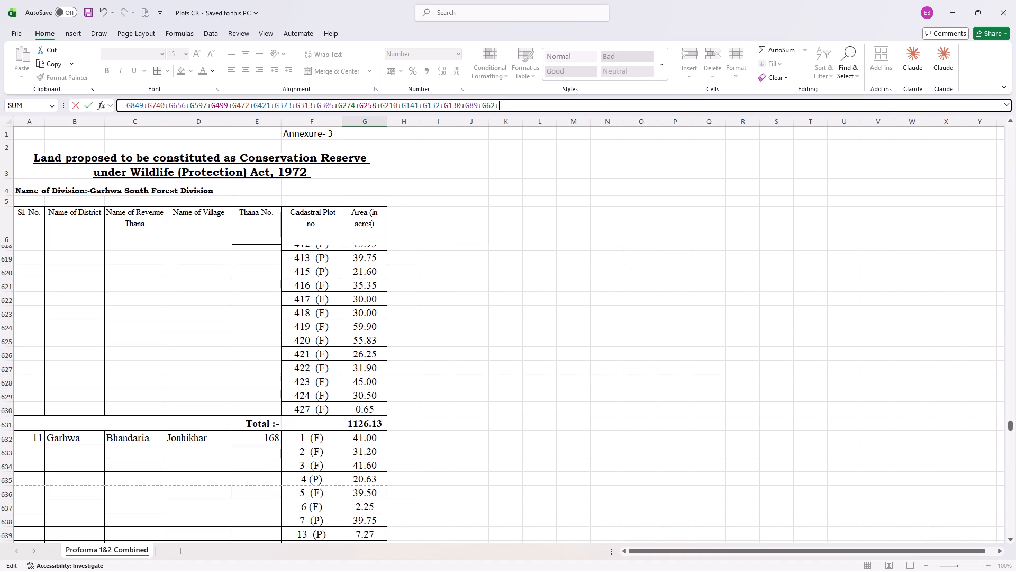
{"action": "scroll", "coordinate": [415, 301], "scroll_direction": "up", "scroll_amount": 4}
{"action": "scroll", "coordinate": [415, 301], "scroll_direction": "down", "scroll_amount": 3}
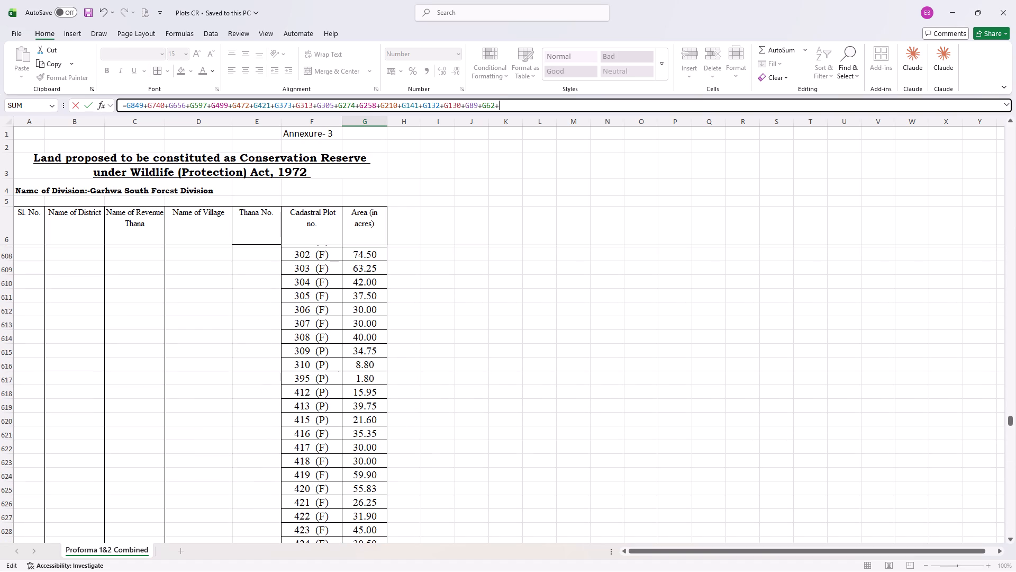
{"action": "scroll", "coordinate": [415, 301], "scroll_direction": "up", "scroll_amount": 1}
{"action": "scroll", "coordinate": [415, 301], "scroll_direction": "down", "scroll_amount": 2}
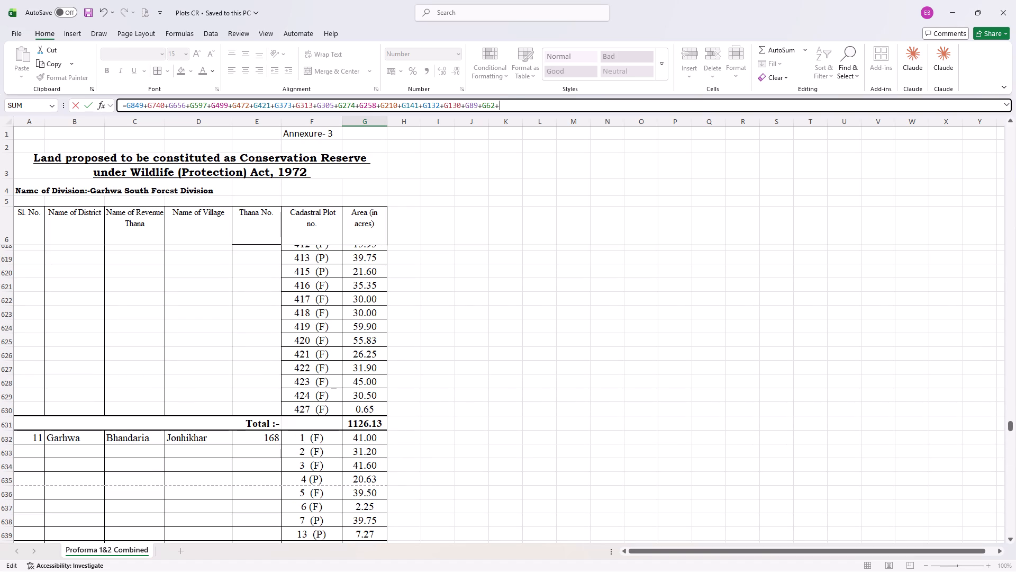
{"action": "left_click", "coordinate": [374, 425]}
{"action": "key", "text": "plus"}
{"action": "scroll", "coordinate": [137, 421], "scroll_direction": "down", "scroll_amount": 1}
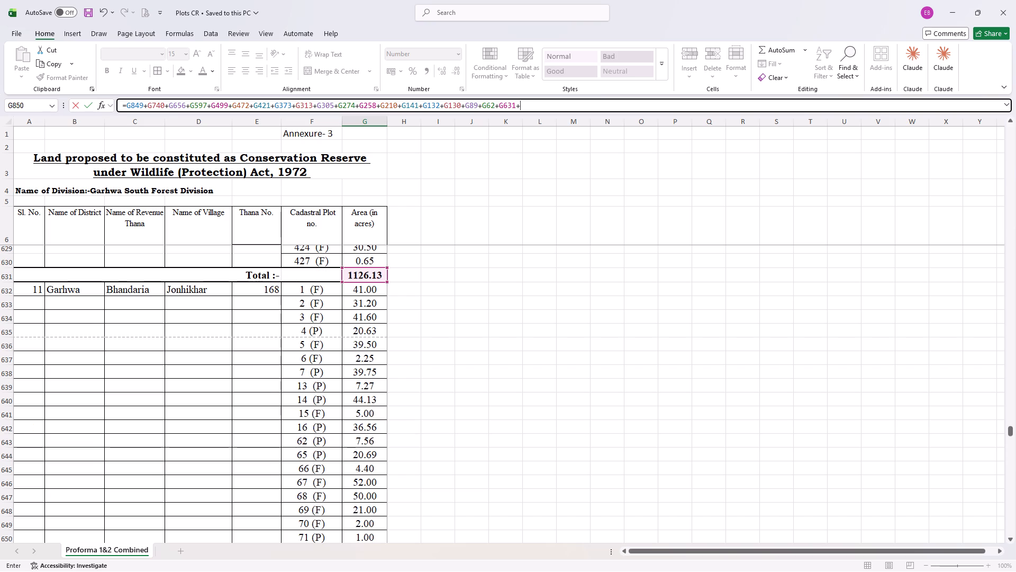
{"action": "scroll", "coordinate": [66, 351], "scroll_direction": "down", "scroll_amount": 2}
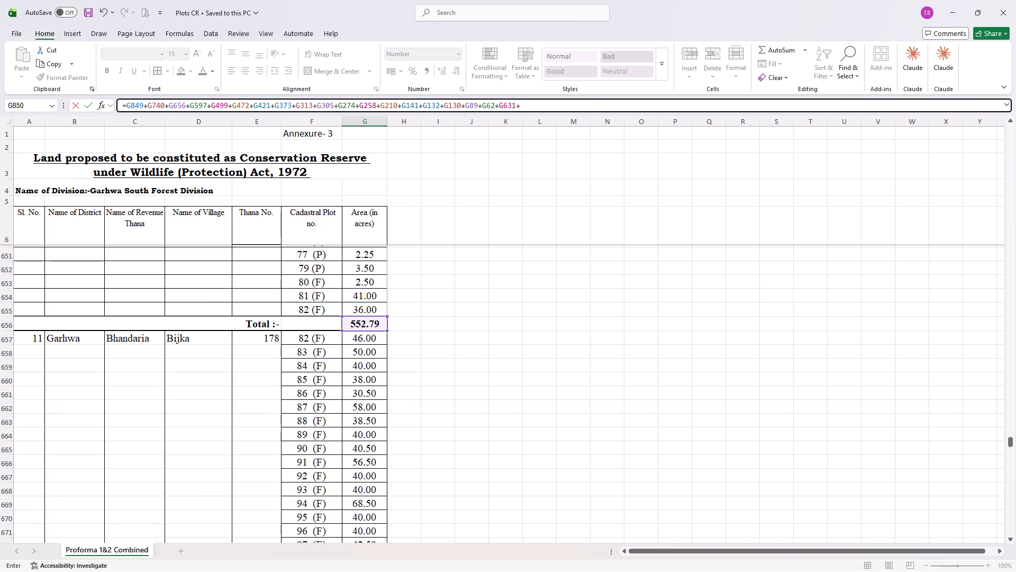
{"action": "scroll", "coordinate": [66, 351], "scroll_direction": "up", "scroll_amount": 2}
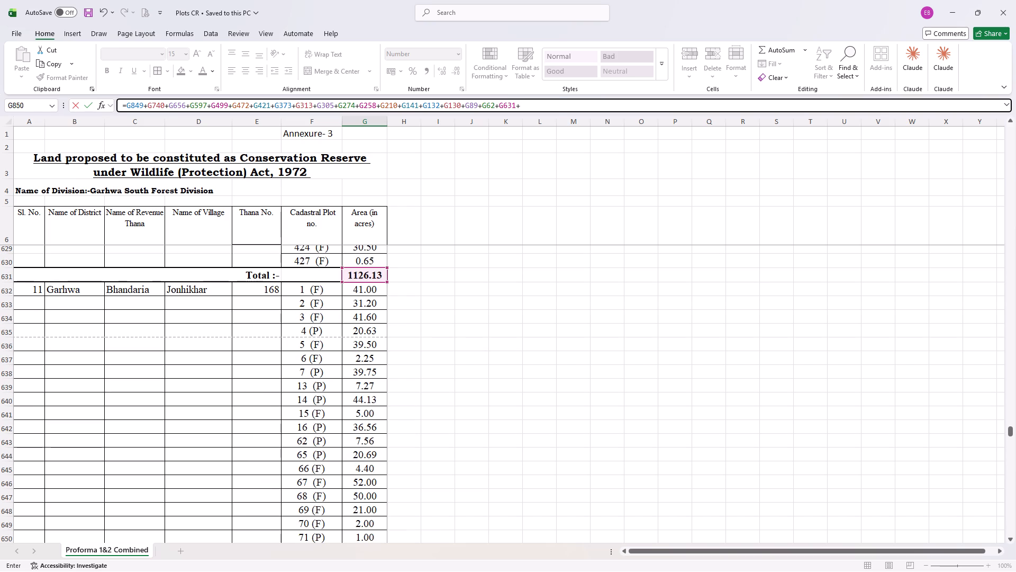
{"action": "left_click_drag", "start_coordinate": [32, 293], "coordinate": [37, 410]}
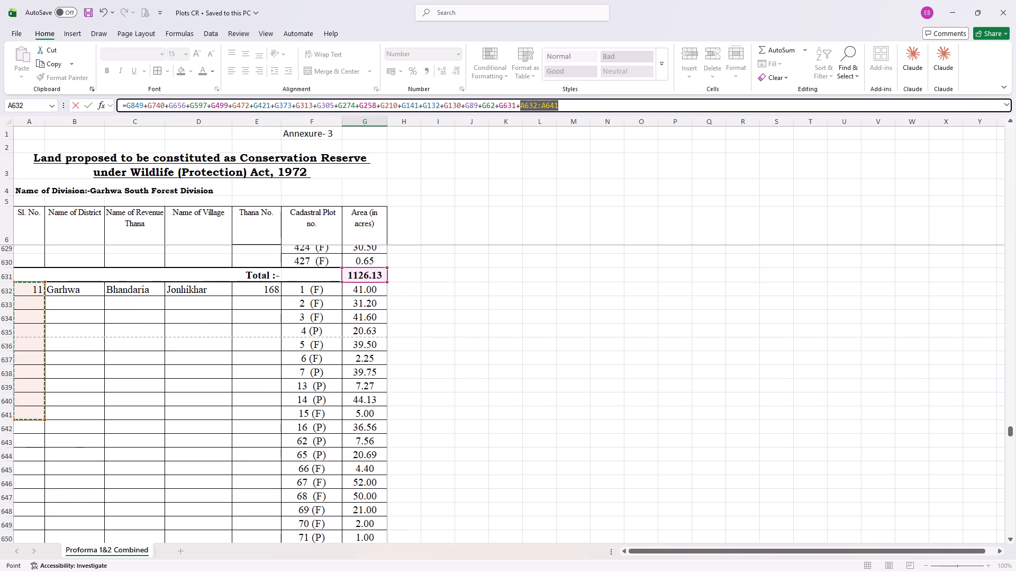
{"action": "left_click", "coordinate": [571, 108]}
{"action": "key", "text": "Page_Up"}
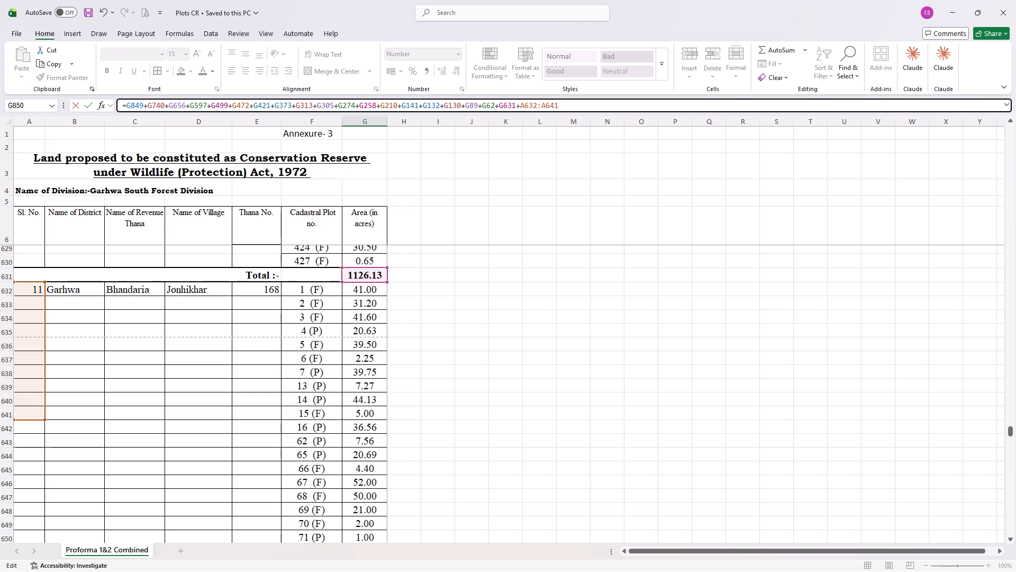
{"action": "key", "text": "BackSpace"}
{"action": "key", "text": "BackSpace"}
{"action": "key", "text": "BackSpace"}
{"action": "key", "text": "BackSpace"}
{"action": "key", "text": "BackSpace"}
{"action": "key", "text": "BackSpace"}
{"action": "key", "text": "BackSpace"}
{"action": "key", "text": "BackSpace"}
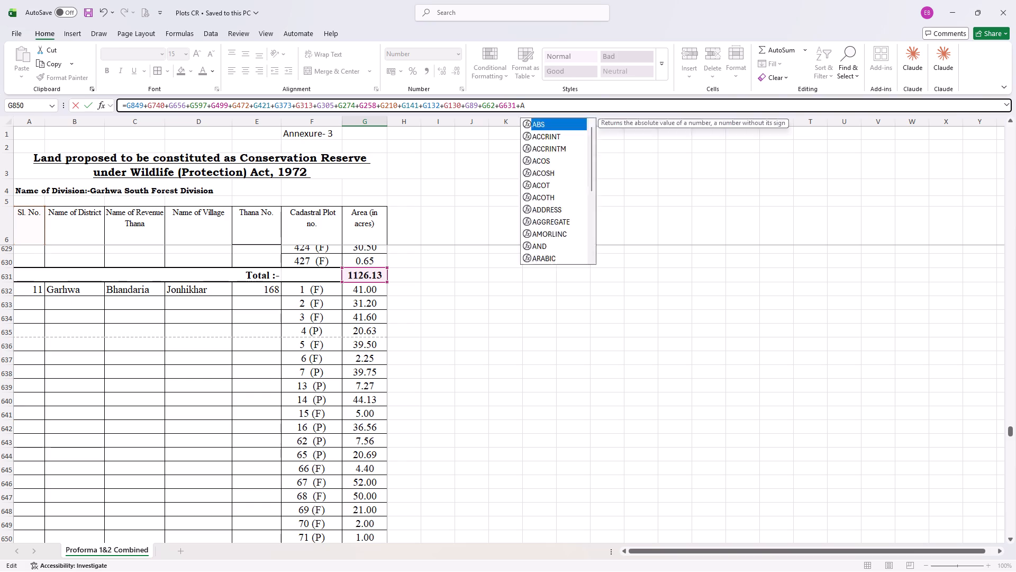
{"action": "key", "text": "BackSpace"}
{"action": "key", "text": "BackSpace"}
{"action": "key", "text": "Return"}
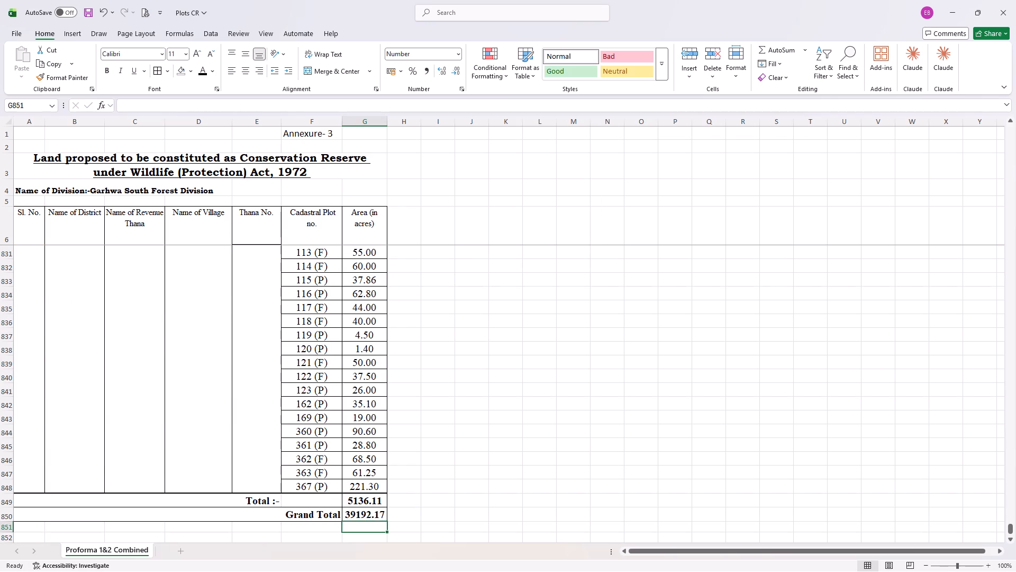
Review the plot rows from the Grand Total back up to the start of the Tewali village section.
{"action": "scroll", "coordinate": [182, 484], "scroll_direction": "up", "scroll_amount": 3}
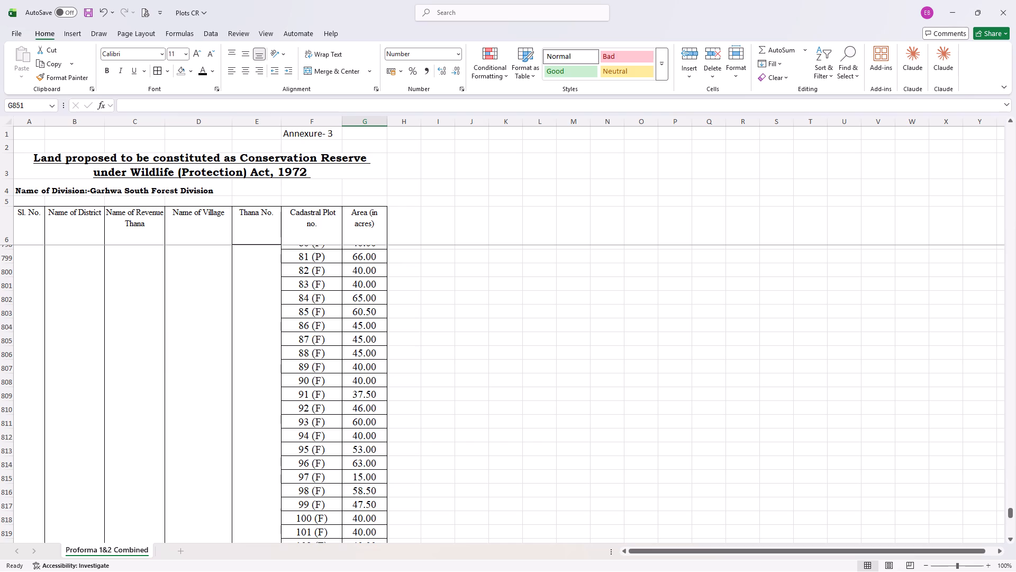
{"action": "scroll", "coordinate": [182, 484], "scroll_direction": "up", "scroll_amount": 11}
{"action": "scroll", "coordinate": [182, 484], "scroll_direction": "down", "scroll_amount": 5}
{"action": "scroll", "coordinate": [182, 484], "scroll_direction": "up", "scroll_amount": 2}
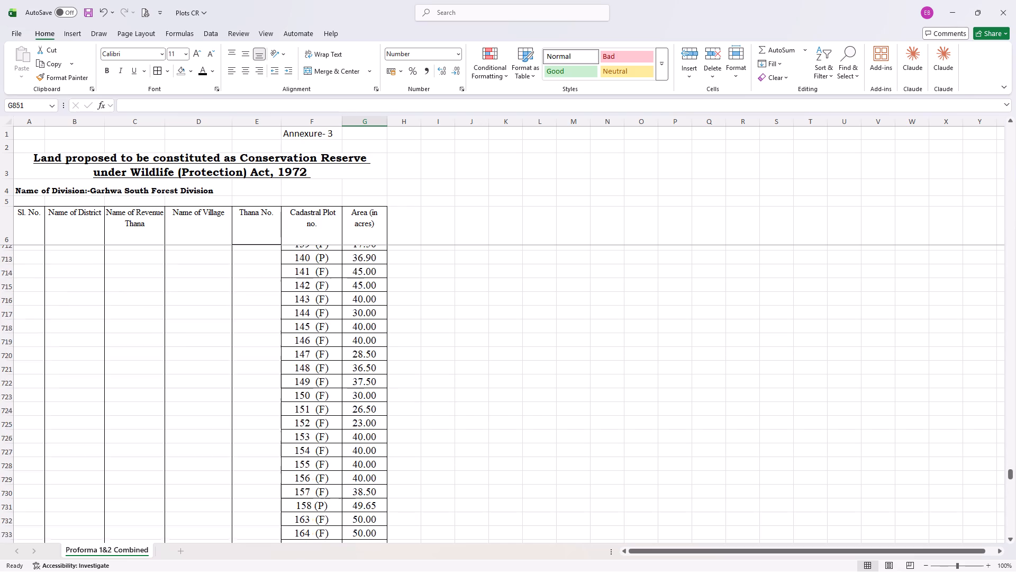
{"action": "scroll", "coordinate": [267, 481], "scroll_direction": "up", "scroll_amount": 4}
{"action": "scroll", "coordinate": [328, 472], "scroll_direction": "up", "scroll_amount": 7}
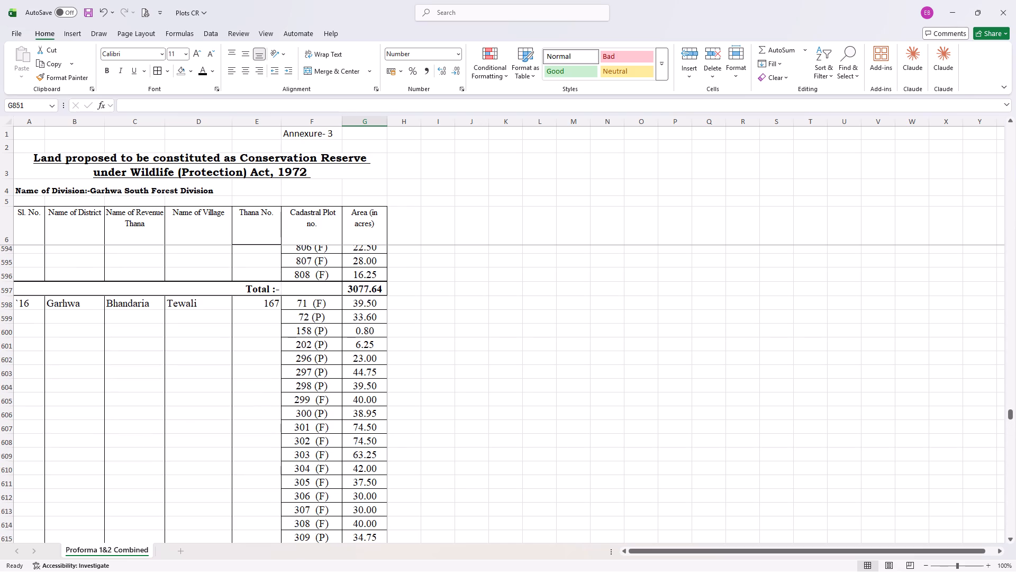
Save the Plots CR workbook.
{"action": "left_click", "coordinate": [90, 15]}
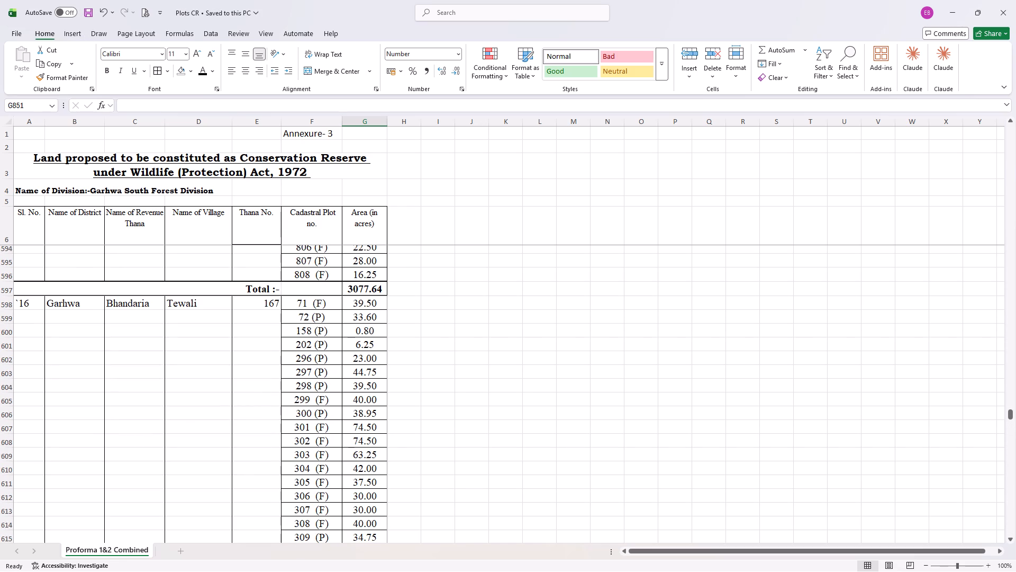
Examine the plot numbers and areas listed from the Tewali section down through Jonhikhar, Bijka and the last village.
{"action": "scroll", "coordinate": [533, 338], "scroll_direction": "down", "scroll_amount": 2}
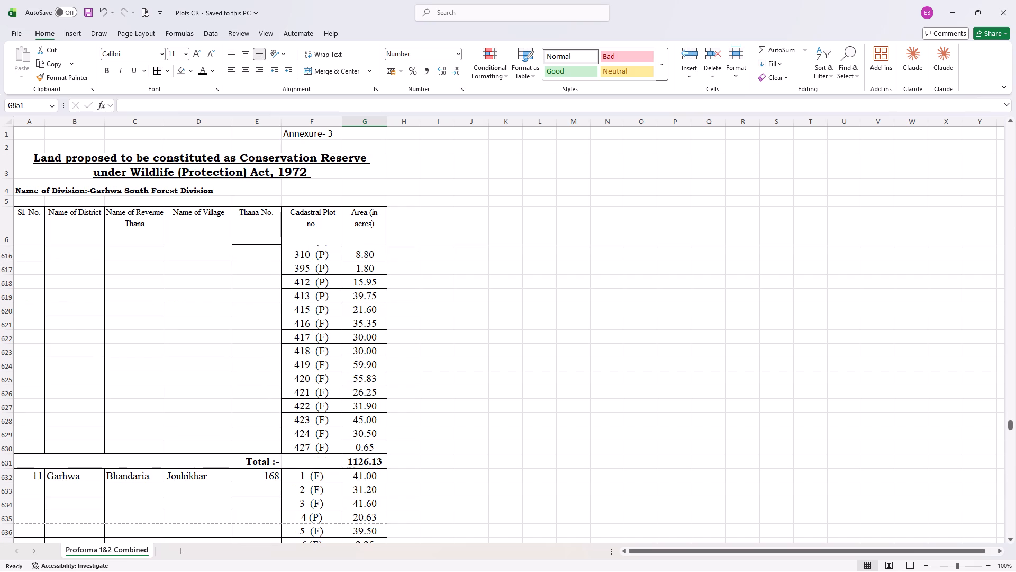
{"action": "scroll", "coordinate": [533, 338], "scroll_direction": "down", "scroll_amount": 2}
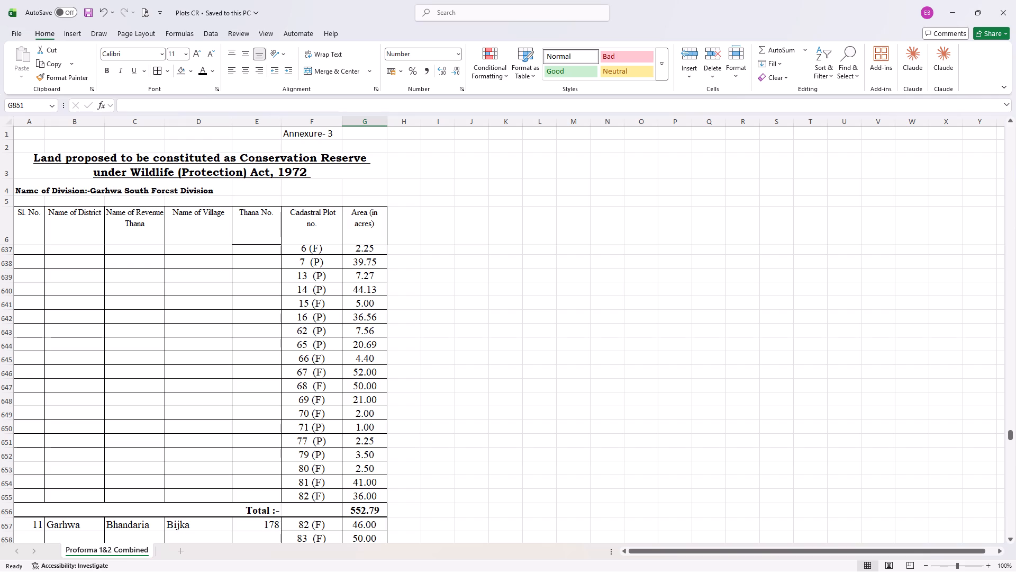
{"action": "scroll", "coordinate": [533, 338], "scroll_direction": "down", "scroll_amount": 6}
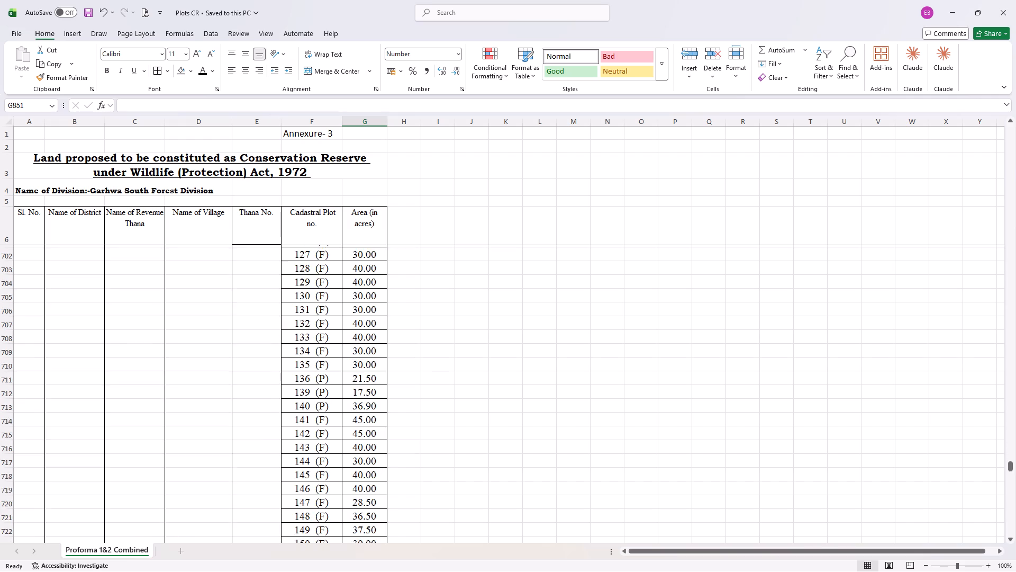
{"action": "scroll", "coordinate": [533, 338], "scroll_direction": "down", "scroll_amount": 7}
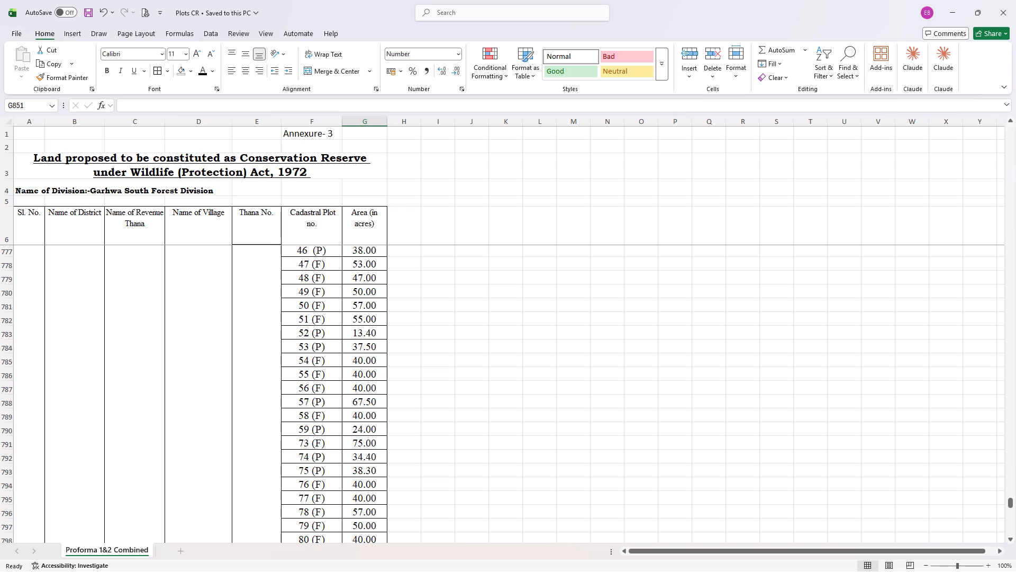
In QGIS, identify the attributes of the narrow northern-edge tiger corridor plot and the larger plot directly south of it.
{"action": "key", "text": "alt+Tab"}
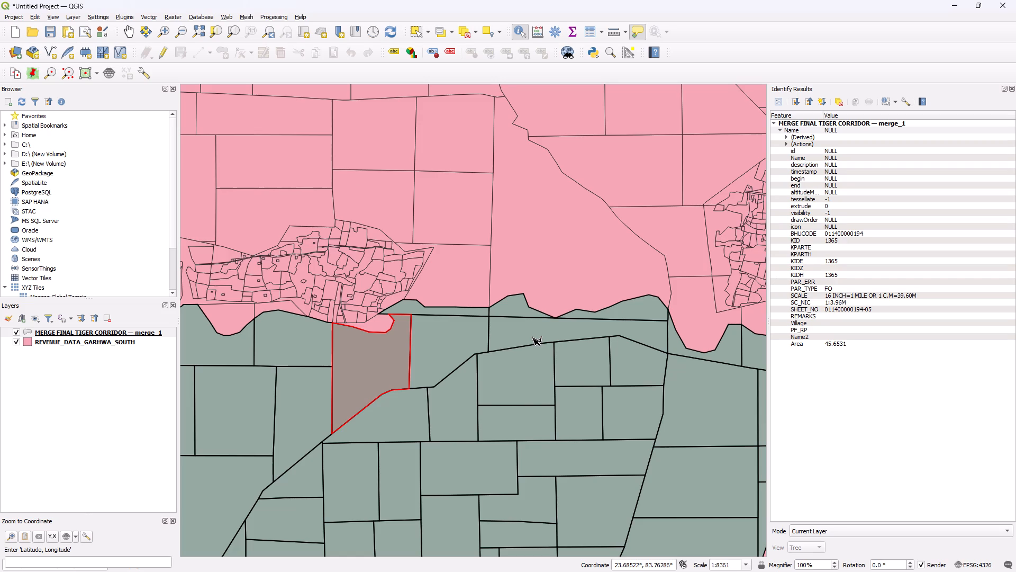
{"action": "left_click", "coordinate": [462, 312]}
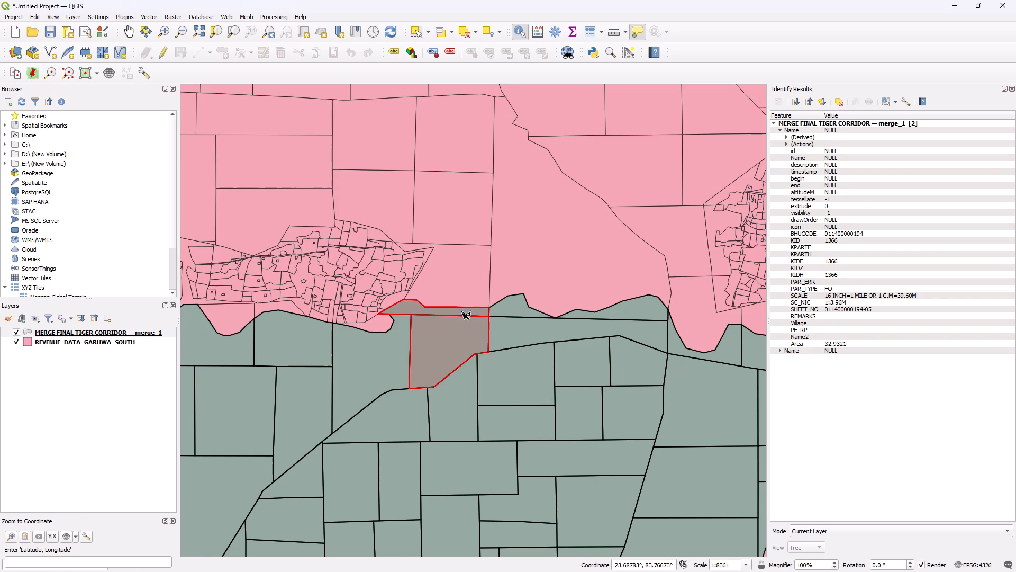
{"action": "scroll", "coordinate": [462, 312], "scroll_direction": "up", "scroll_amount": 1}
{"action": "left_click", "coordinate": [462, 312]}
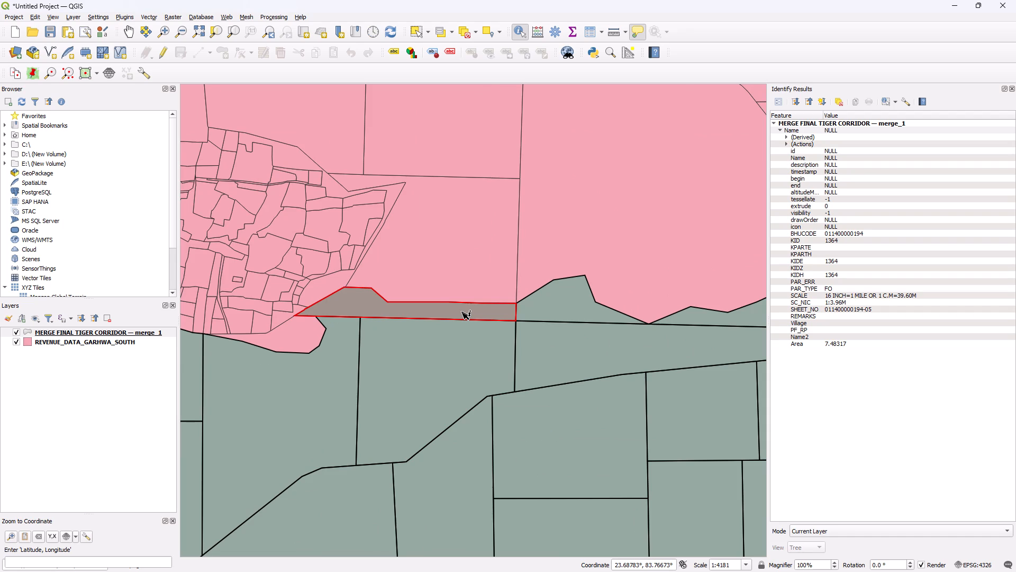
{"action": "left_click", "coordinate": [469, 360]}
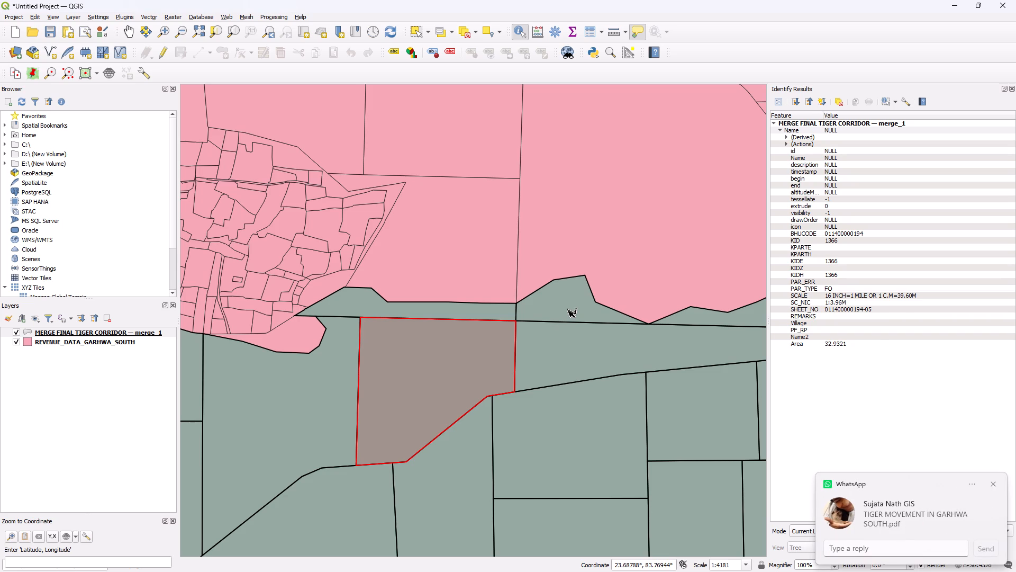
In the Plots CR workbook in Excel, examine the plot numbers and areas from the last village back up to the start of Jonhikhar.
{"action": "key", "text": "alt+Tab"}
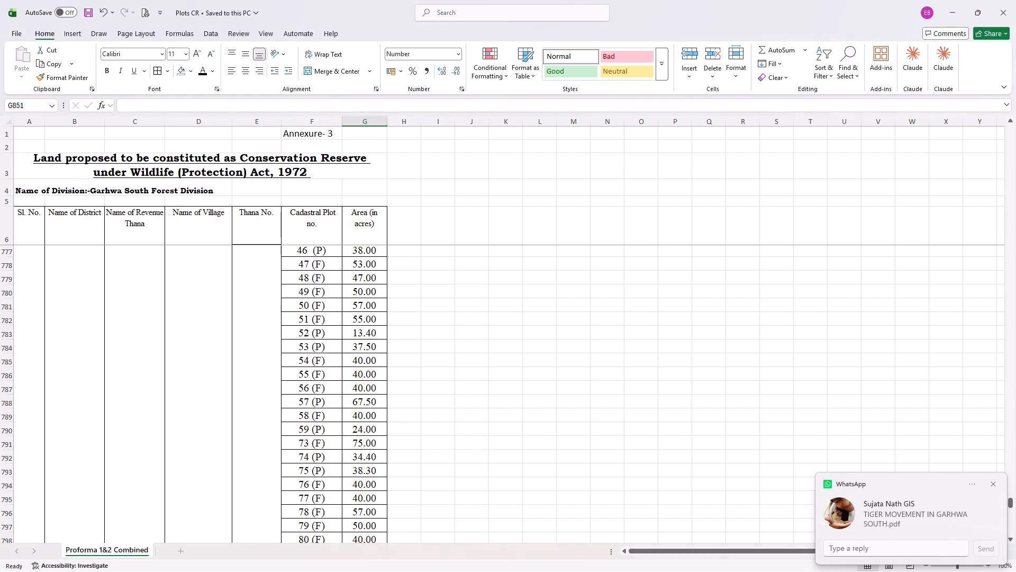
{"action": "scroll", "coordinate": [180, 329], "scroll_direction": "down", "scroll_amount": 8}
{"action": "scroll", "coordinate": [159, 365], "scroll_direction": "up", "scroll_amount": 1}
{"action": "scroll", "coordinate": [159, 365], "scroll_direction": "down", "scroll_amount": 1}
{"action": "scroll", "coordinate": [159, 365], "scroll_direction": "up", "scroll_amount": 5}
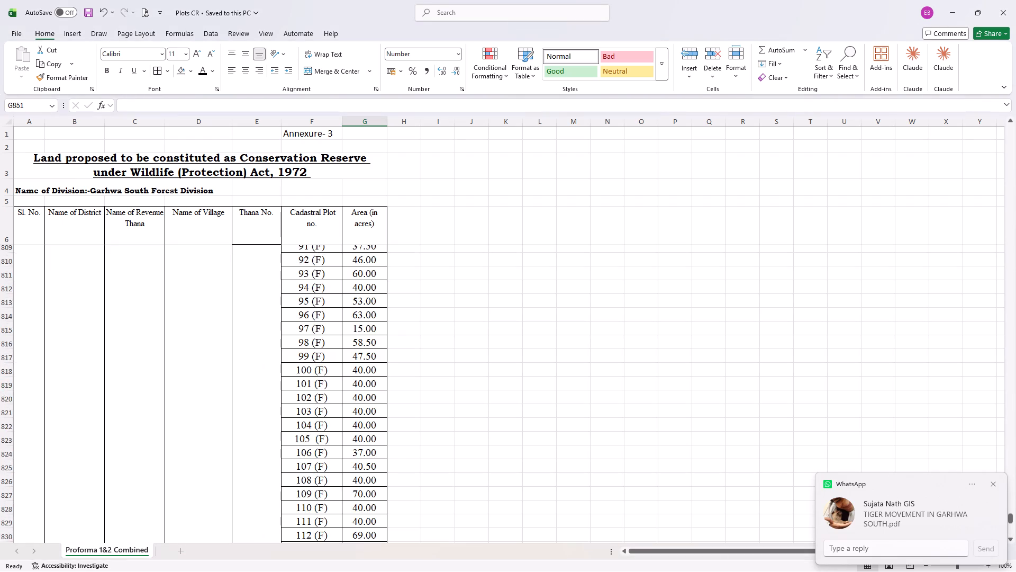
{"action": "scroll", "coordinate": [159, 365], "scroll_direction": "up", "scroll_amount": 17}
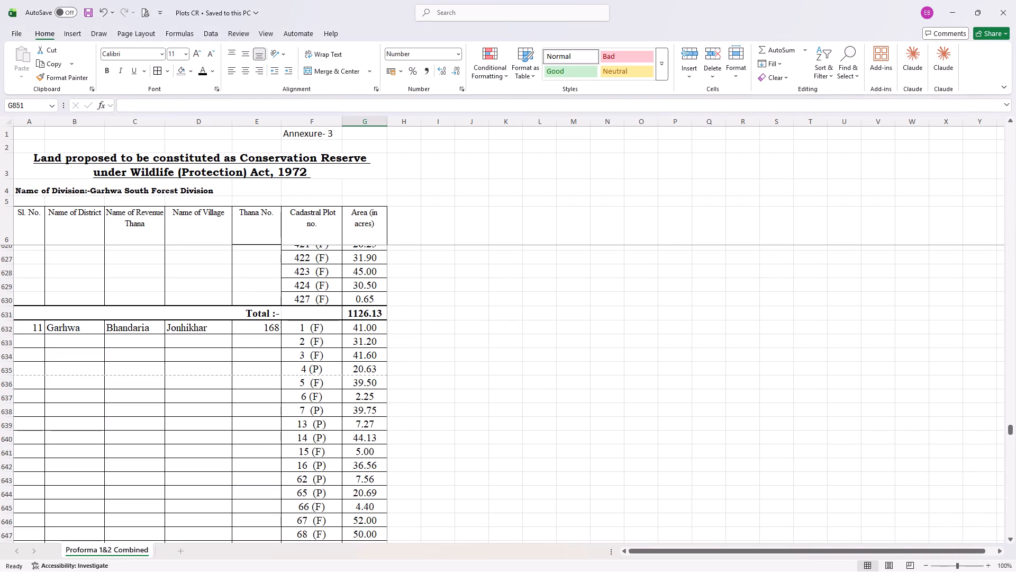
Back in QGIS, identify the small peaked corridor plot on the northern boundary, just east of the narrow strip plot.
{"action": "key", "text": "alt+Tab"}
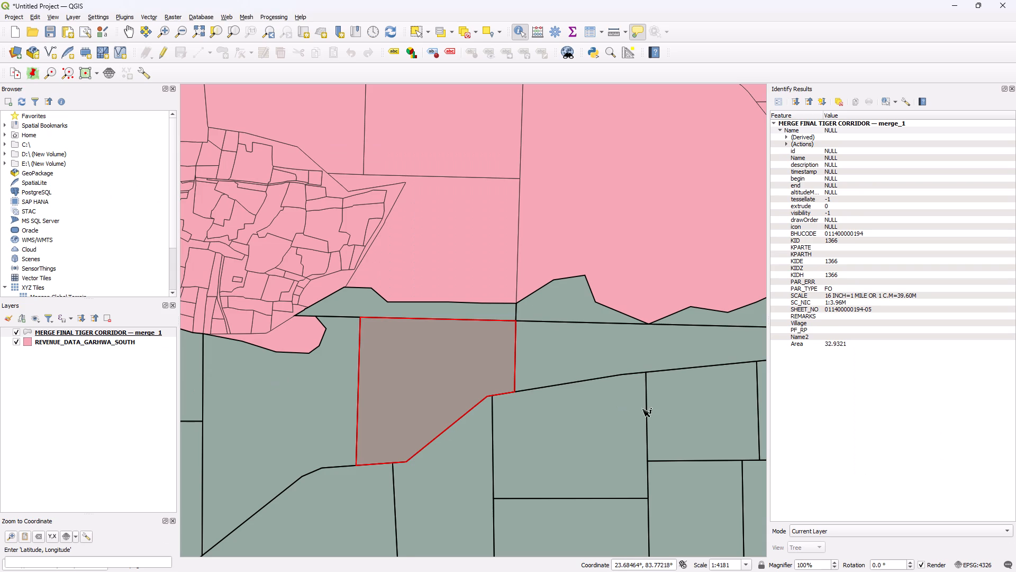
{"action": "left_click", "coordinate": [570, 300]}
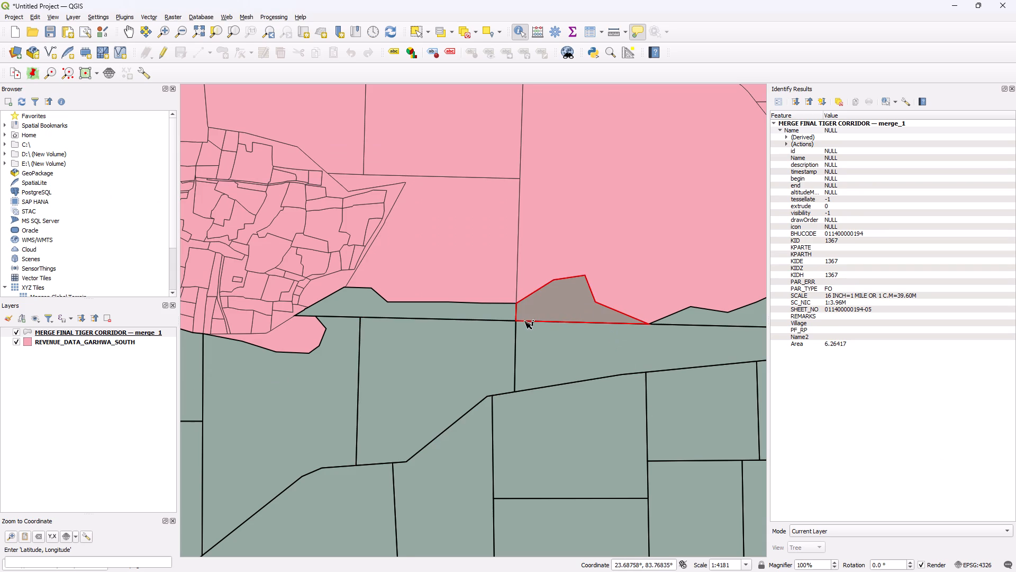
Compare the attributes of the two small northern boundary parcels and the long corridor plot directly south of them, individually and together.
{"action": "scroll", "coordinate": [311, 337], "scroll_direction": "down", "scroll_amount": 1}
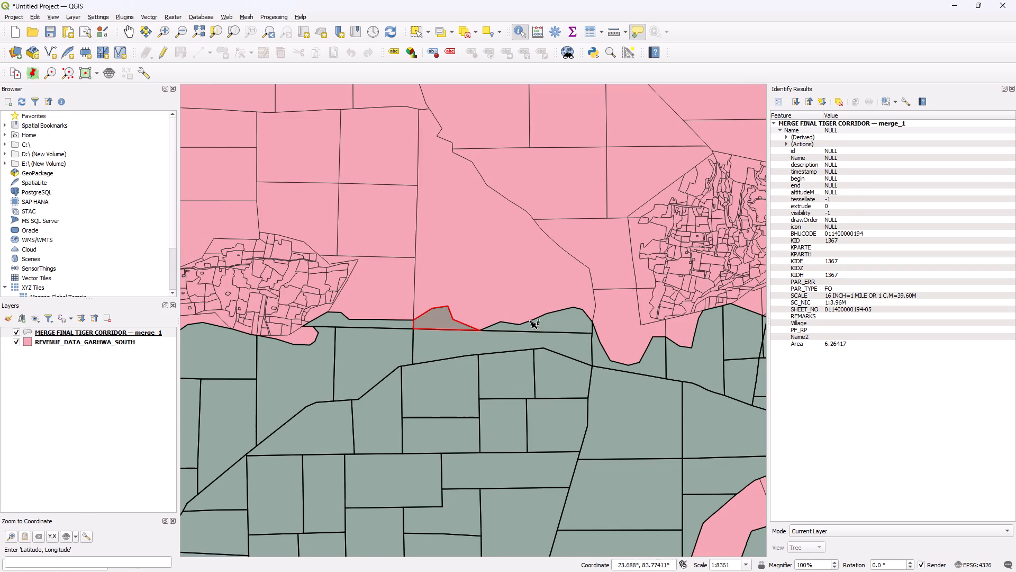
{"action": "left_click", "coordinate": [540, 328]}
{"action": "left_click", "coordinate": [551, 325]}
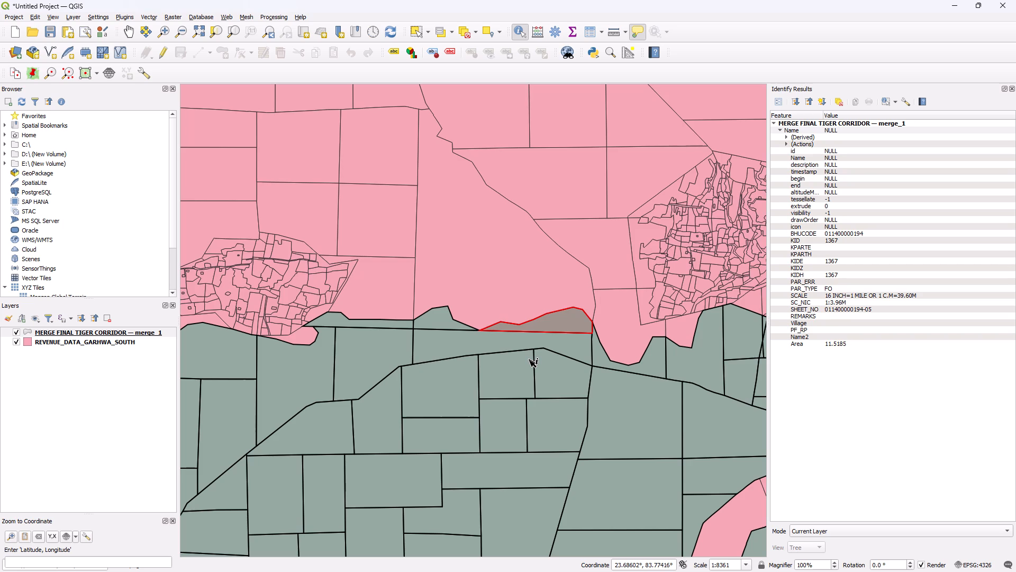
{"action": "left_click", "coordinate": [444, 326], "text": "ctrl"}
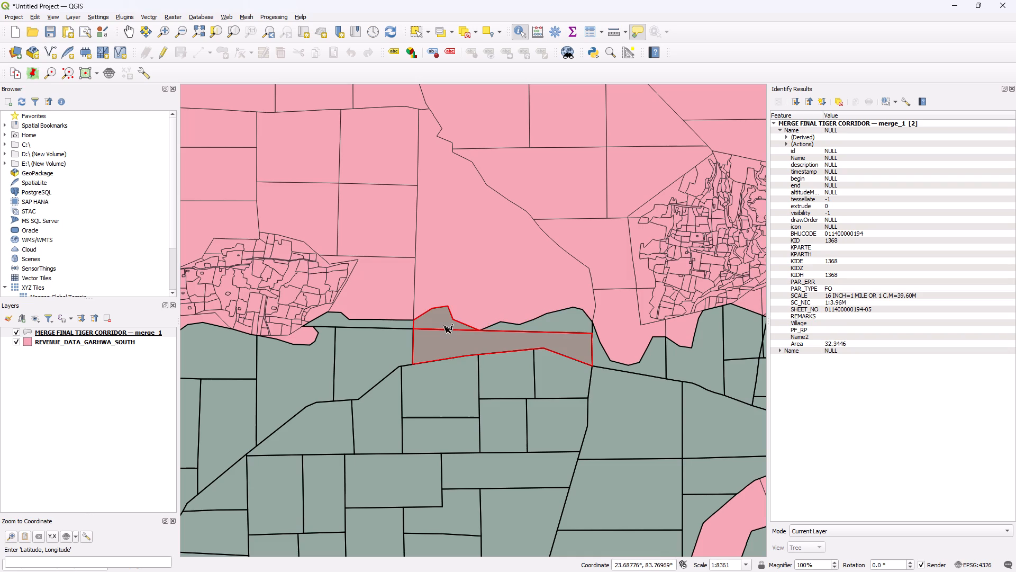
{"action": "left_click", "coordinate": [576, 322], "text": "ctrl"}
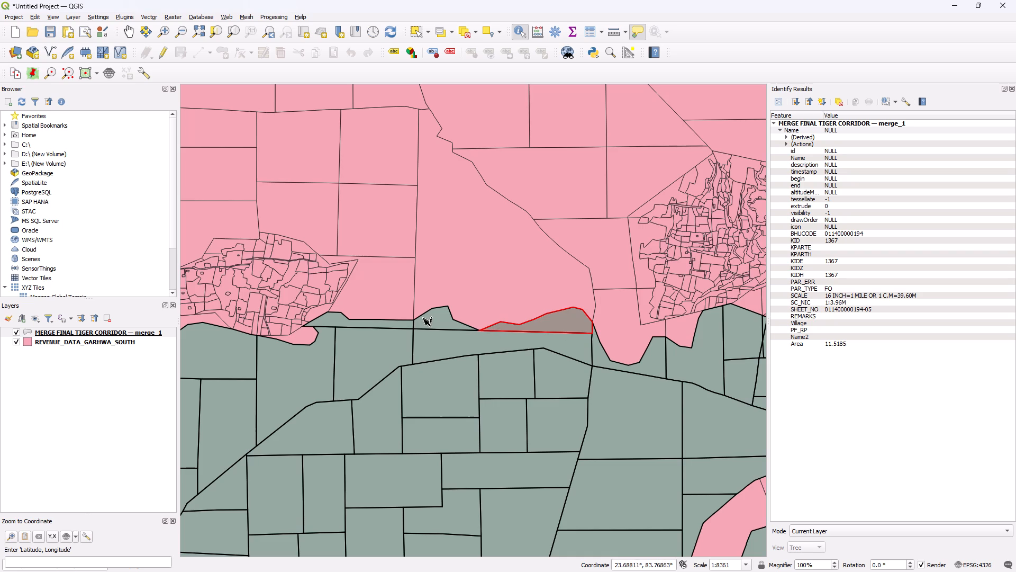
{"action": "left_click_drag", "start_coordinate": [424, 318], "coordinate": [521, 344]}
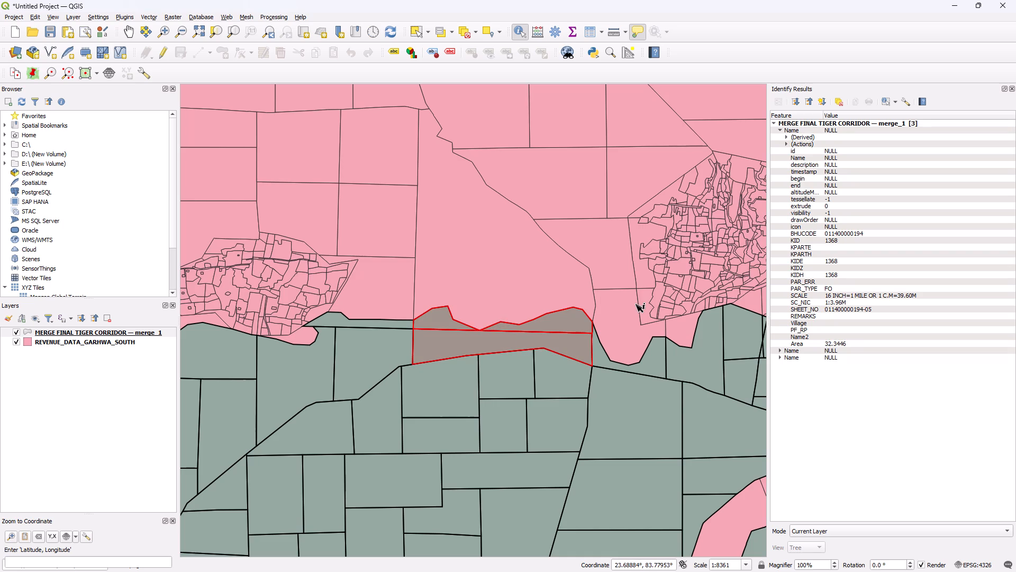
{"action": "left_click", "coordinate": [448, 320]}
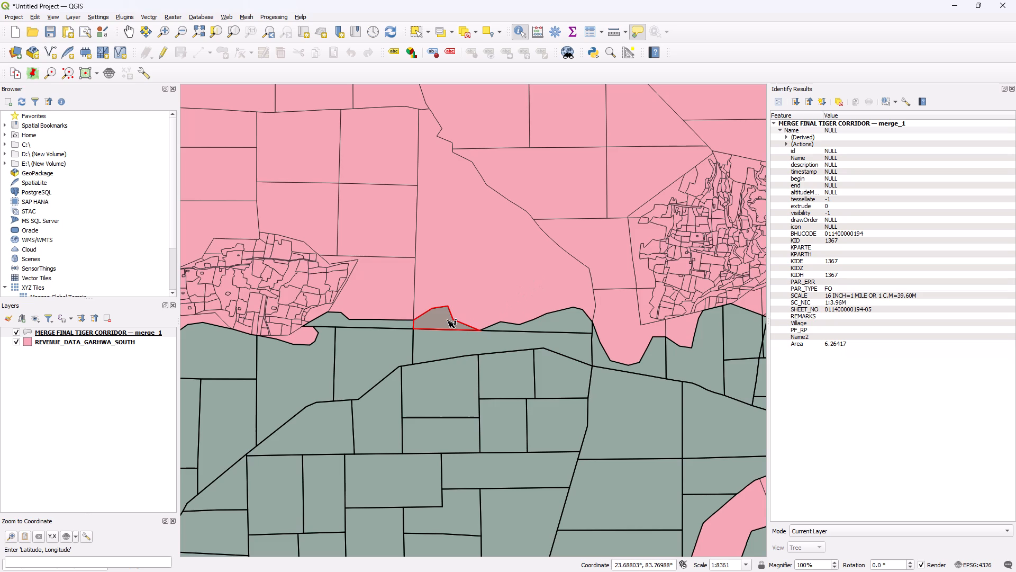
{"action": "left_click", "coordinate": [546, 324]}
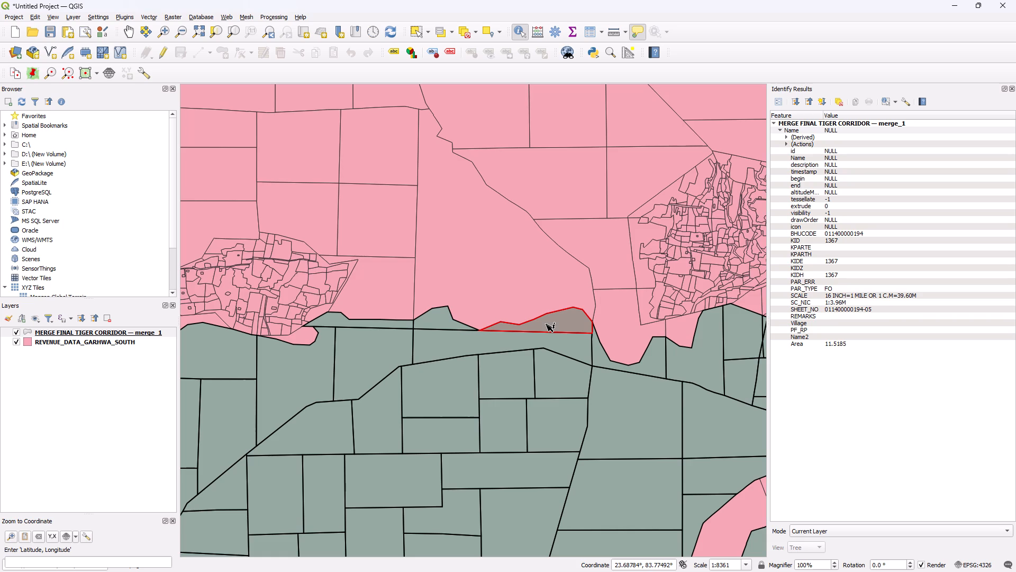
{"action": "left_click", "coordinate": [566, 341]}
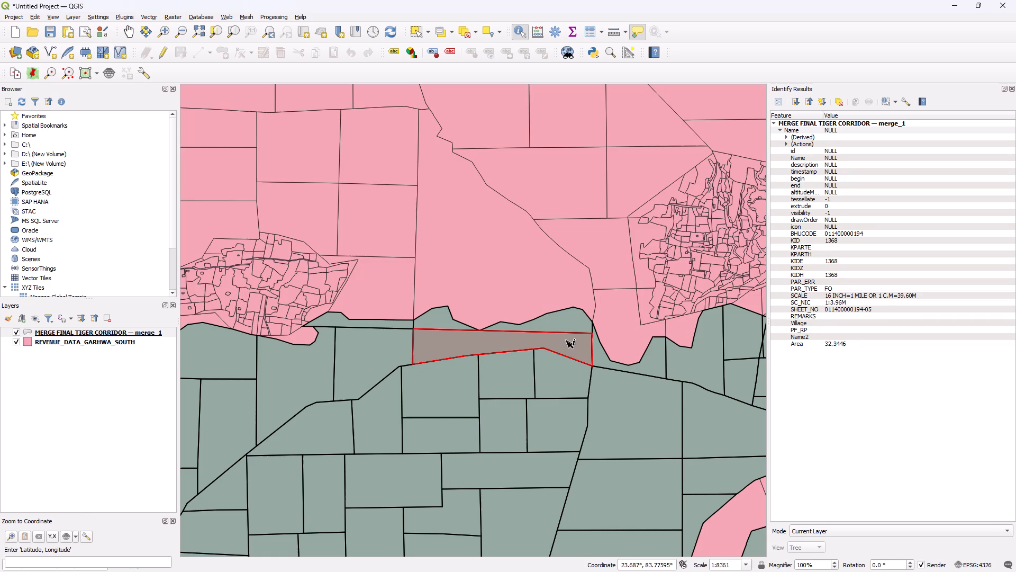
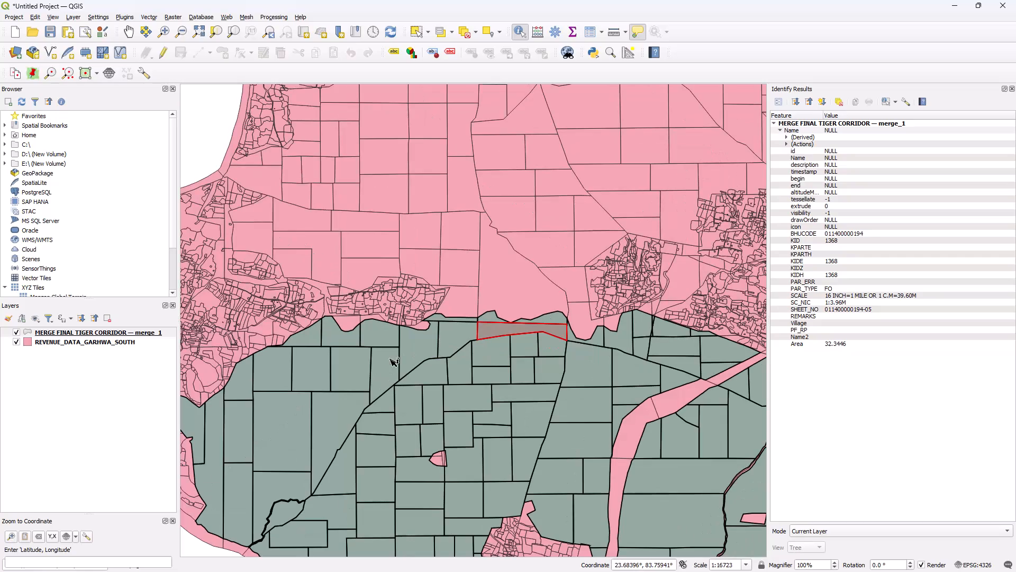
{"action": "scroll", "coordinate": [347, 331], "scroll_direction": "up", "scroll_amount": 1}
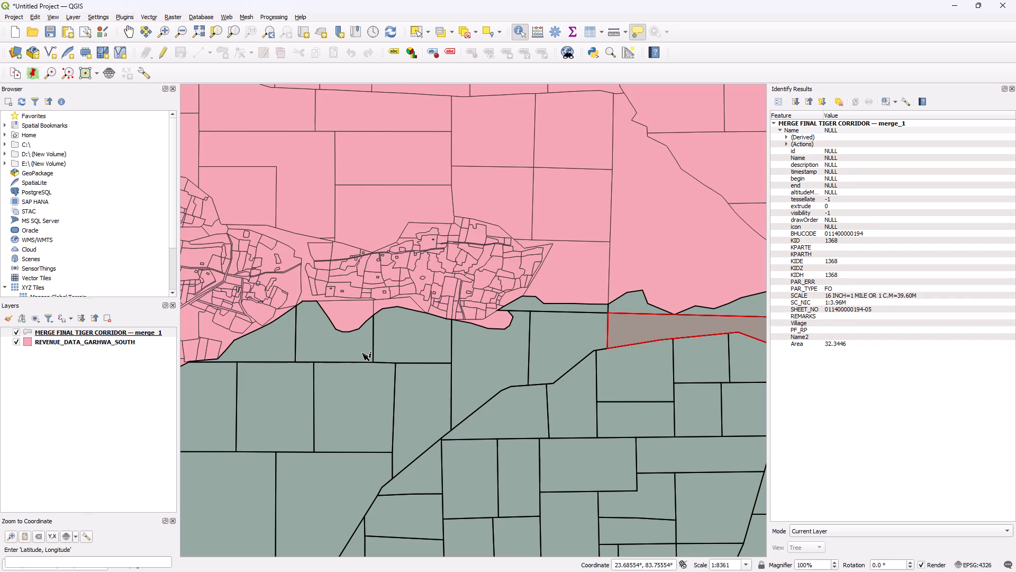
Identify the two adjacent corridor plots directly south of the central cluster of small village parcels, going west to east.
{"action": "left_click", "coordinate": [362, 353]}
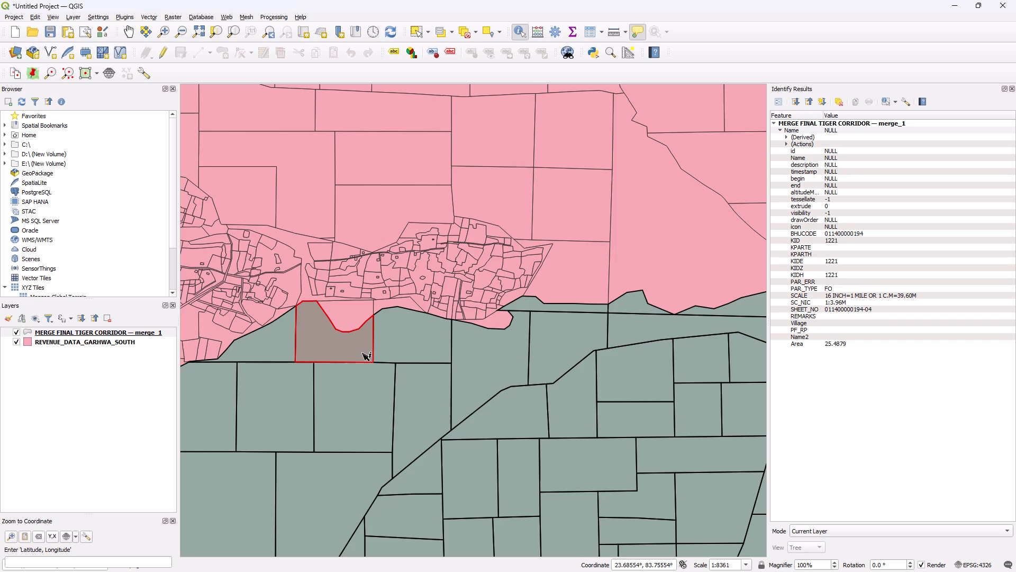
{"action": "left_click", "coordinate": [402, 351]}
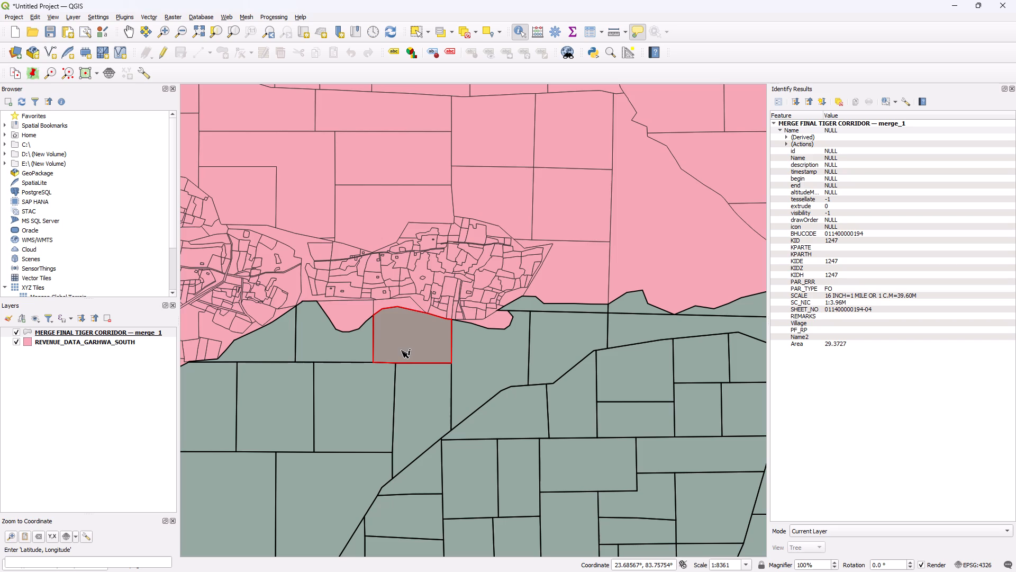
{"action": "scroll", "coordinate": [402, 351], "scroll_direction": "down", "scroll_amount": 1}
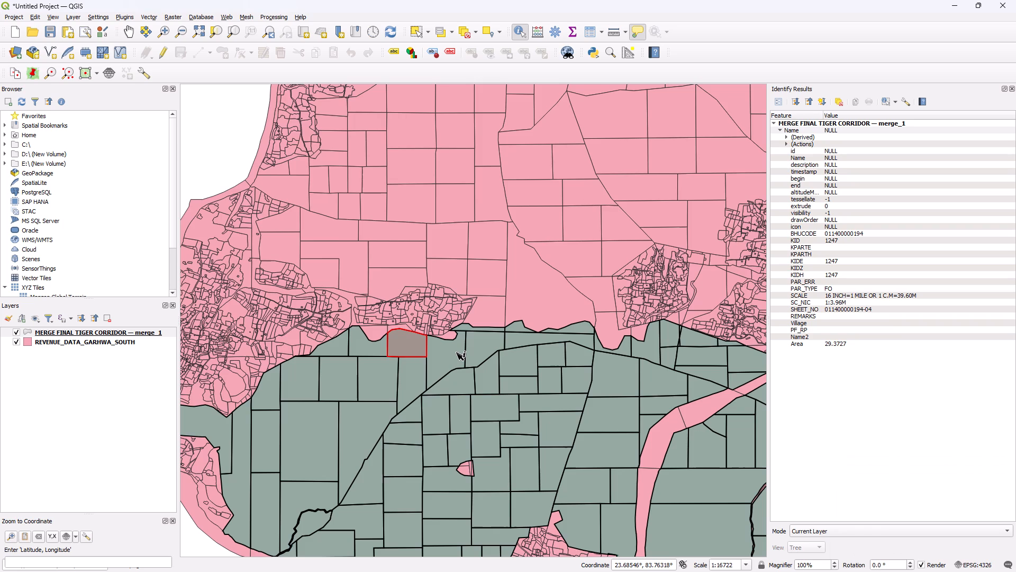
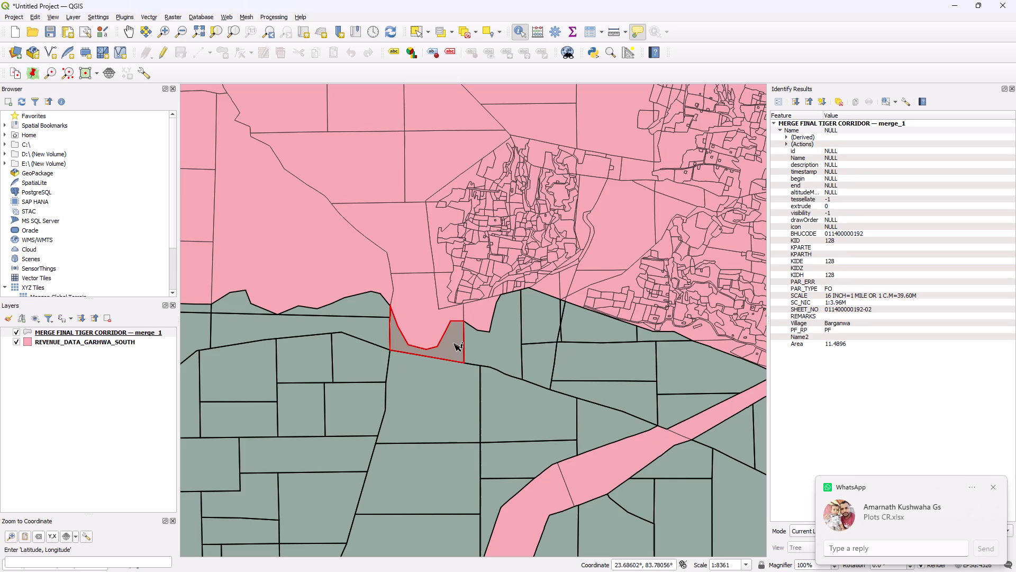
{"action": "left_click", "coordinate": [505, 329]}
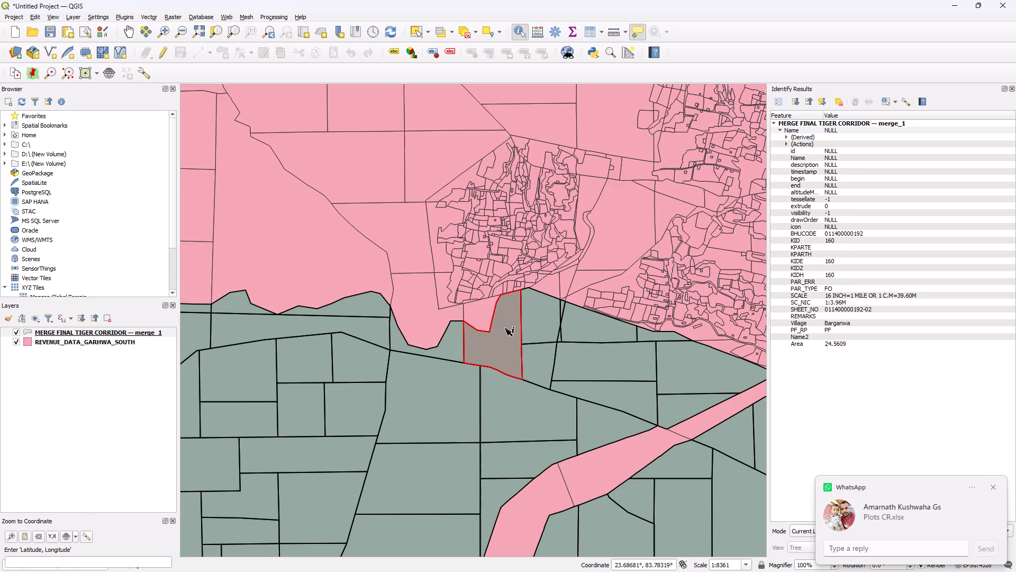
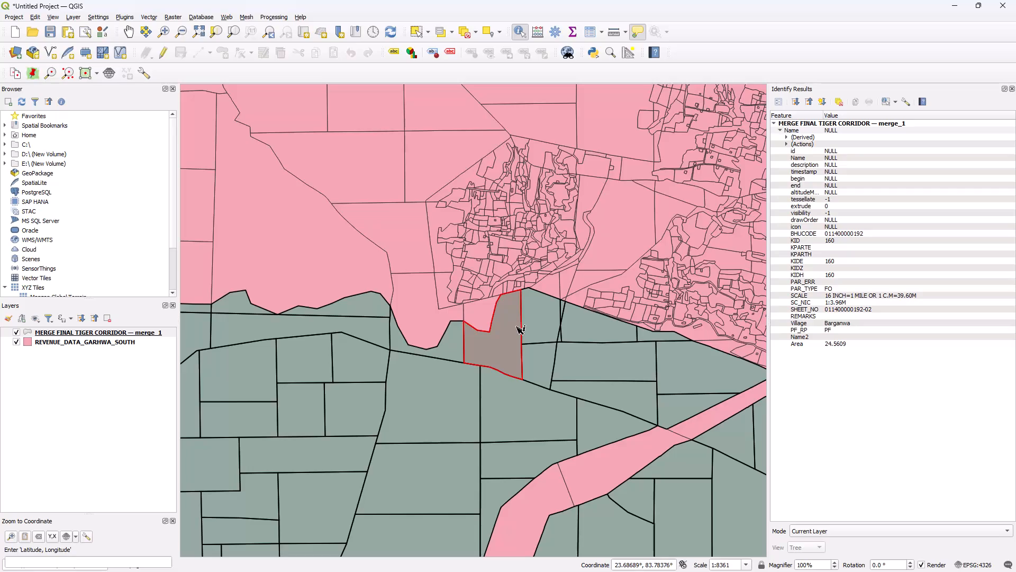
Identify the merged tiger corridor plot adjoining the east side of plot 160 in Barganwa to check its attributes.
{"action": "left_click", "coordinate": [549, 327]}
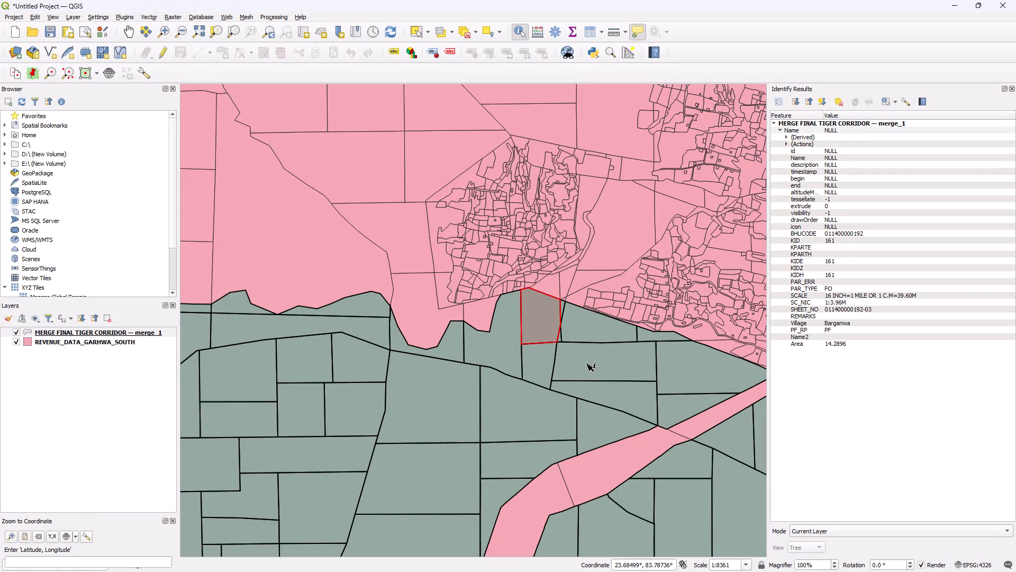
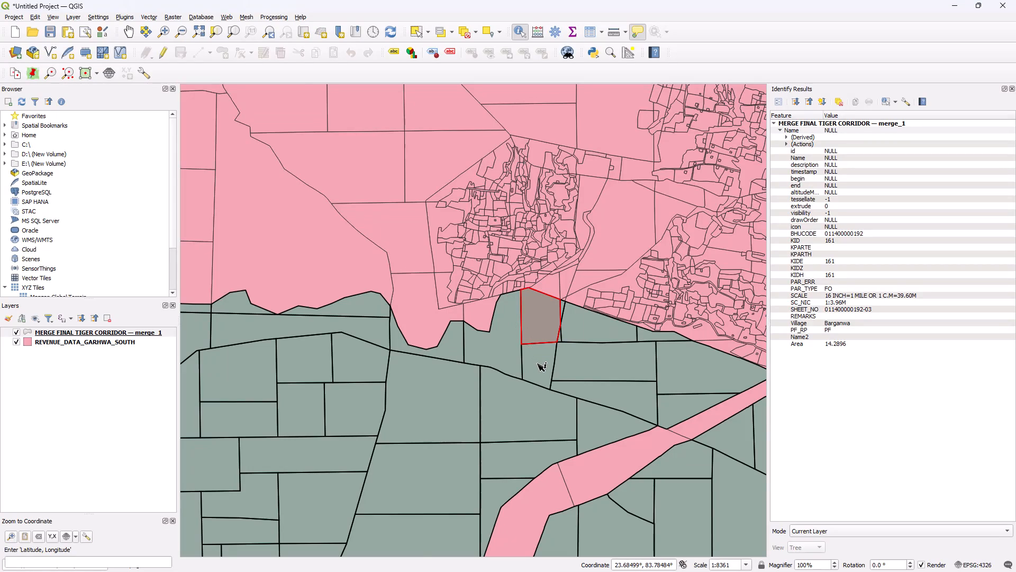
Examine the east boundary of plot 161 in Barganwa where it meets the narrow slivers of the merged tiger corridor layer.
{"action": "scroll", "coordinate": [538, 364], "scroll_direction": "up", "scroll_amount": 2}
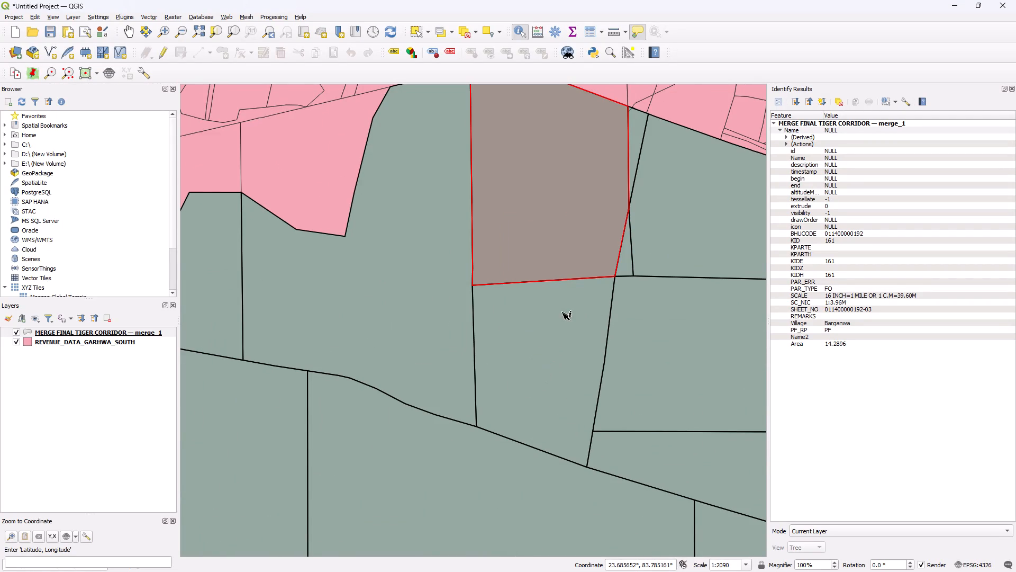
{"action": "scroll", "coordinate": [553, 348], "scroll_direction": "down", "scroll_amount": 1}
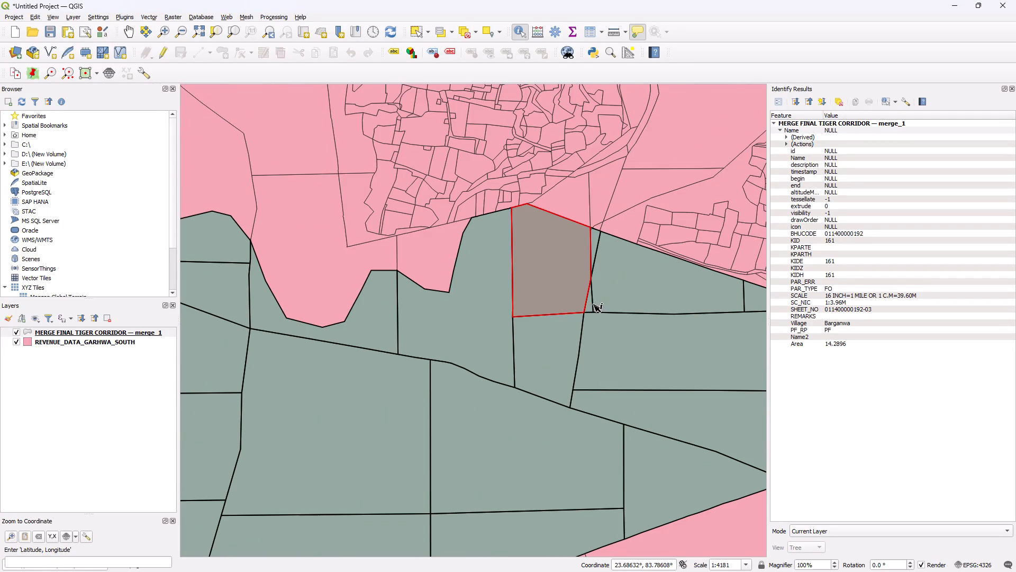
{"action": "scroll", "coordinate": [611, 236], "scroll_direction": "up", "scroll_amount": 2}
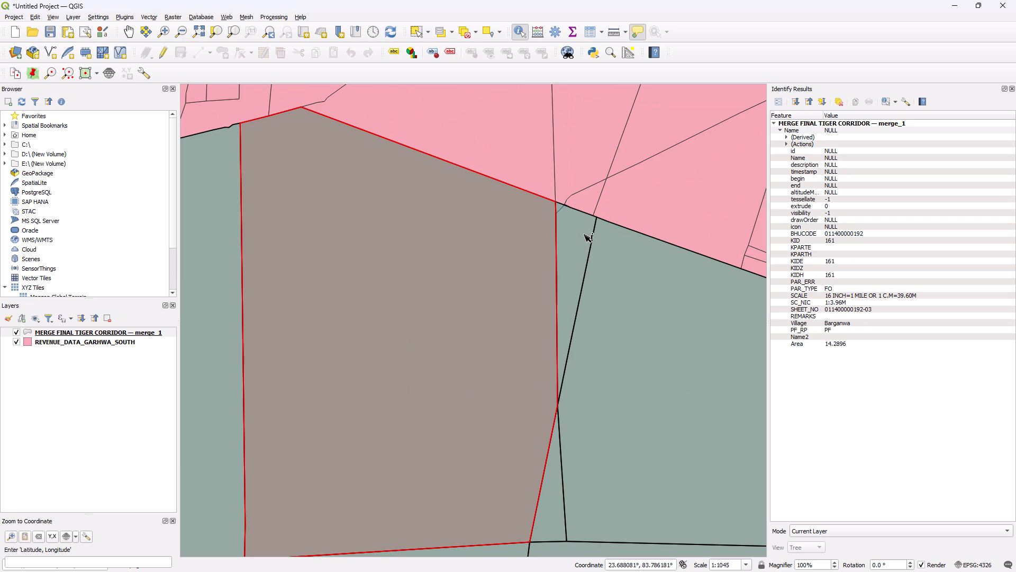
Identify the narrow triangular corridor plot adjoining the northeast edge of plot 161 in Barganwa to check its attributes.
{"action": "left_click", "coordinate": [584, 235]}
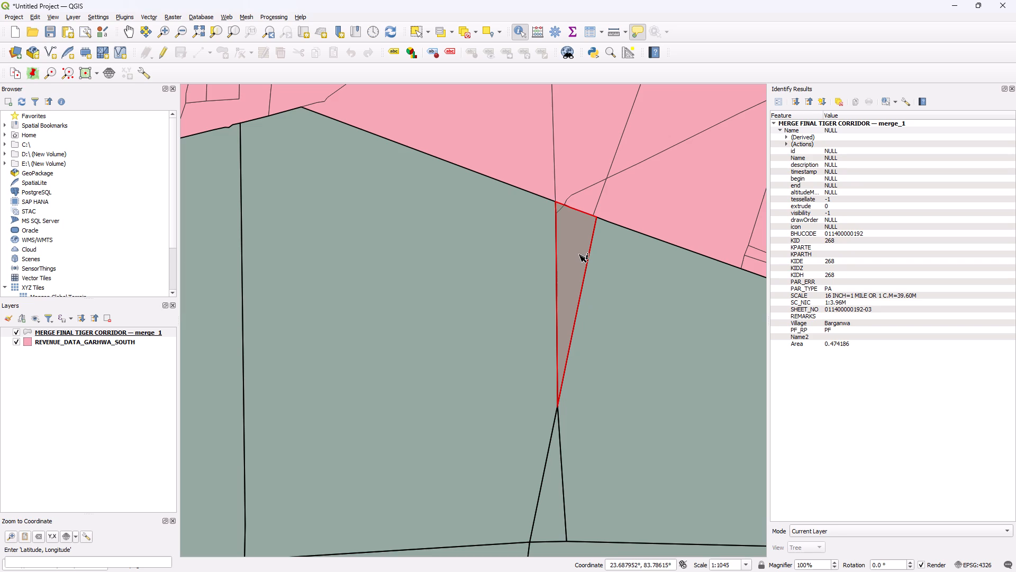
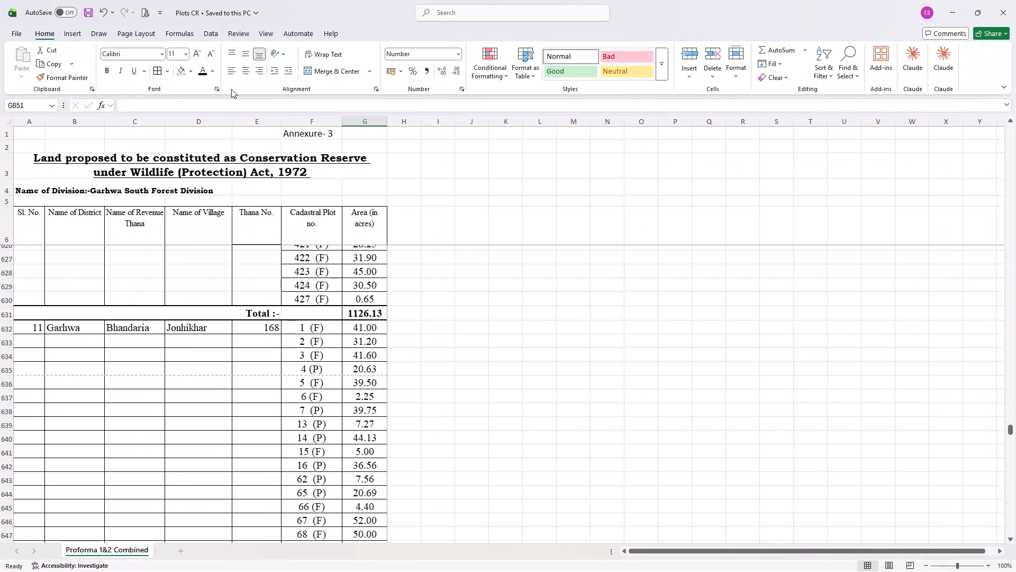
Find the Barganwa village entries in the Plots CR Conservation Reserve list and select the area of plot 88 (P).
{"action": "scroll", "coordinate": [360, 348], "scroll_direction": "up", "scroll_amount": 12}
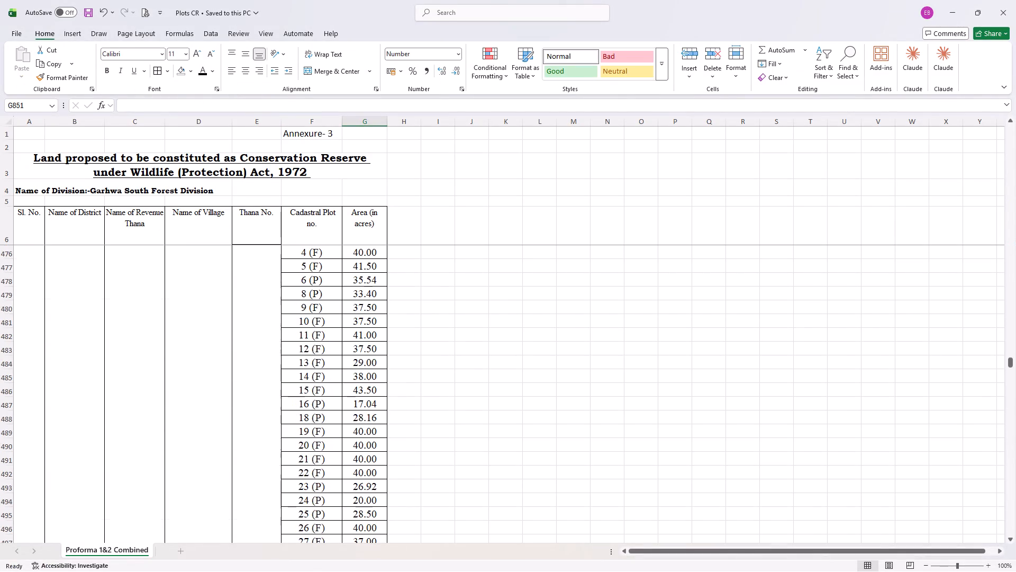
{"action": "scroll", "coordinate": [360, 348], "scroll_direction": "up", "scroll_amount": 17}
{"action": "scroll", "coordinate": [360, 348], "scroll_direction": "down", "scroll_amount": 1}
{"action": "scroll", "coordinate": [360, 348], "scroll_direction": "up", "scroll_amount": 15}
{"action": "scroll", "coordinate": [360, 348], "scroll_direction": "up", "scroll_amount": 10}
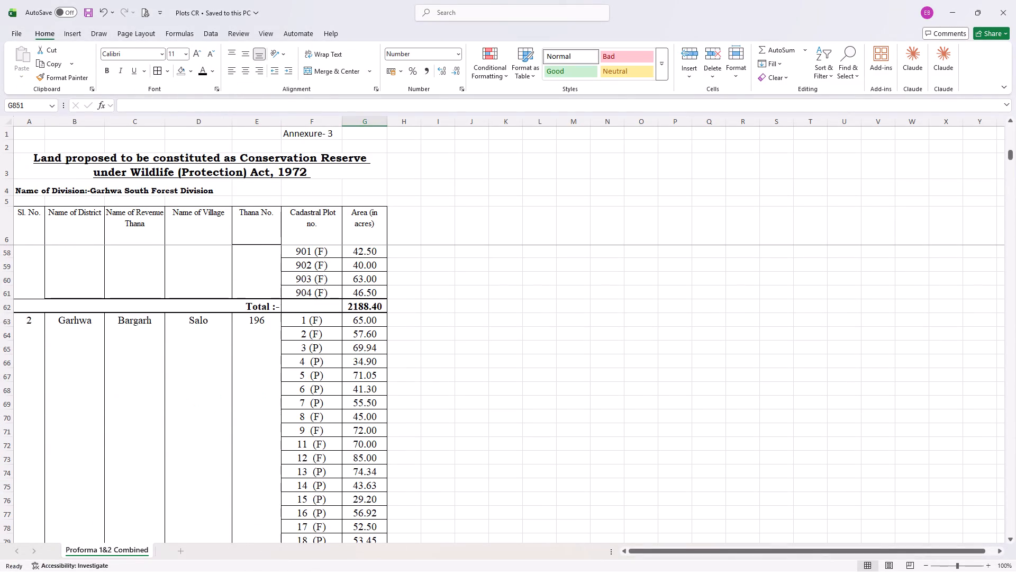
{"action": "scroll", "coordinate": [368, 314], "scroll_direction": "up", "scroll_amount": 15}
{"action": "scroll", "coordinate": [307, 259], "scroll_direction": "down", "scroll_amount": 4}
{"action": "scroll", "coordinate": [313, 308], "scroll_direction": "down", "scroll_amount": 1}
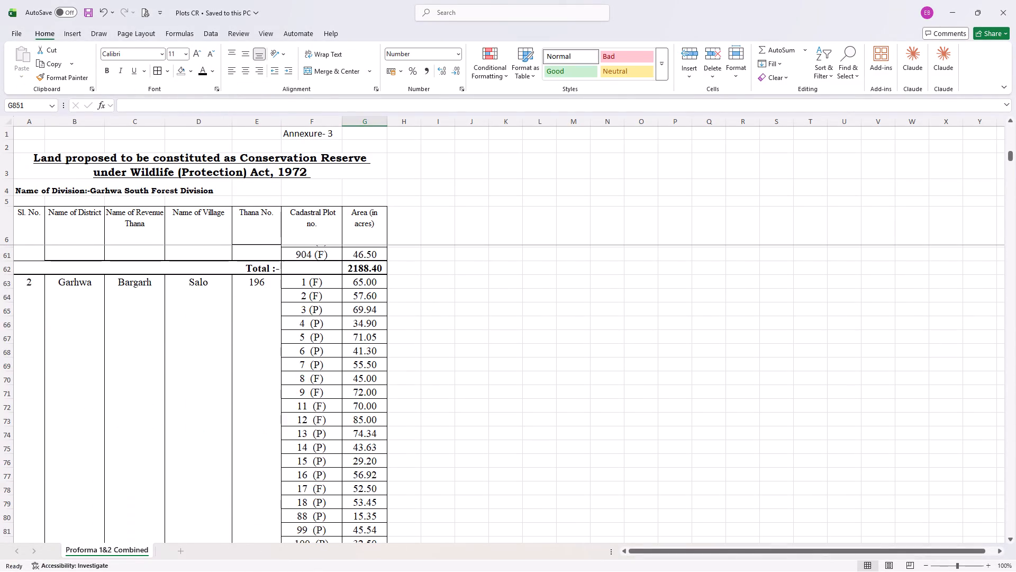
{"action": "scroll", "coordinate": [315, 315], "scroll_direction": "down", "scroll_amount": 10}
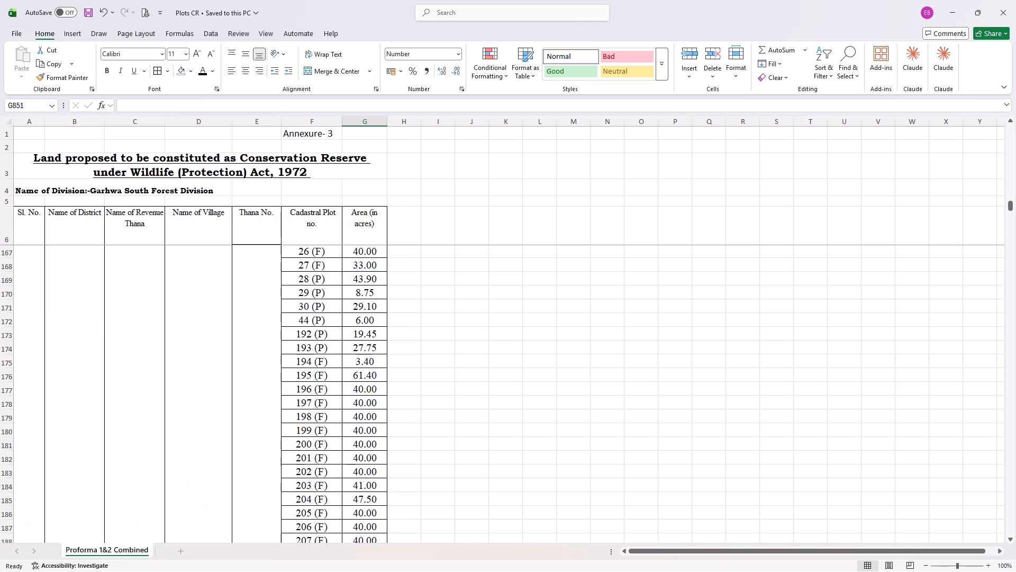
{"action": "scroll", "coordinate": [315, 326], "scroll_direction": "down", "scroll_amount": 6}
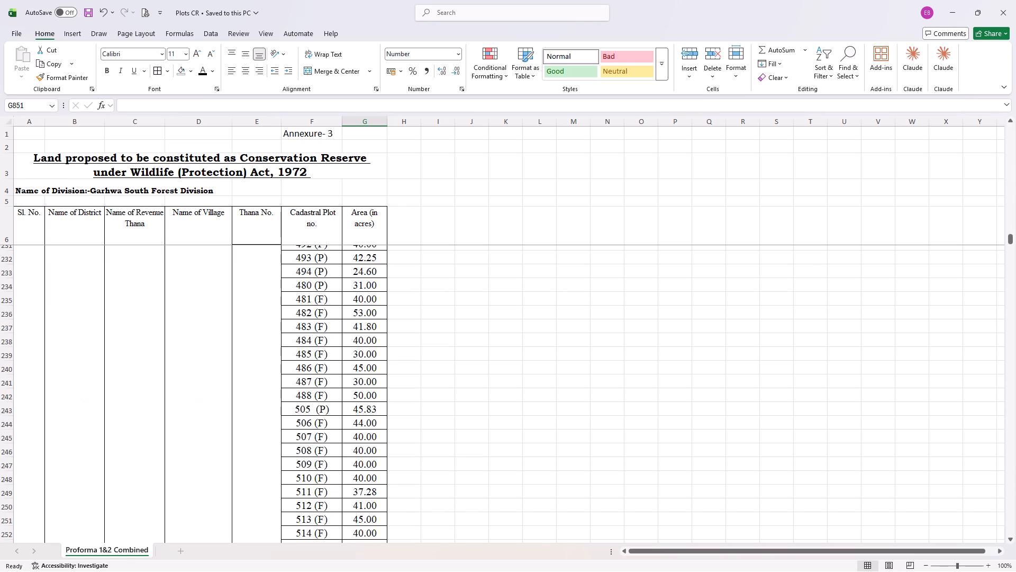
{"action": "scroll", "coordinate": [301, 365], "scroll_direction": "down", "scroll_amount": 1}
{"action": "left_click", "coordinate": [373, 486]}
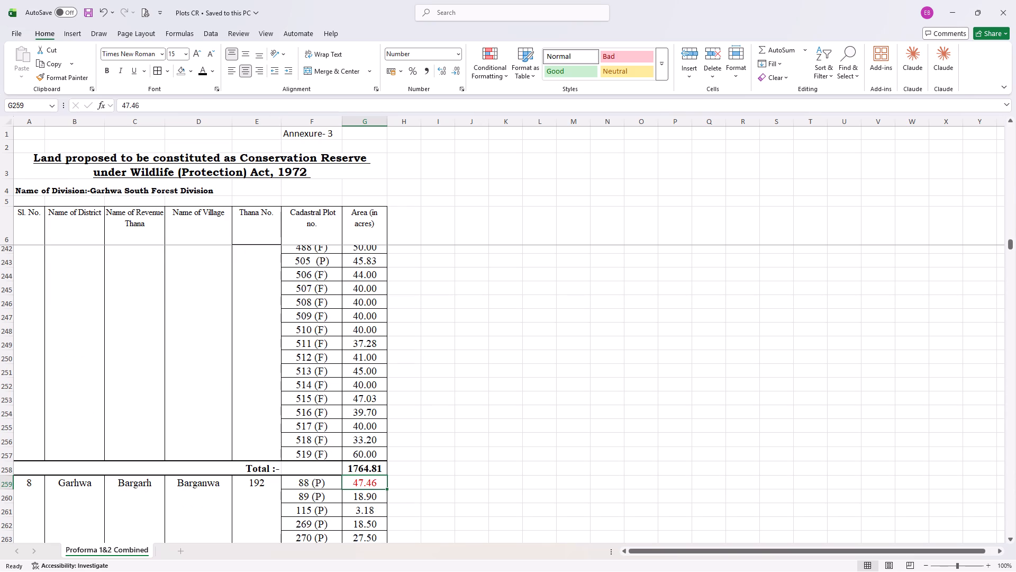
Set the area of Barganwa plot 88 (P) to 38.85 acres and recolour the value black.
{"action": "type", "text": "38"}
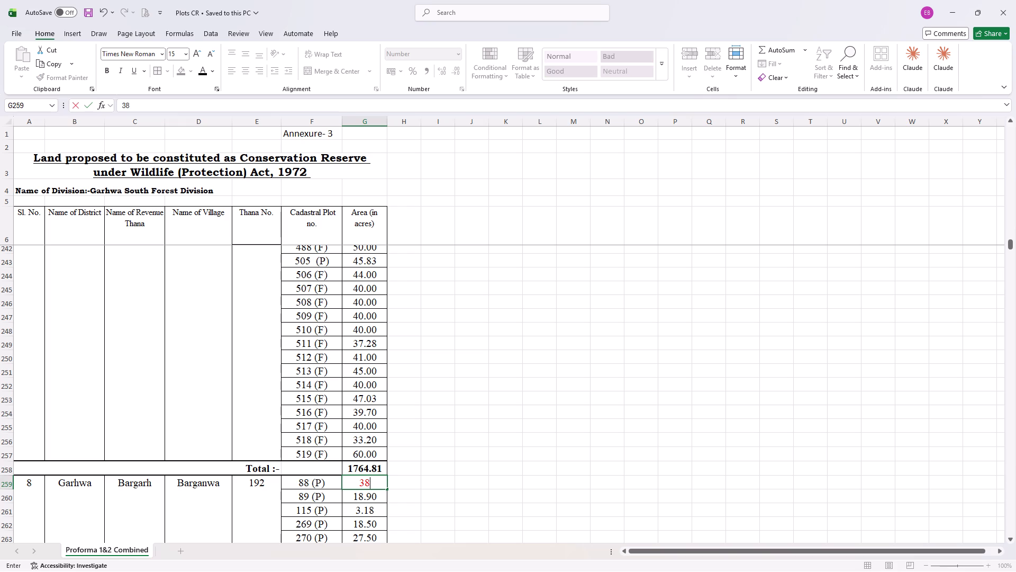
{"action": "key", "text": "period"}
{"action": "type", "text": "85"}
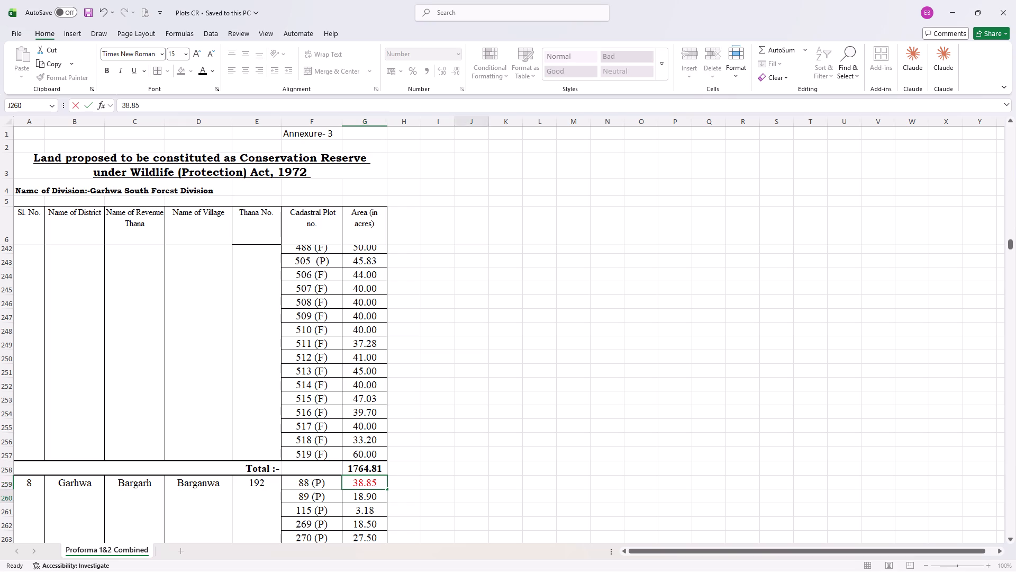
{"action": "left_click", "coordinate": [461, 491]}
{"action": "left_click", "coordinate": [382, 484]}
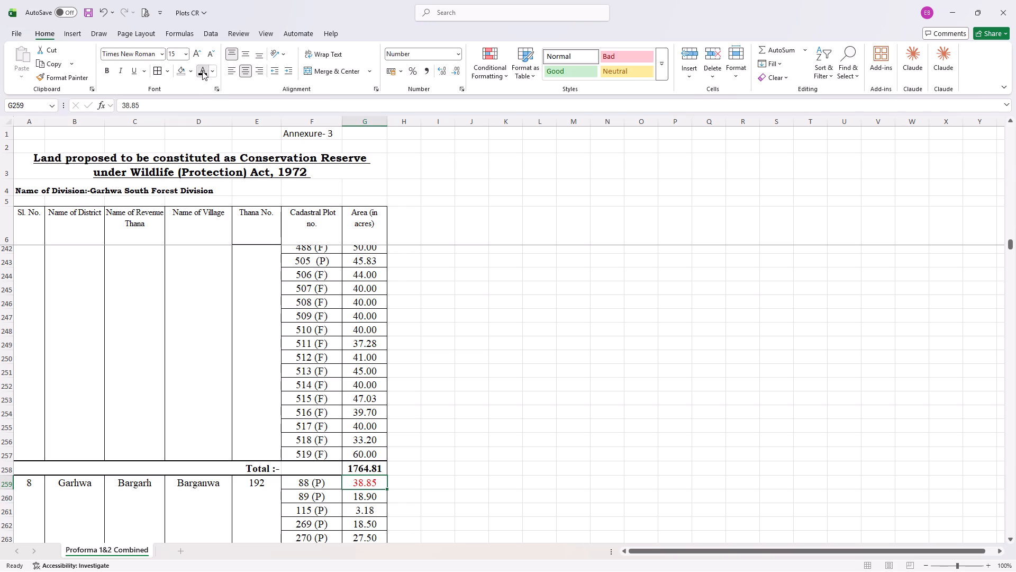
{"action": "left_click", "coordinate": [202, 71]}
Set the area of Barganwa plot 279 (P) to 11.49 acres and recolour the value black.
{"action": "scroll", "coordinate": [398, 380], "scroll_direction": "down", "scroll_amount": 1}
{"action": "left_click", "coordinate": [374, 484]}
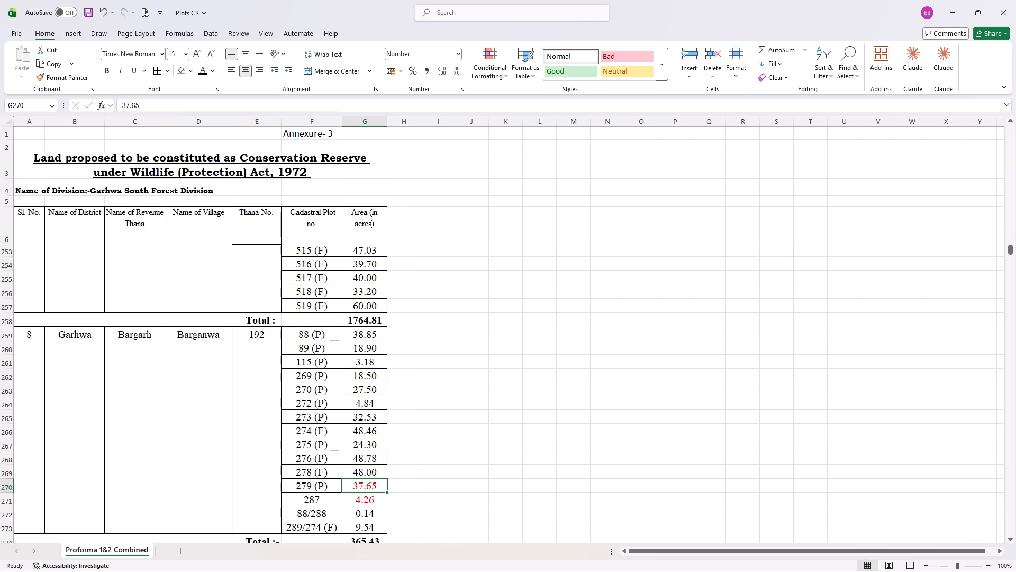
{"action": "type", "text": "11"}
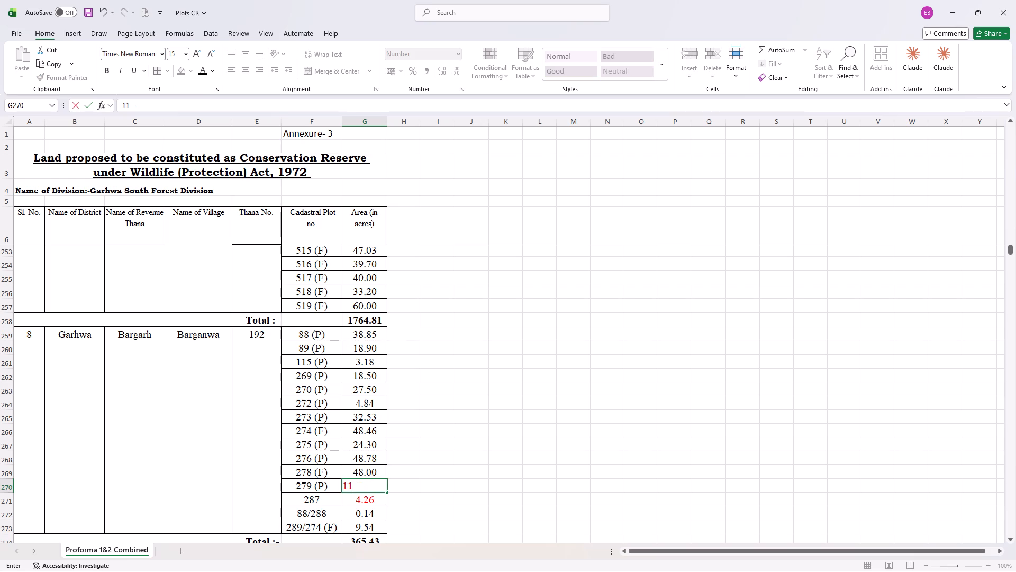
{"action": "type", "text": ".49"}
{"action": "left_click", "coordinate": [498, 462]}
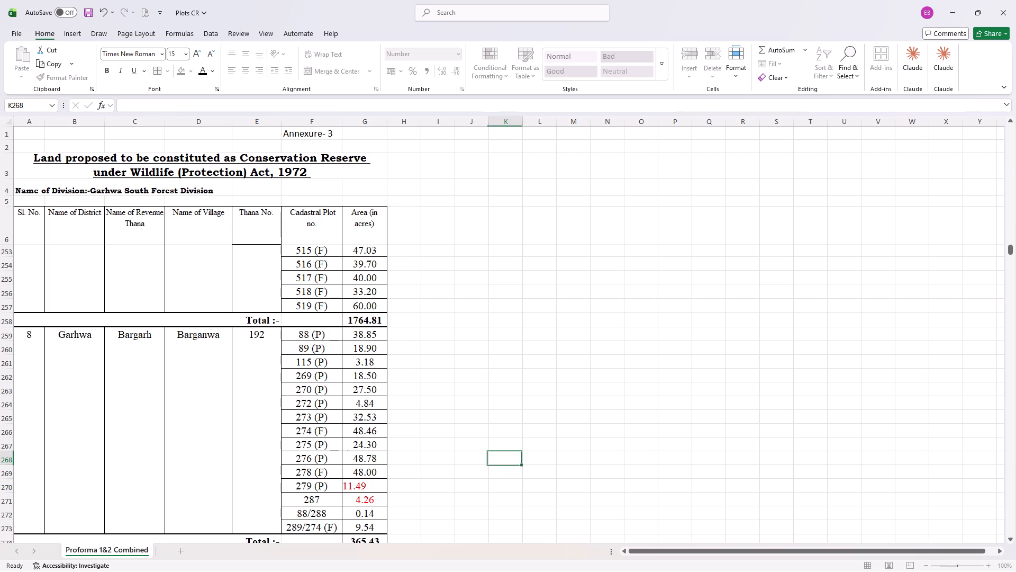
{"action": "left_click", "coordinate": [368, 479]}
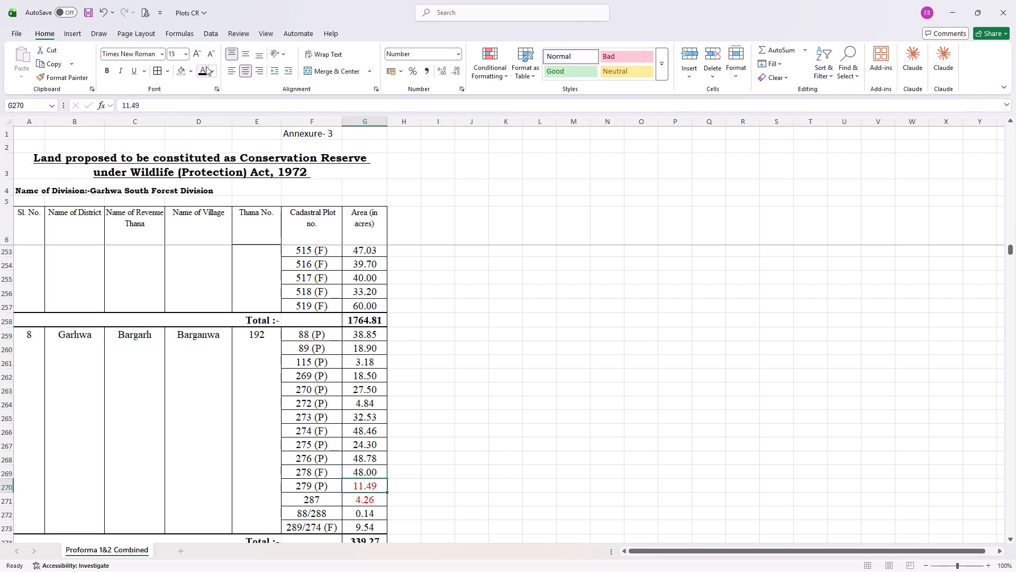
{"action": "left_click", "coordinate": [206, 66]}
Set the area of Barganwa plot 287 to 0.47 acres and recolour the value black.
{"action": "left_click", "coordinate": [371, 497]}
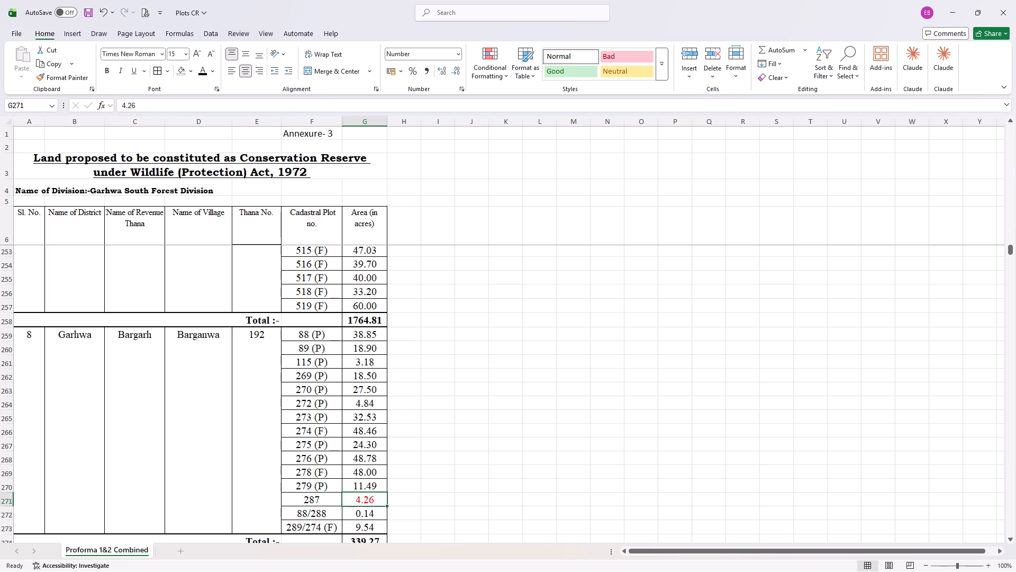
{"action": "type", "text": "0.47"}
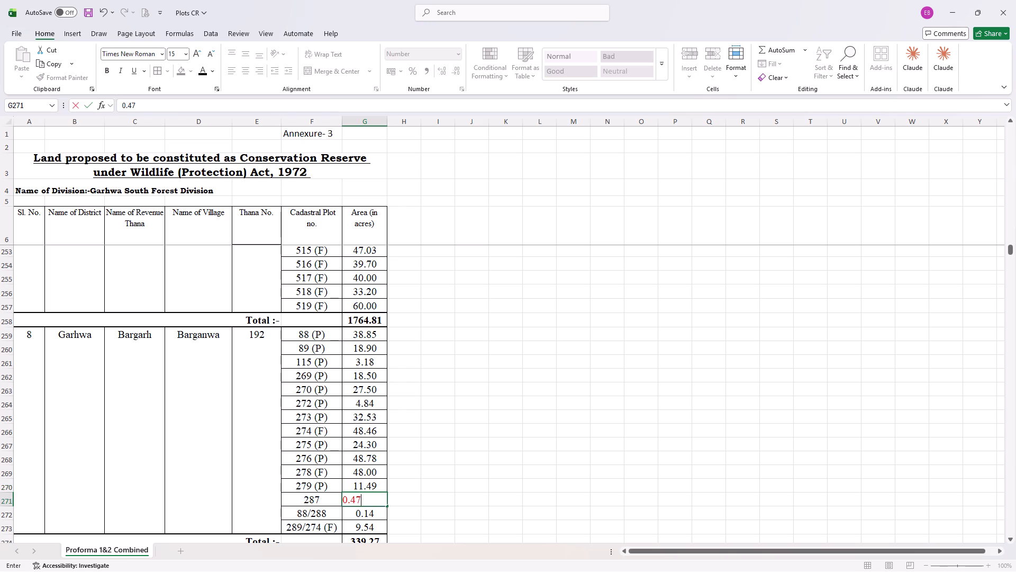
{"action": "left_click", "coordinate": [471, 460]}
{"action": "left_click", "coordinate": [373, 497]}
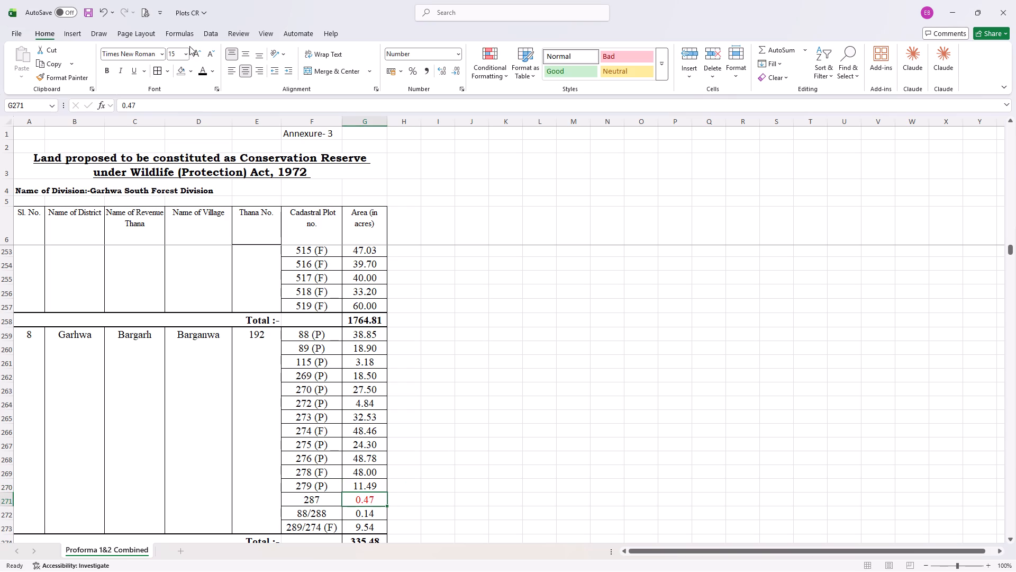
{"action": "left_click", "coordinate": [202, 70]}
Set the areas of Gariya plots 682 (P) and 683 (P) to 29.37 and 25.49 acres.
{"action": "scroll", "coordinate": [317, 297], "scroll_direction": "down", "scroll_amount": 1}
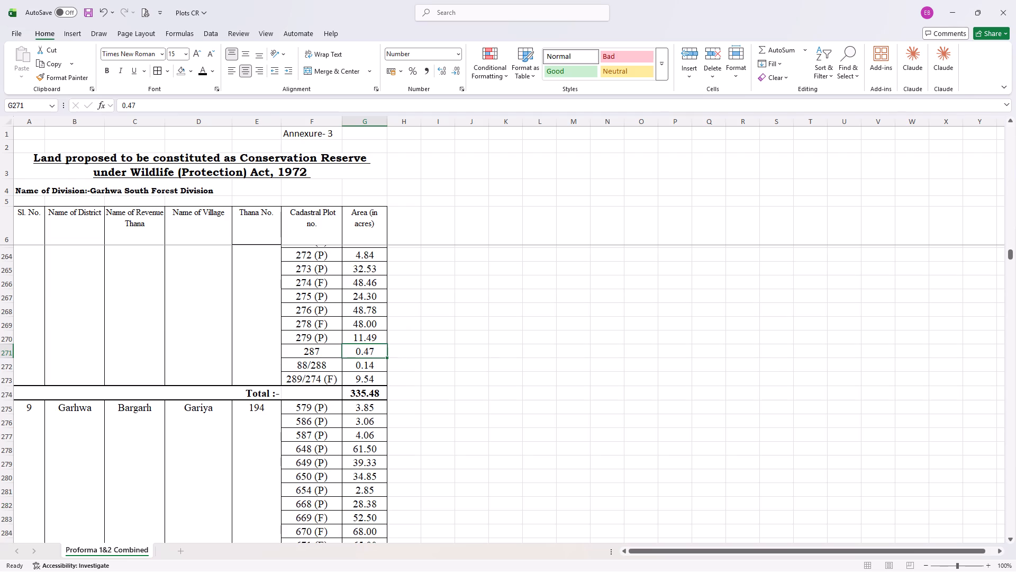
{"action": "left_click", "coordinate": [342, 445]}
{"action": "scroll", "coordinate": [342, 445], "scroll_direction": "down", "scroll_amount": 2}
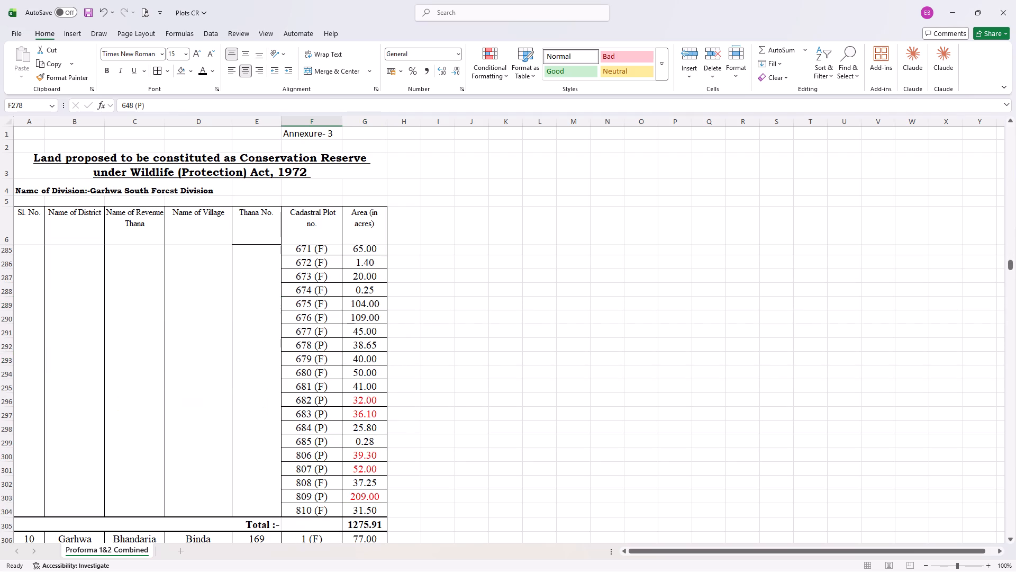
{"action": "left_click", "coordinate": [368, 397]}
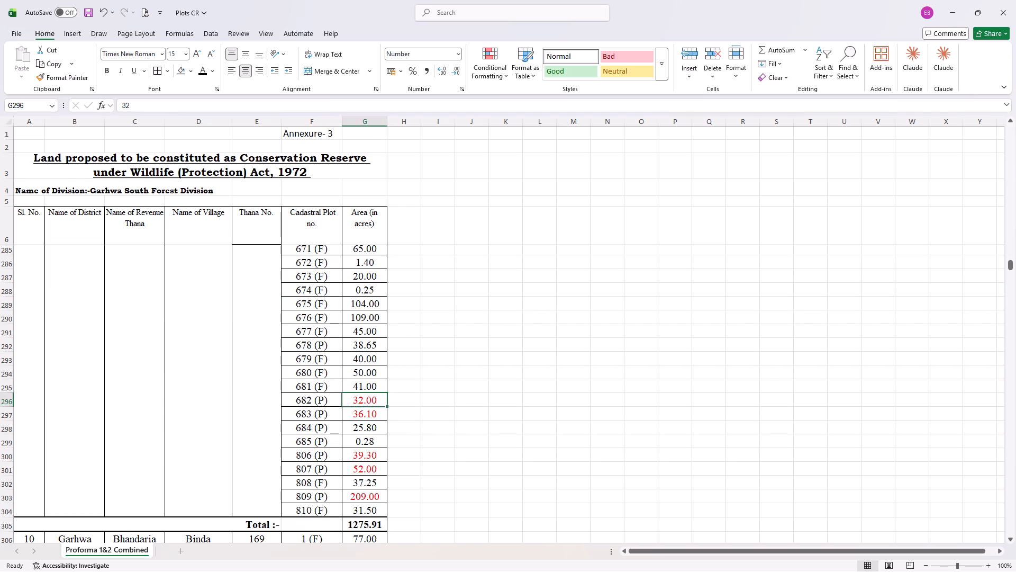
{"action": "type", "text": "29.37"}
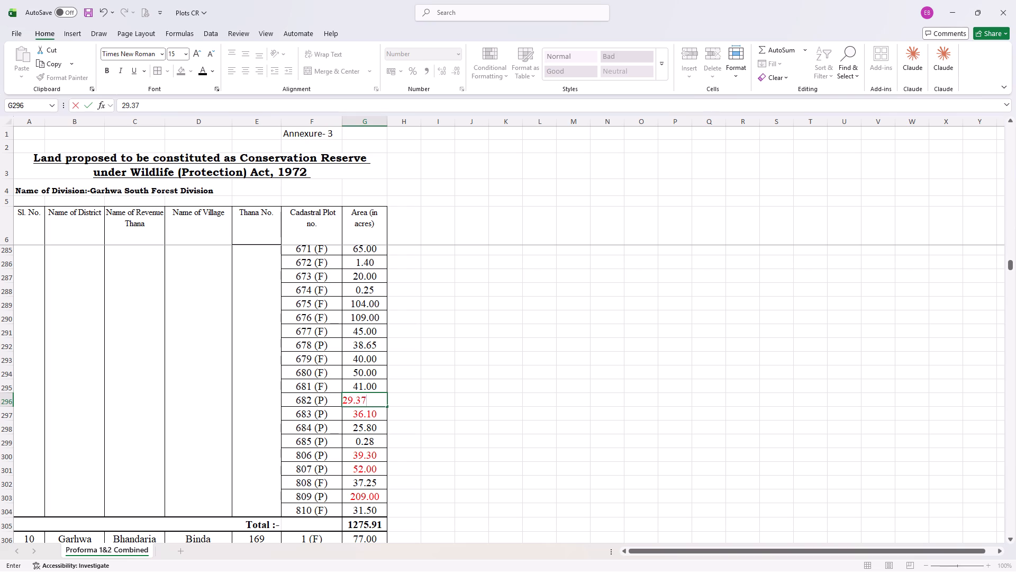
{"action": "left_click", "coordinate": [377, 413]}
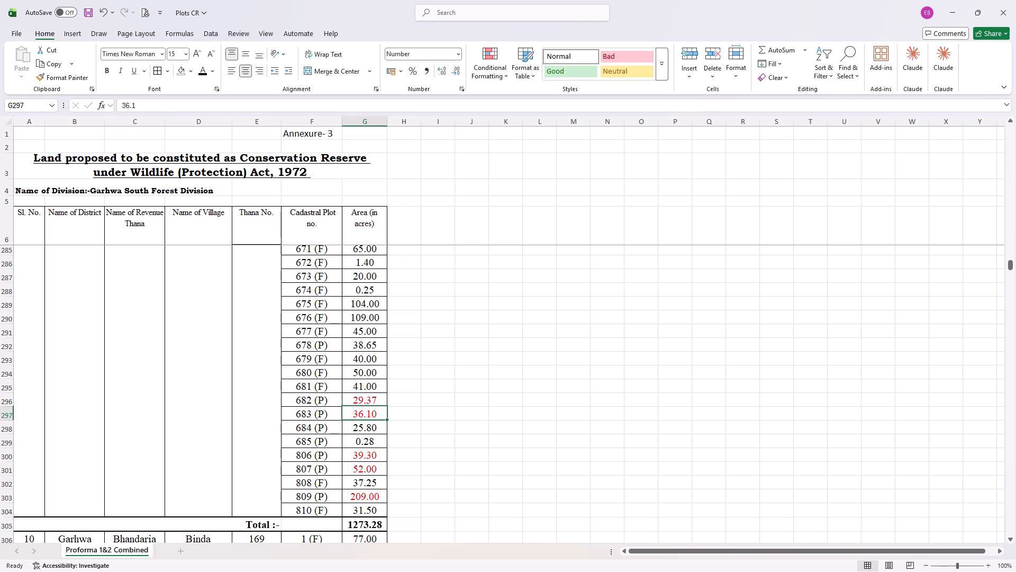
{"action": "type", "text": "25."}
{"action": "type", "text": "49"}
Set the areas of Gariya plots 806 (P), 807 (P) and 809 (P) to 7.48, 45.65 and 18.63 acres.
{"action": "left_click", "coordinate": [376, 458]}
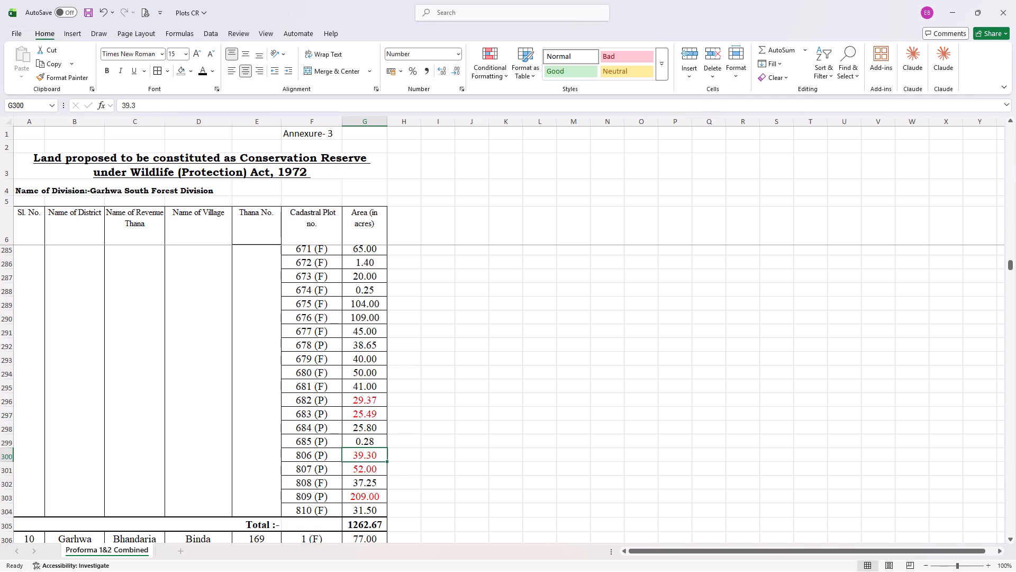
{"action": "type", "text": "7."}
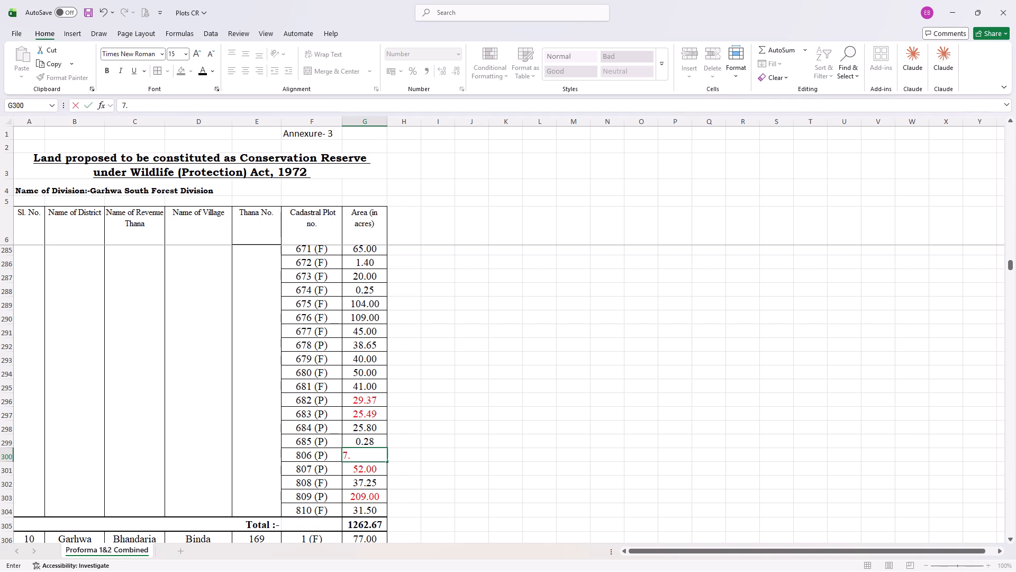
{"action": "type", "text": "48"}
{"action": "left_click", "coordinate": [366, 474]}
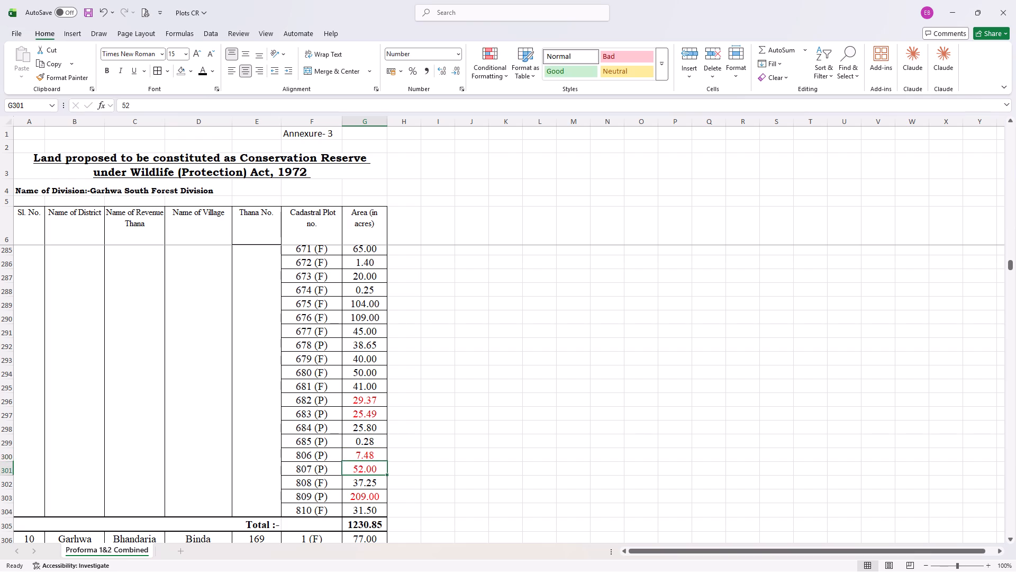
{"action": "type", "text": "45."}
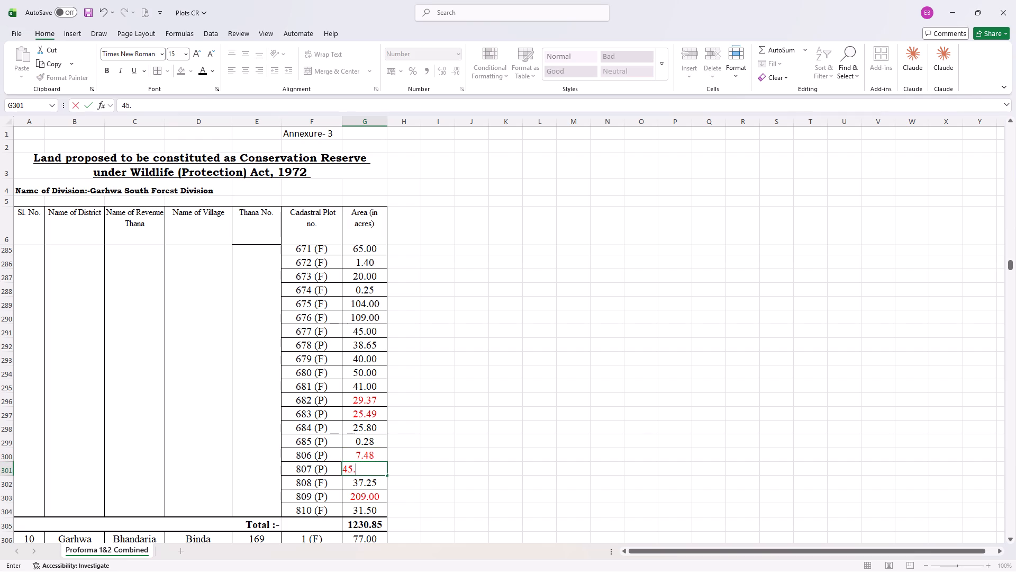
{"action": "type", "text": "65"}
{"action": "left_click", "coordinate": [381, 495]}
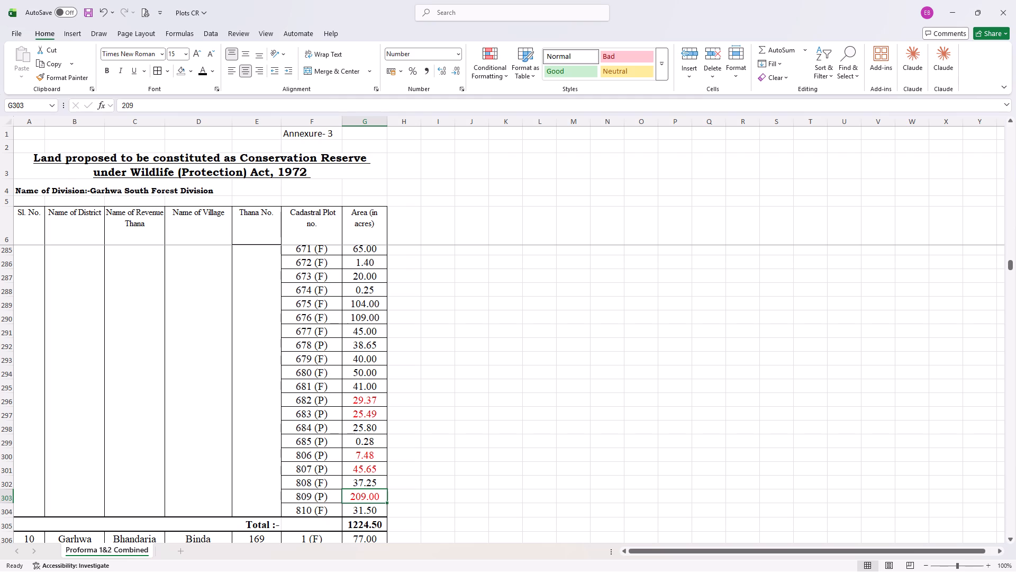
{"action": "type", "text": "18.63"}
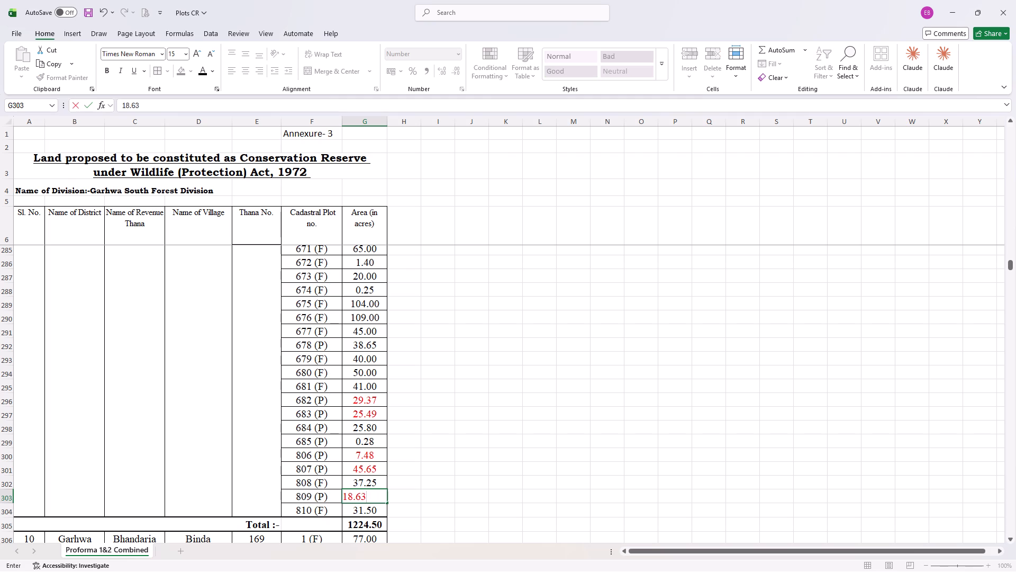
{"action": "left_click", "coordinate": [447, 453]}
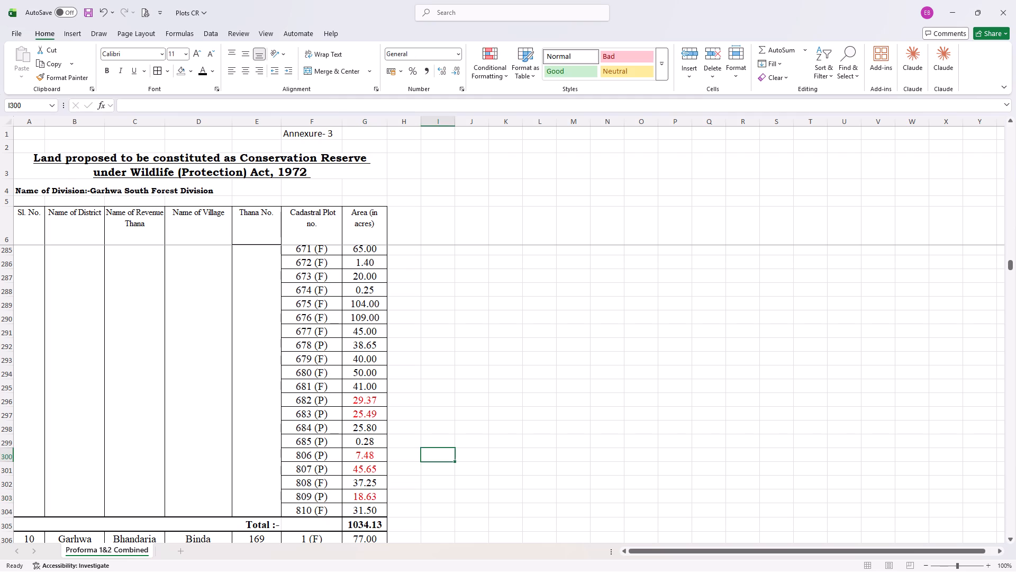
Recolour the area values of Gariya plots 682 (P) through 810 (F) black.
{"action": "left_click_drag", "start_coordinate": [382, 511], "coordinate": [380, 396]}
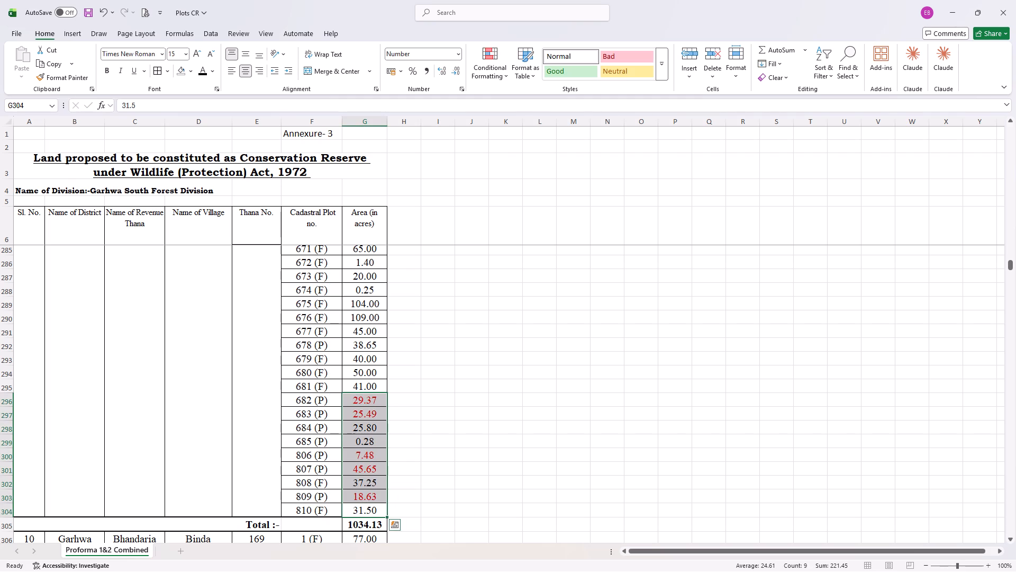
{"action": "left_click", "coordinate": [201, 71]}
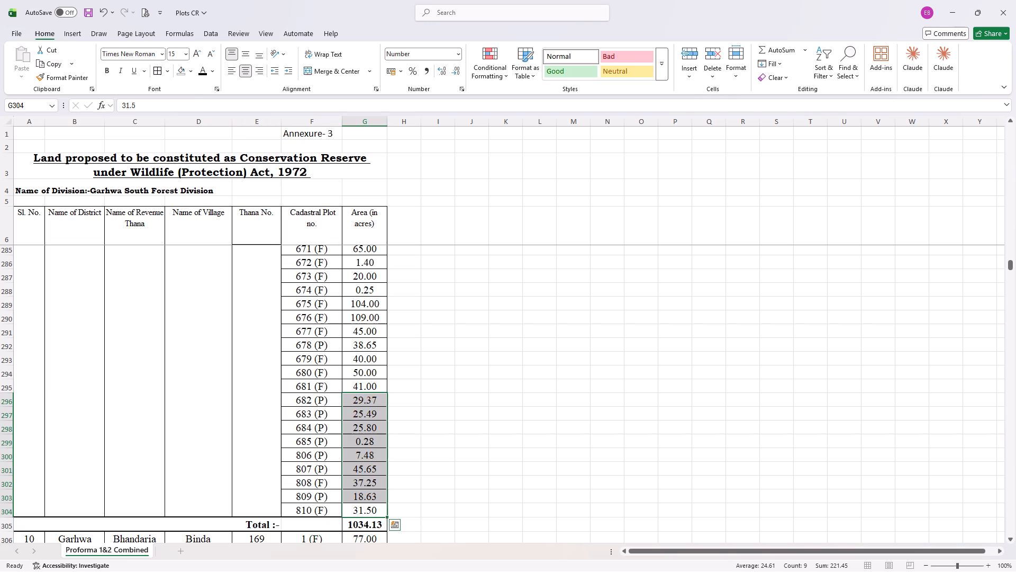
Look through the plots of the remaining villages and return to the start of the list, checking for area values still in red.
{"action": "scroll", "coordinate": [322, 389], "scroll_direction": "down", "scroll_amount": 18}
{"action": "scroll", "coordinate": [321, 410], "scroll_direction": "down", "scroll_amount": 8}
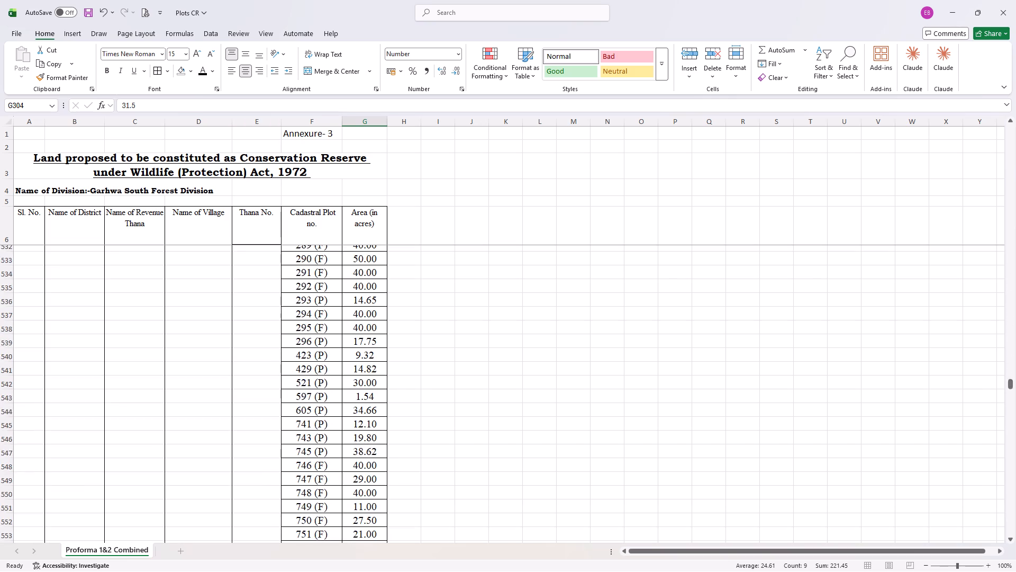
{"action": "scroll", "coordinate": [321, 410], "scroll_direction": "down", "scroll_amount": 20}
{"action": "scroll", "coordinate": [321, 410], "scroll_direction": "down", "scroll_amount": 8}
{"action": "scroll", "coordinate": [321, 410], "scroll_direction": "up", "scroll_amount": 7}
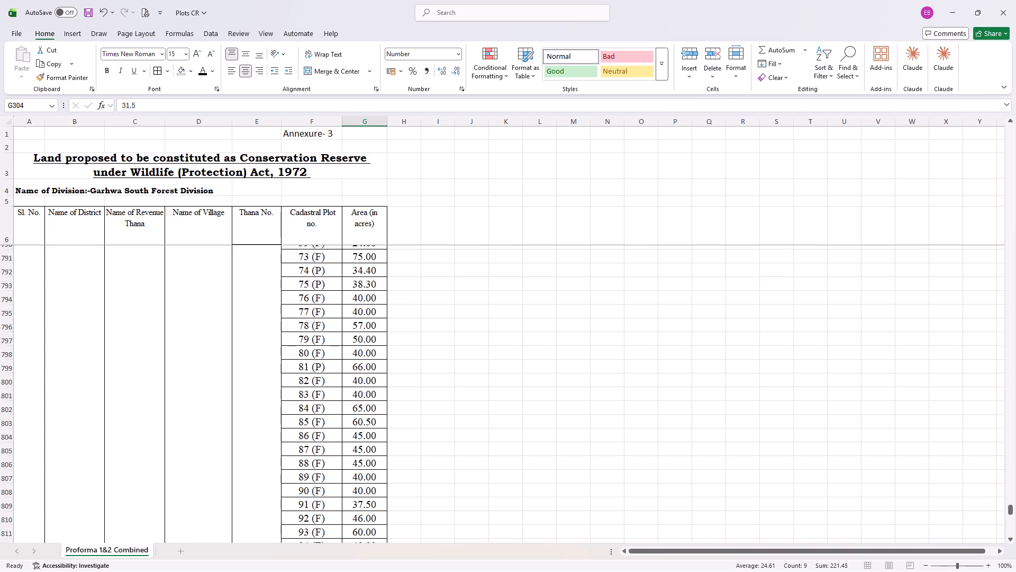
{"action": "scroll", "coordinate": [321, 410], "scroll_direction": "up", "scroll_amount": 20}
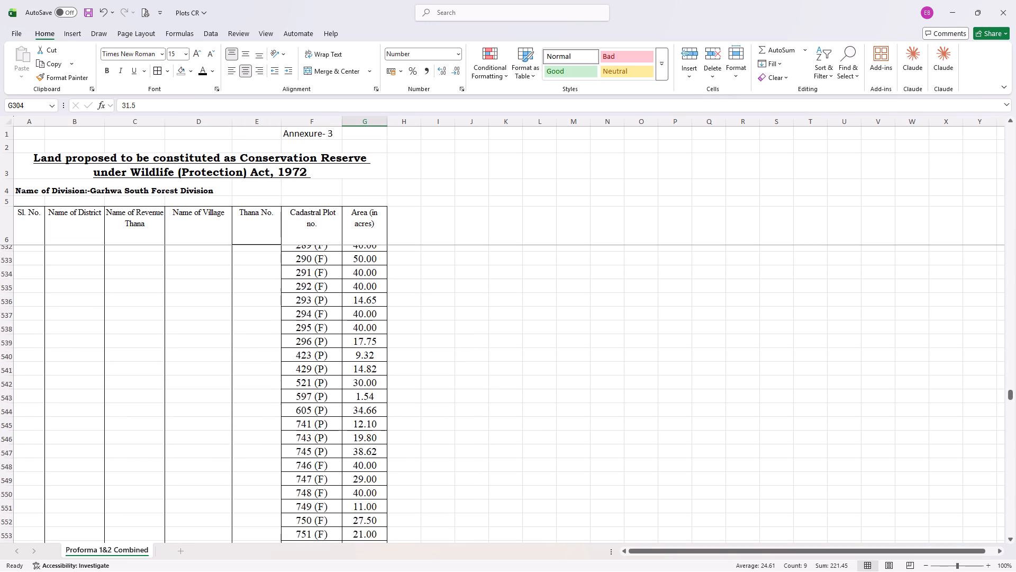
{"action": "scroll", "coordinate": [321, 410], "scroll_direction": "up", "scroll_amount": 20}
{"action": "scroll", "coordinate": [321, 410], "scroll_direction": "up", "scroll_amount": 16}
{"action": "scroll", "coordinate": [321, 410], "scroll_direction": "down", "scroll_amount": 1}
{"action": "scroll", "coordinate": [321, 410], "scroll_direction": "up", "scroll_amount": 20}
{"action": "scroll", "coordinate": [321, 410], "scroll_direction": "up", "scroll_amount": 9}
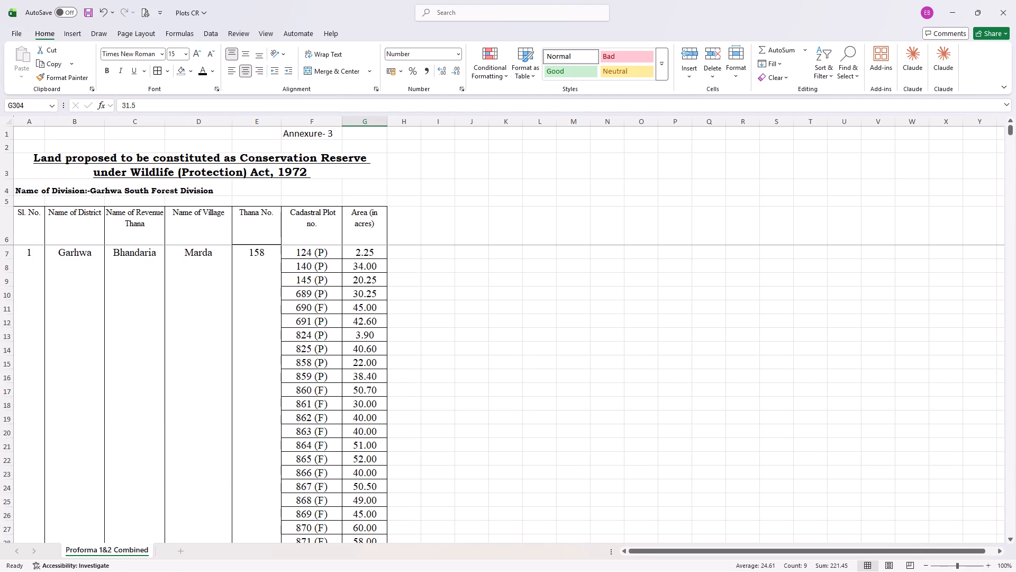
{"action": "scroll", "coordinate": [321, 410], "scroll_direction": "up", "scroll_amount": 5}
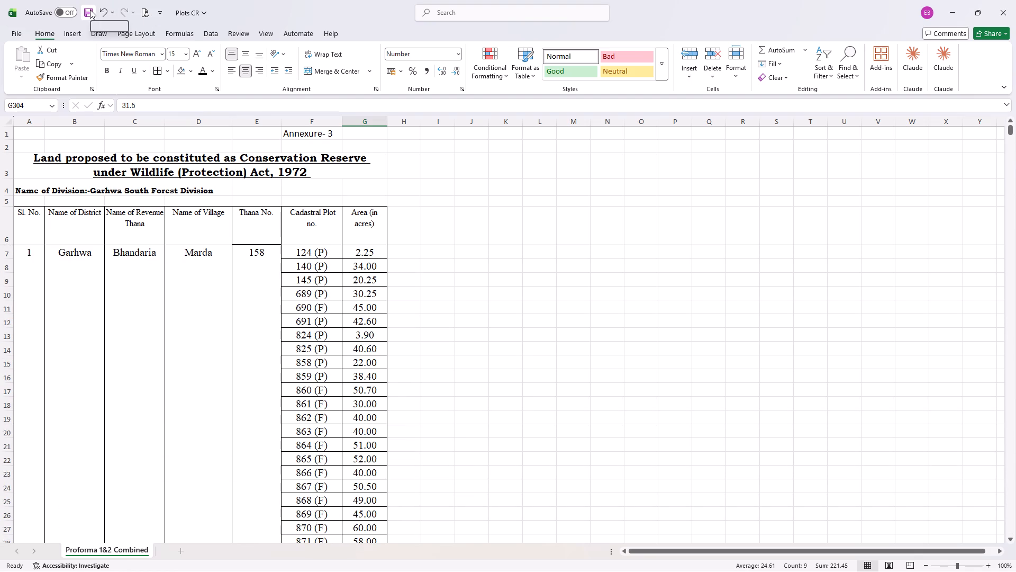
Save the Plots CR workbook.
{"action": "left_click", "coordinate": [90, 10]}
{"action": "left_click", "coordinate": [90, 10]}
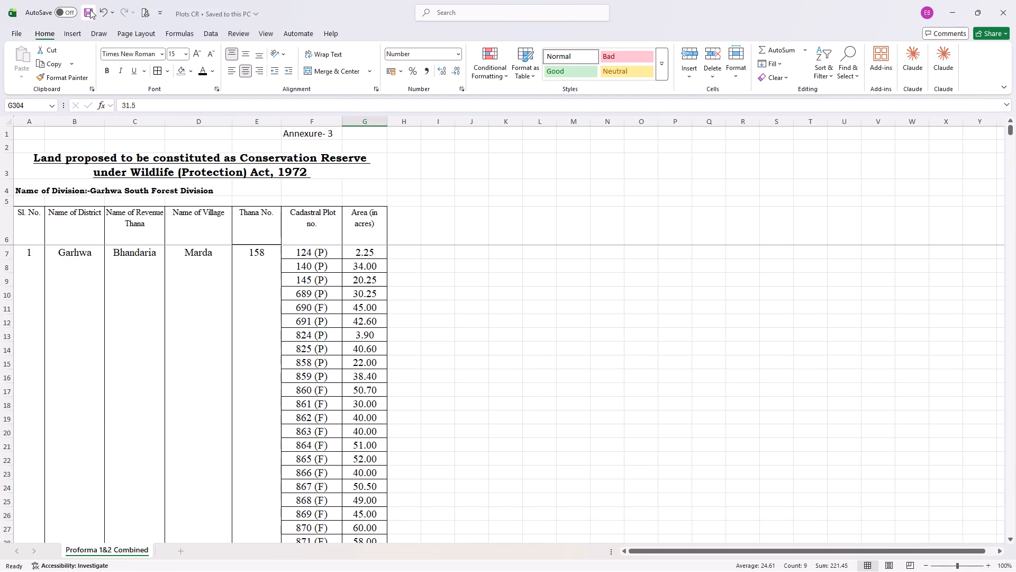
Review the plot numbers and areas from Marda through the Jonhikhar section of the list.
{"action": "scroll", "coordinate": [237, 329], "scroll_direction": "down", "scroll_amount": 1}
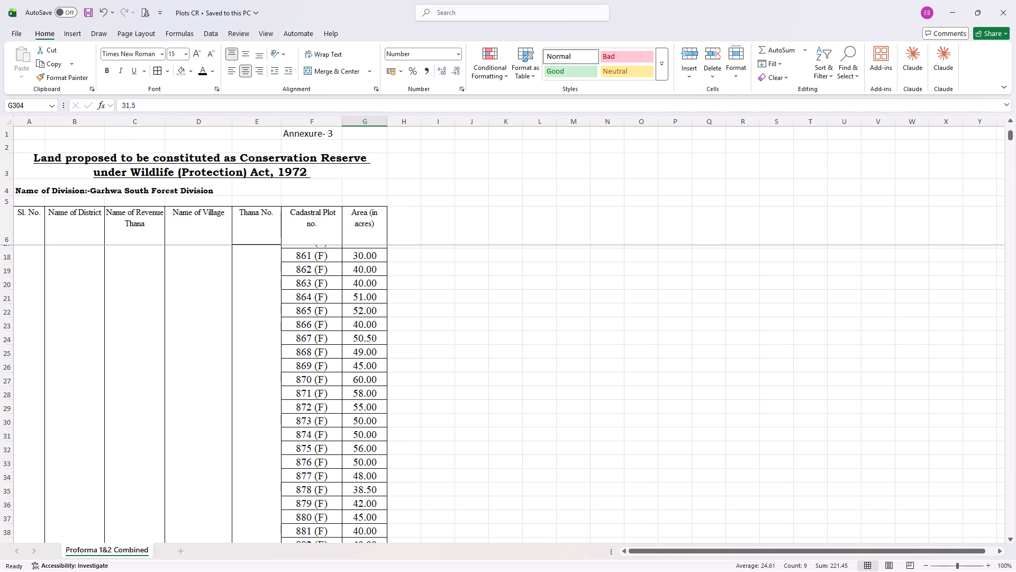
{"action": "scroll", "coordinate": [237, 329], "scroll_direction": "down", "scroll_amount": 6}
{"action": "scroll", "coordinate": [237, 329], "scroll_direction": "down", "scroll_amount": 18}
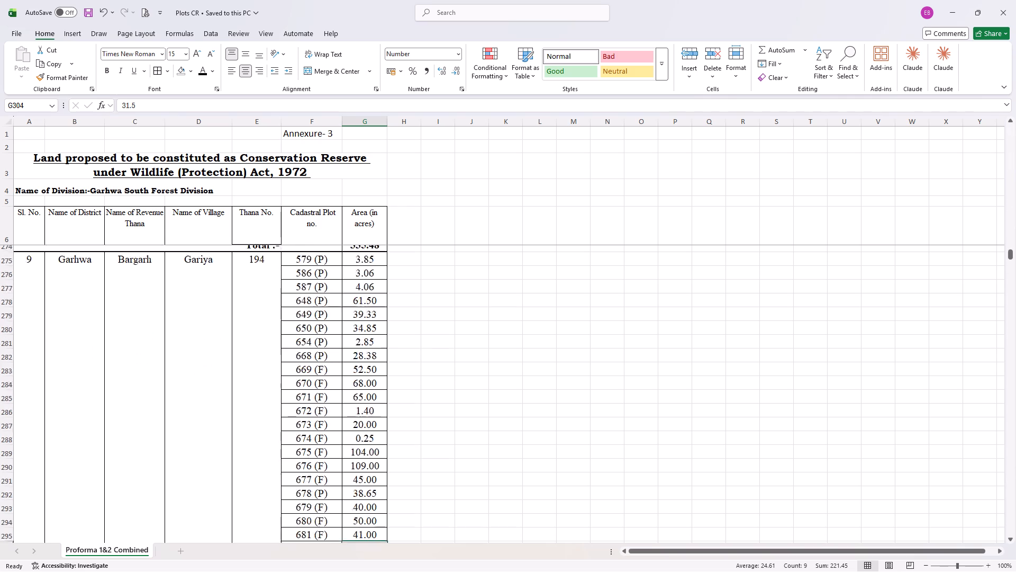
{"action": "scroll", "coordinate": [237, 329], "scroll_direction": "down", "scroll_amount": 20}
{"action": "scroll", "coordinate": [237, 329], "scroll_direction": "down", "scroll_amount": 3}
{"action": "scroll", "coordinate": [293, 351], "scroll_direction": "down", "scroll_amount": 16}
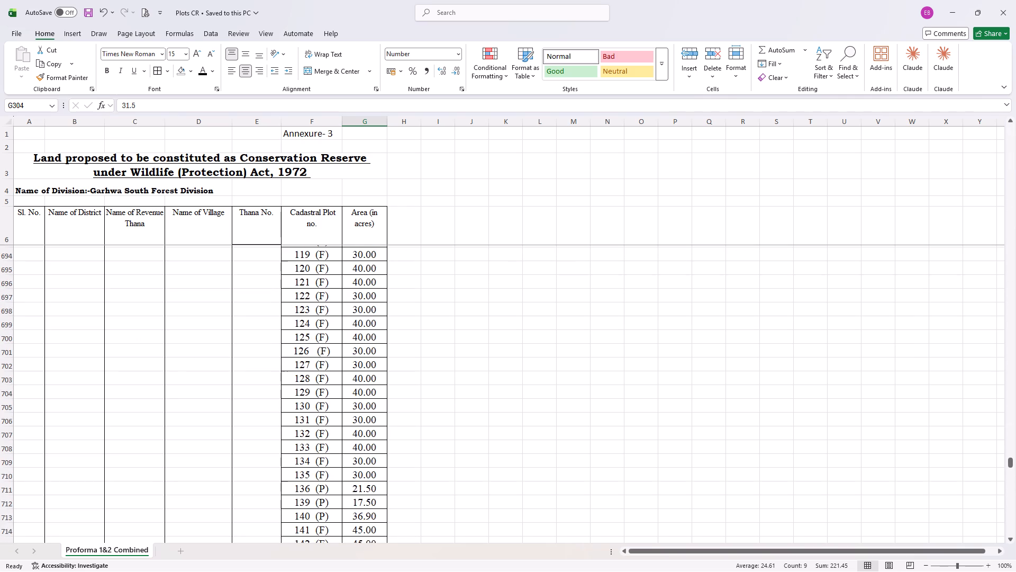
{"action": "scroll", "coordinate": [44, 403], "scroll_direction": "up", "scroll_amount": 10}
{"action": "scroll", "coordinate": [42, 404], "scroll_direction": "down", "scroll_amount": 4}
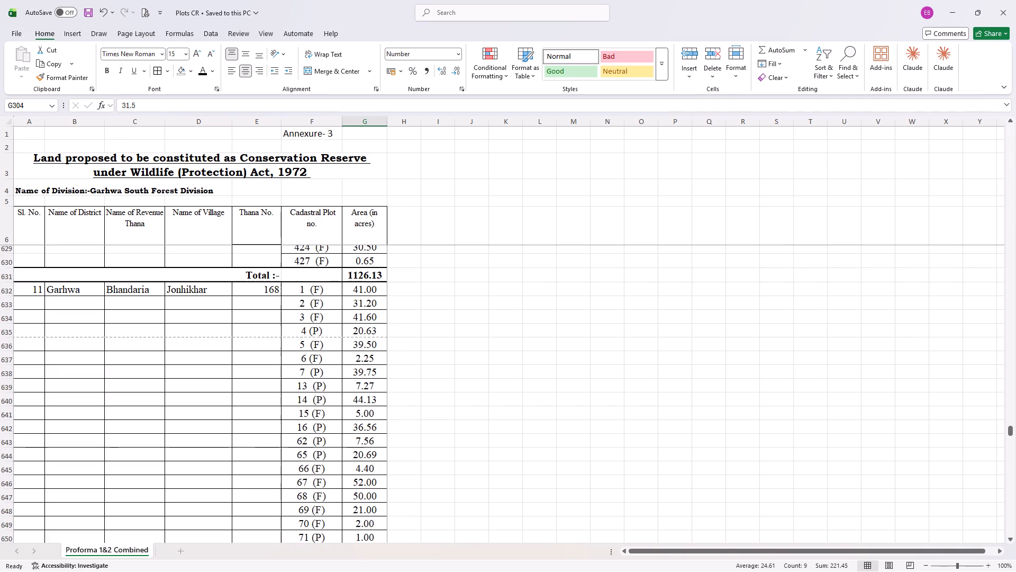
{"action": "scroll", "coordinate": [42, 404], "scroll_direction": "down", "scroll_amount": 5}
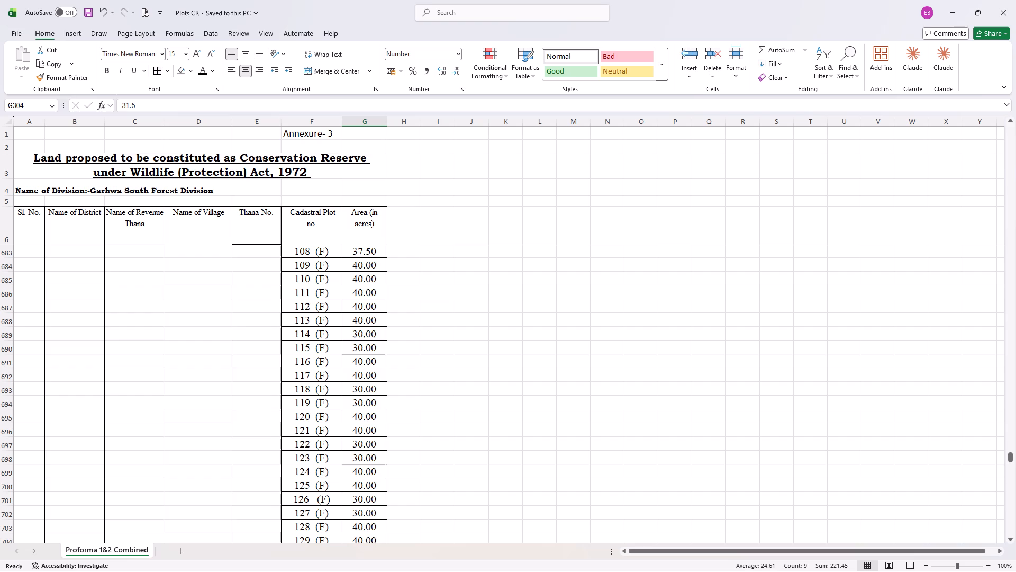
Switch from the workbook to the Conservation reserve folder and bring up the overview of other open windows.
{"action": "key", "text": "alt+Tab"}
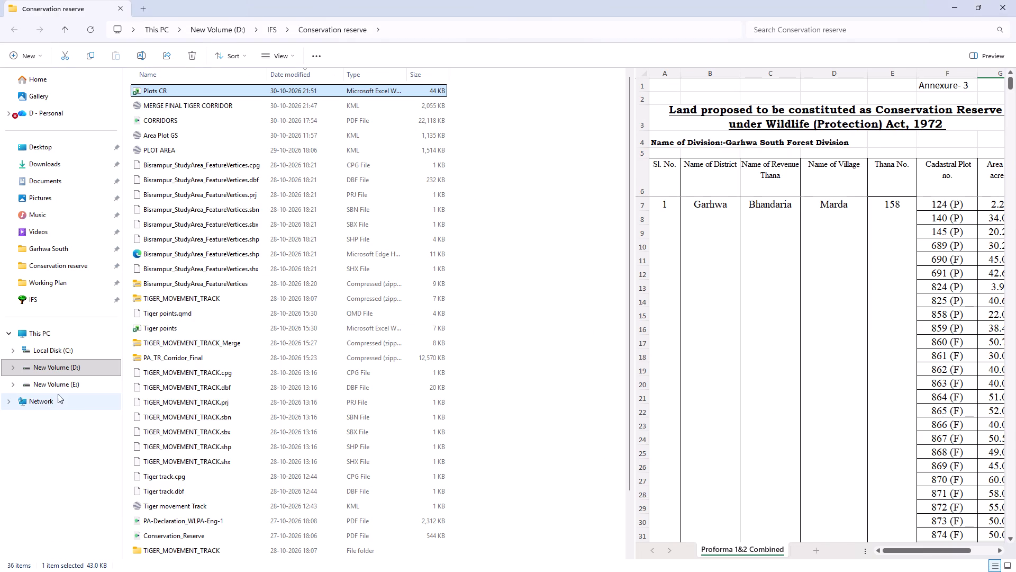
{"action": "key", "text": "alt+Tab"}
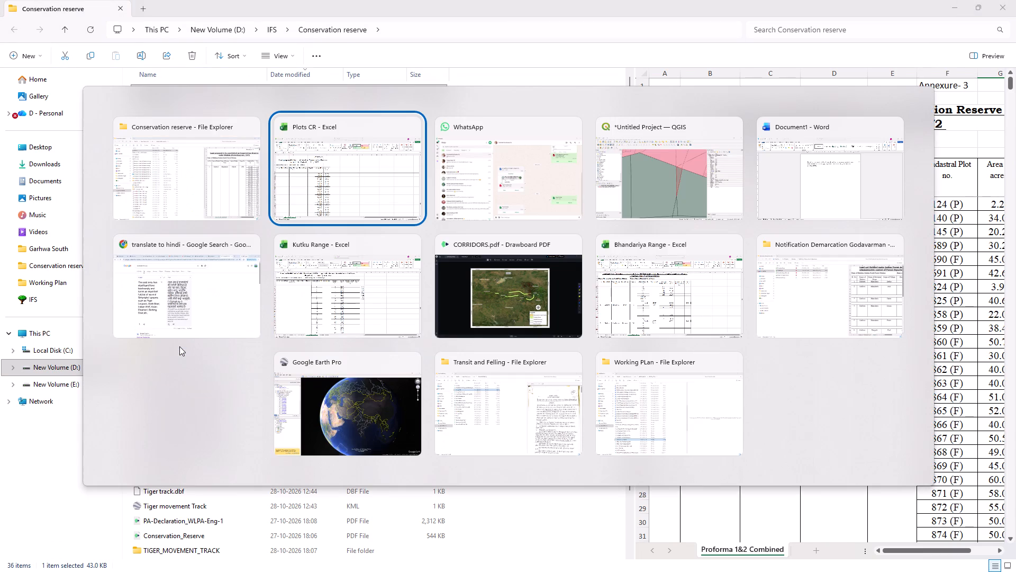
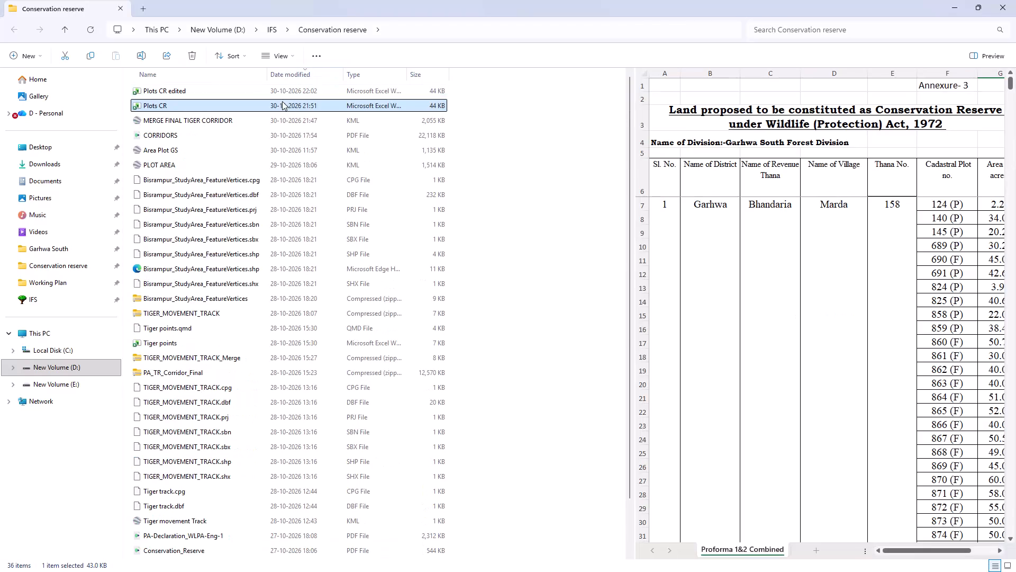
Open the Plots CR edited workbook from the Conservation reserve folder and enable editing.
{"action": "double_click", "coordinate": [300, 89]}
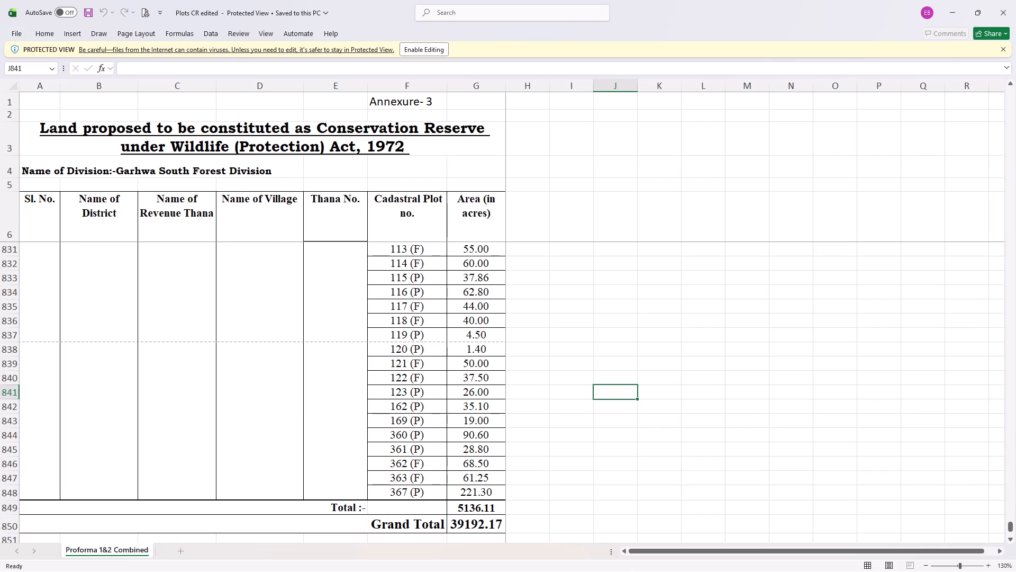
{"action": "scroll", "coordinate": [398, 412], "scroll_direction": "up", "scroll_amount": 4}
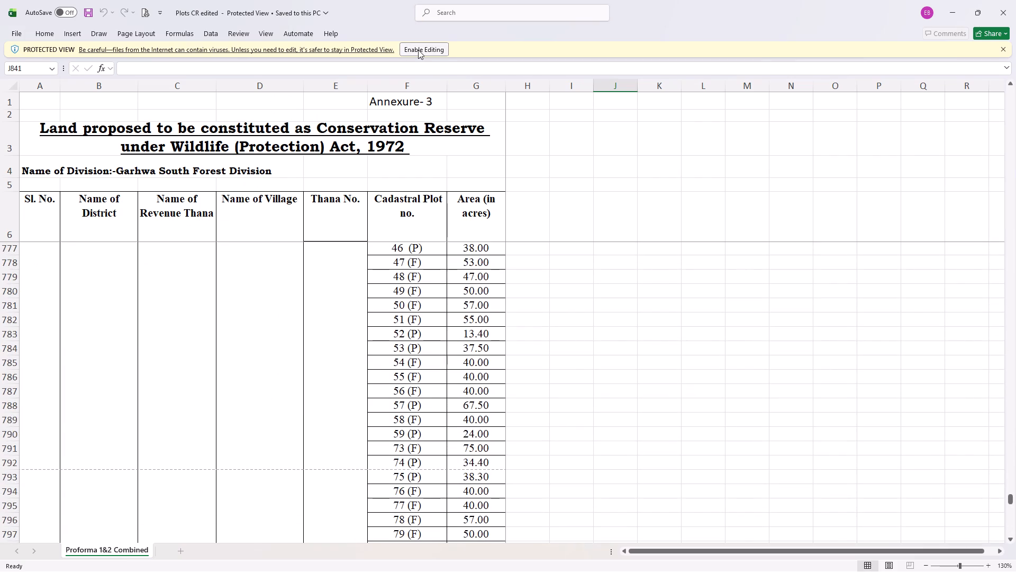
{"action": "left_click", "coordinate": [418, 50]}
Look through the plot list in Plots CR edited from Marda to Barganwa, checking for area values in red.
{"action": "scroll", "coordinate": [378, 308], "scroll_direction": "up", "scroll_amount": 19}
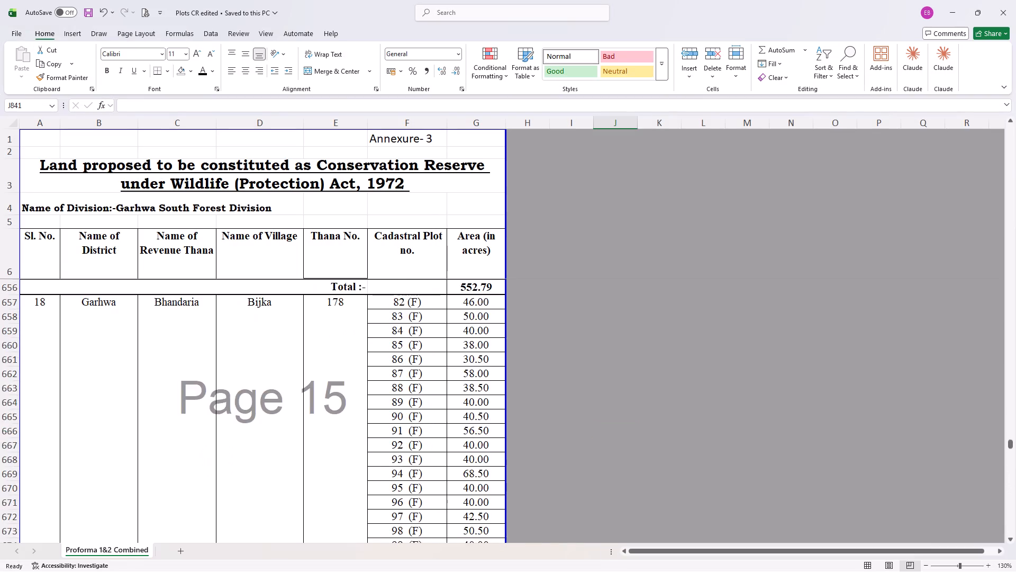
{"action": "scroll", "coordinate": [385, 311], "scroll_direction": "up", "scroll_amount": 20}
{"action": "scroll", "coordinate": [385, 311], "scroll_direction": "up", "scroll_amount": 20}
{"action": "scroll", "coordinate": [385, 311], "scroll_direction": "up", "scroll_amount": 7}
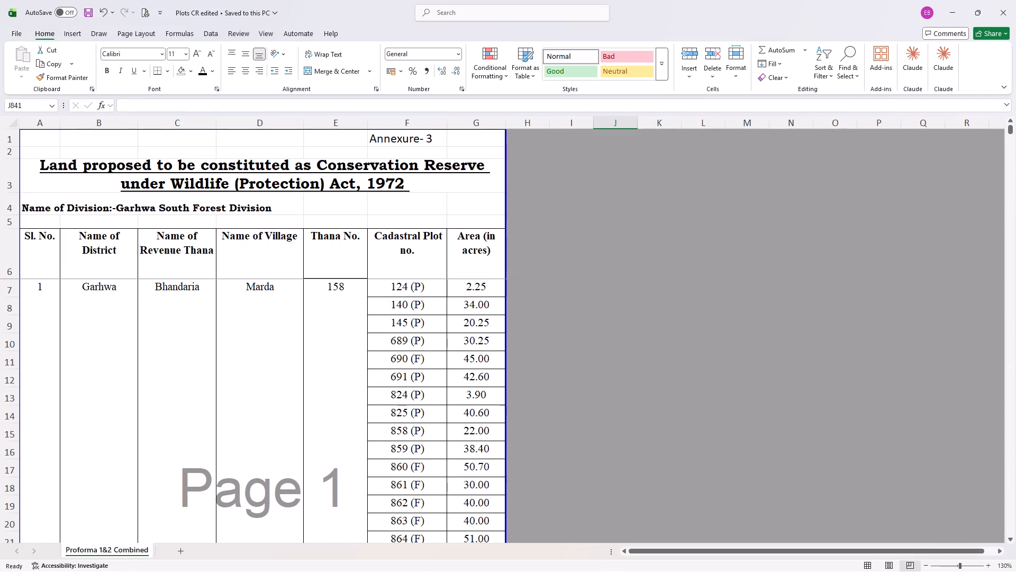
{"action": "scroll", "coordinate": [385, 311], "scroll_direction": "up", "scroll_amount": 7}
{"action": "scroll", "coordinate": [385, 311], "scroll_direction": "down", "scroll_amount": 7}
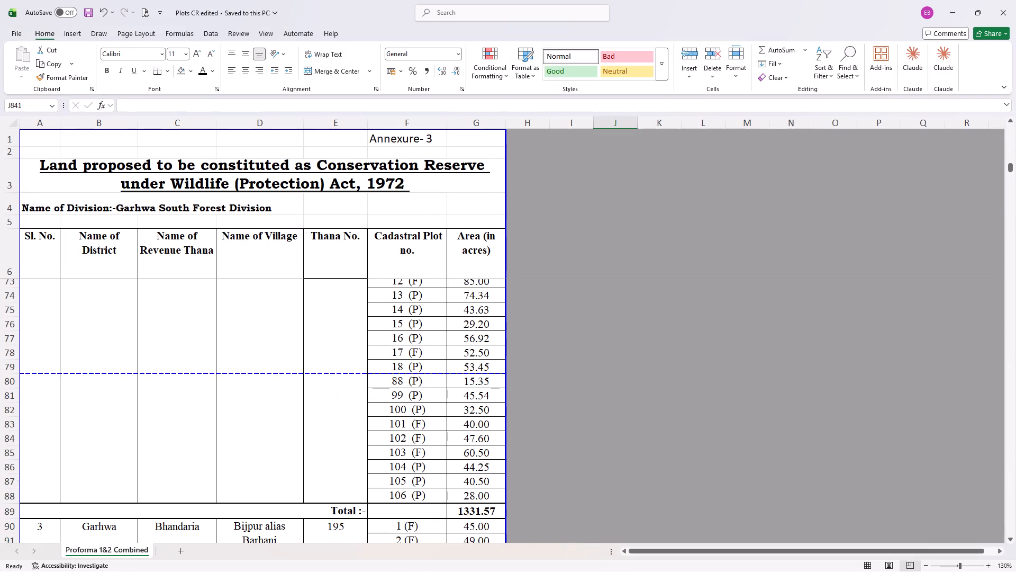
{"action": "scroll", "coordinate": [386, 320], "scroll_direction": "down", "scroll_amount": 5}
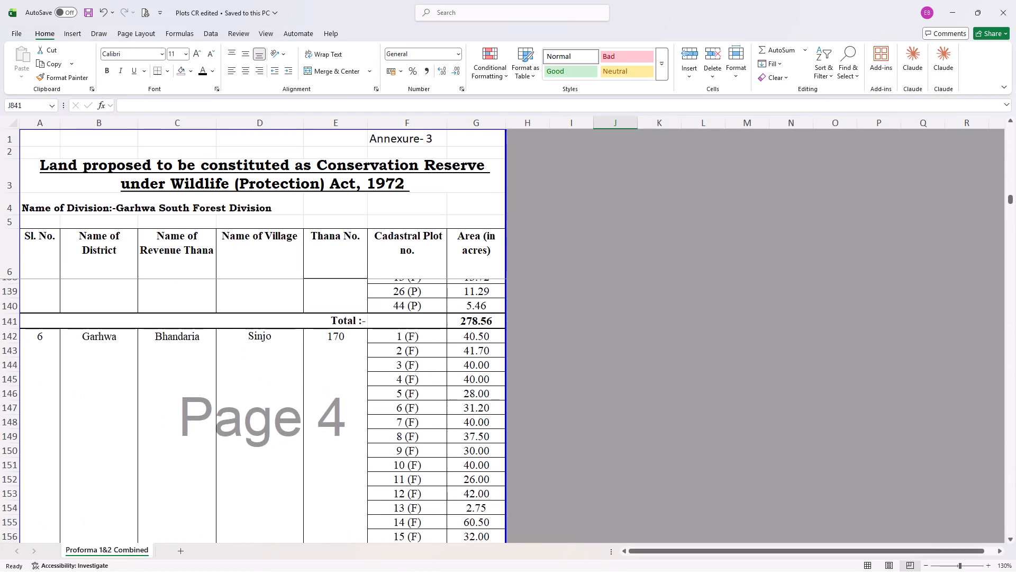
{"action": "scroll", "coordinate": [386, 320], "scroll_direction": "down", "scroll_amount": 6}
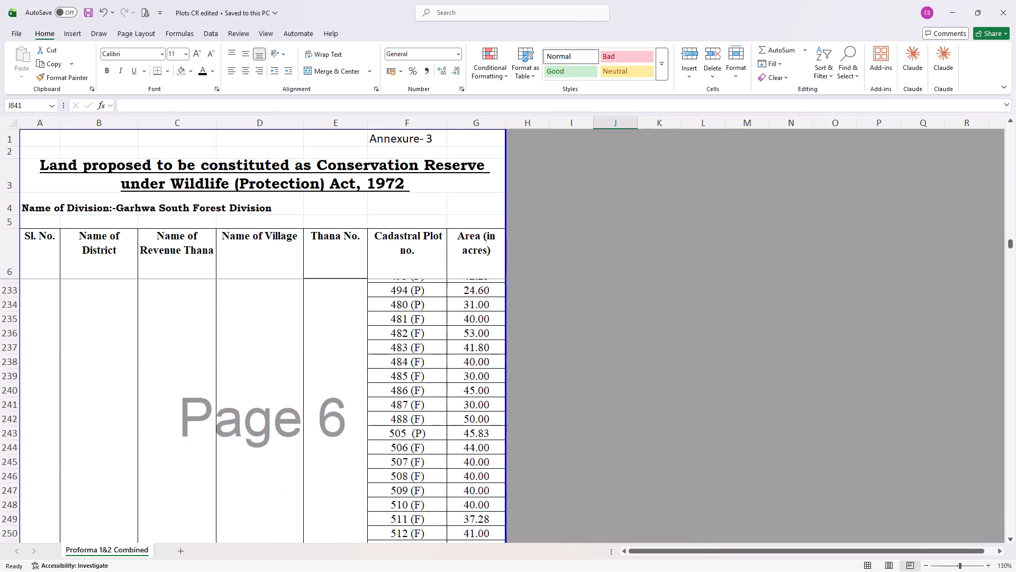
{"action": "scroll", "coordinate": [386, 320], "scroll_direction": "down", "scroll_amount": 2}
{"action": "scroll", "coordinate": [412, 326], "scroll_direction": "up", "scroll_amount": 1}
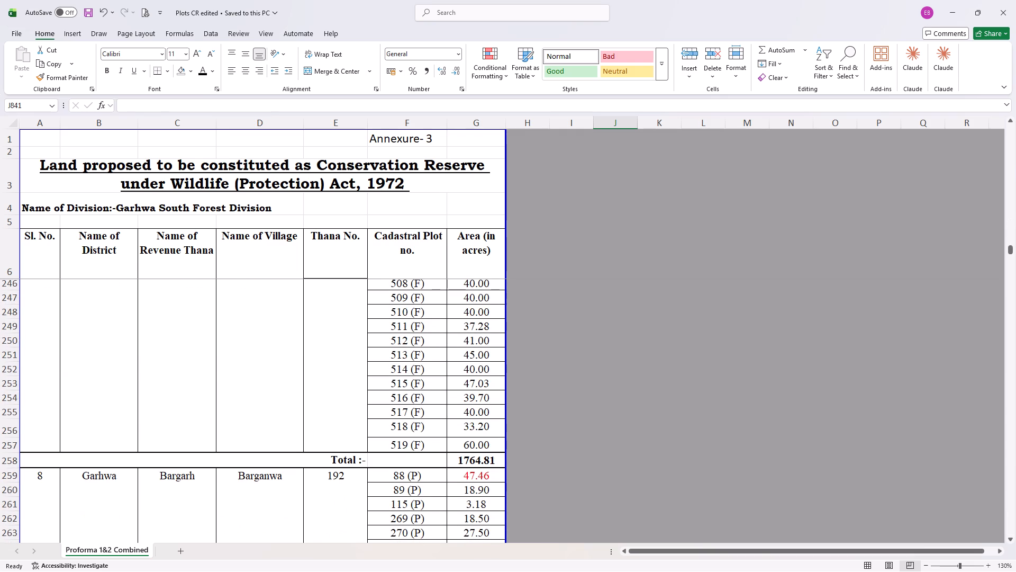
Replace the Barganwa plot areas, 88 (P) through 289/274 (F), in Plots CR edited with those copied from Plots CR.
{"action": "left_click", "coordinate": [483, 480]}
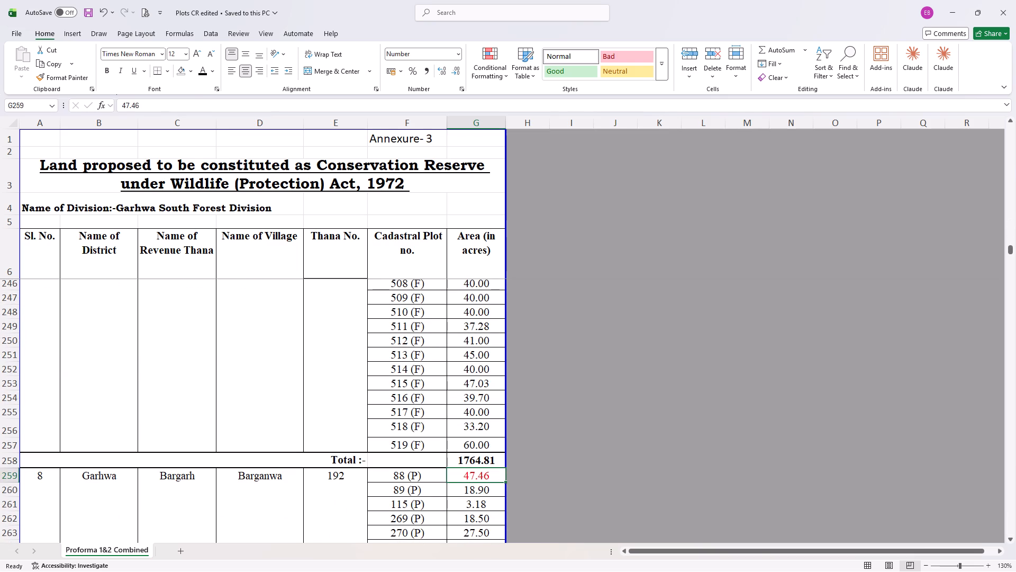
{"action": "key", "text": "alt+Tab"}
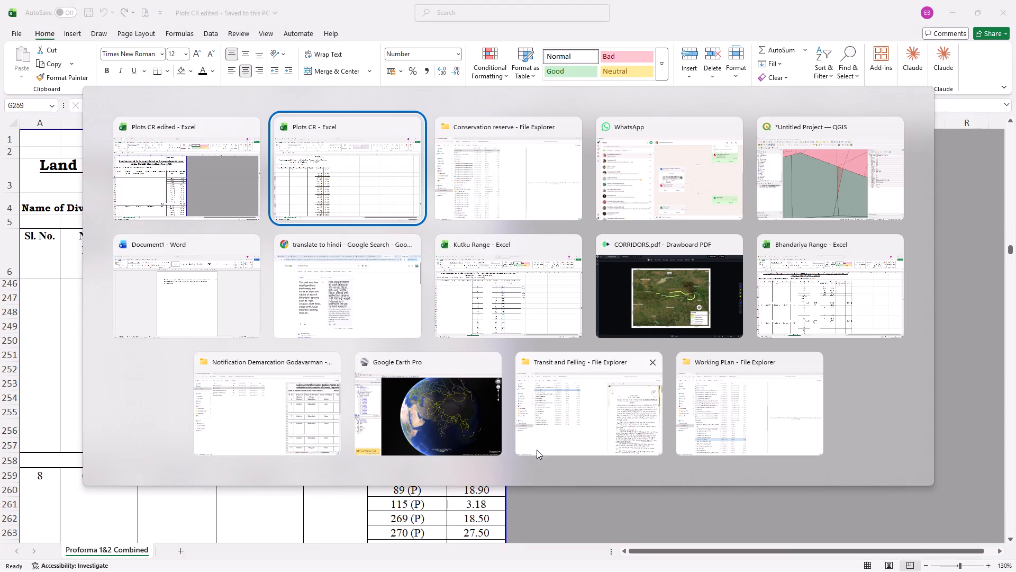
{"action": "scroll", "coordinate": [228, 364], "scroll_direction": "up", "scroll_amount": 4}
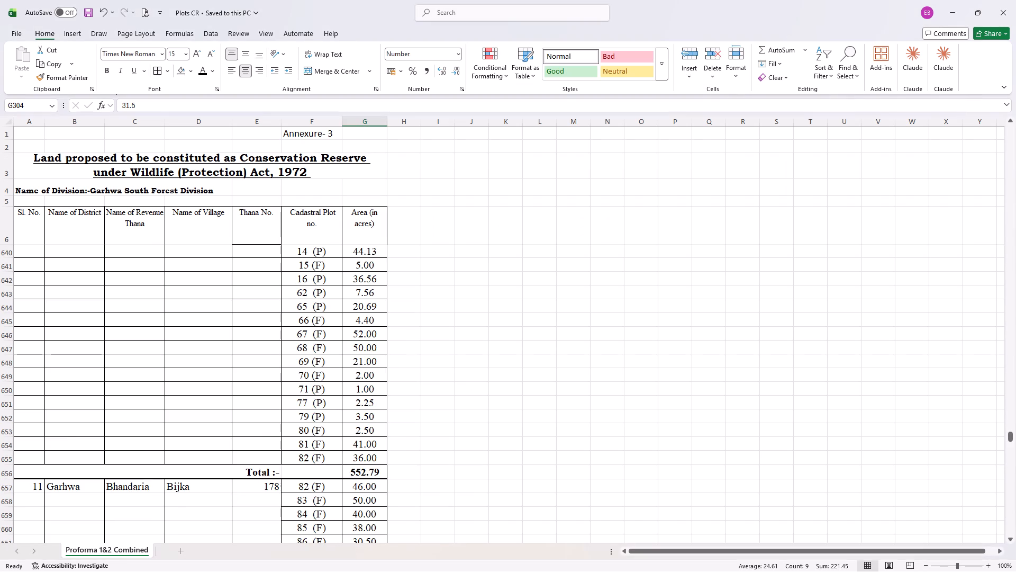
{"action": "scroll", "coordinate": [242, 368], "scroll_direction": "up", "scroll_amount": 9}
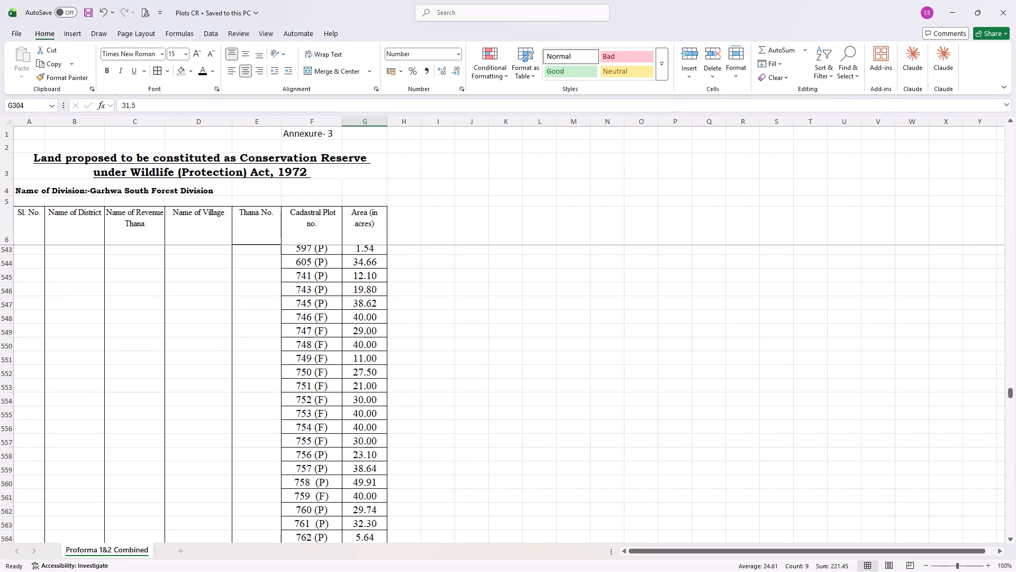
{"action": "scroll", "coordinate": [242, 368], "scroll_direction": "up", "scroll_amount": 19}
{"action": "scroll", "coordinate": [242, 368], "scroll_direction": "up", "scroll_amount": 6}
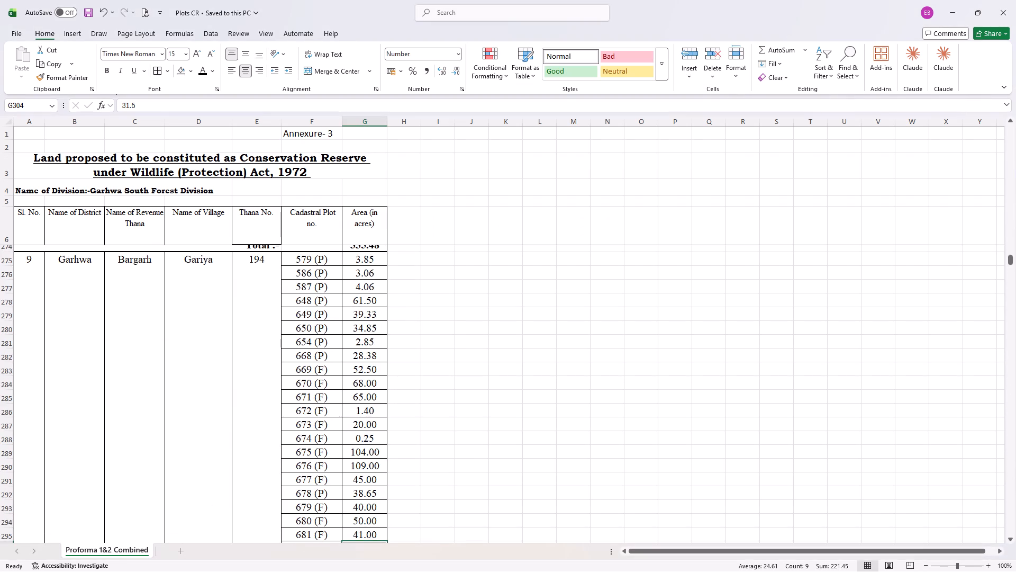
{"action": "scroll", "coordinate": [242, 368], "scroll_direction": "up", "scroll_amount": 6}
{"action": "scroll", "coordinate": [242, 368], "scroll_direction": "down", "scroll_amount": 4}
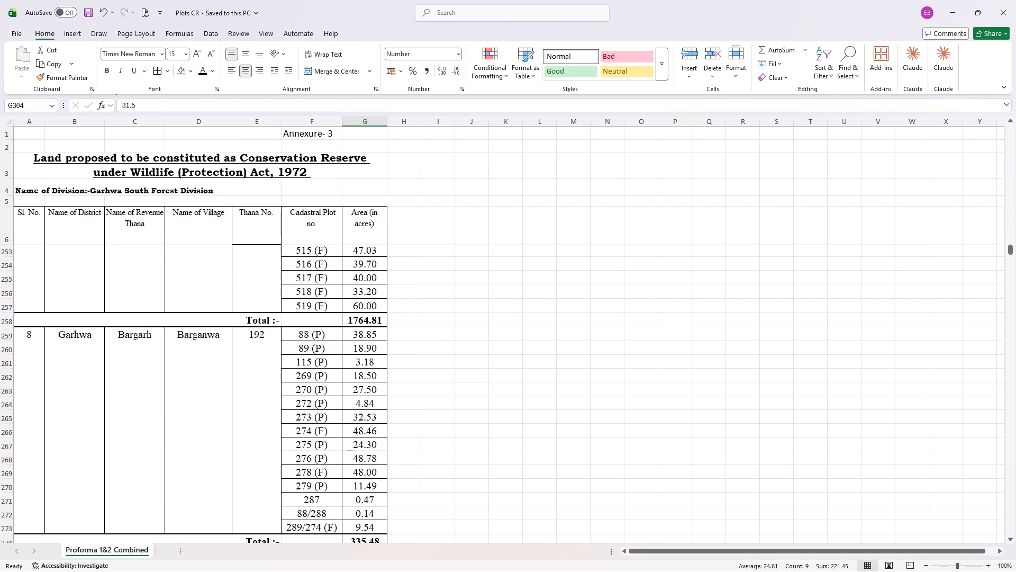
{"action": "left_click_drag", "start_coordinate": [361, 337], "coordinate": [374, 523]}
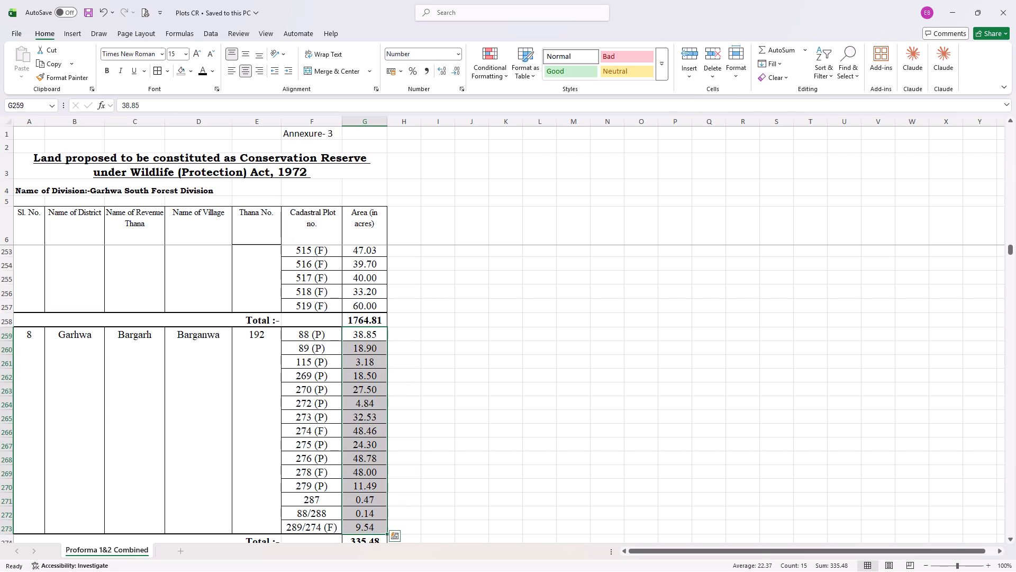
{"action": "key", "text": "ctrl+c"}
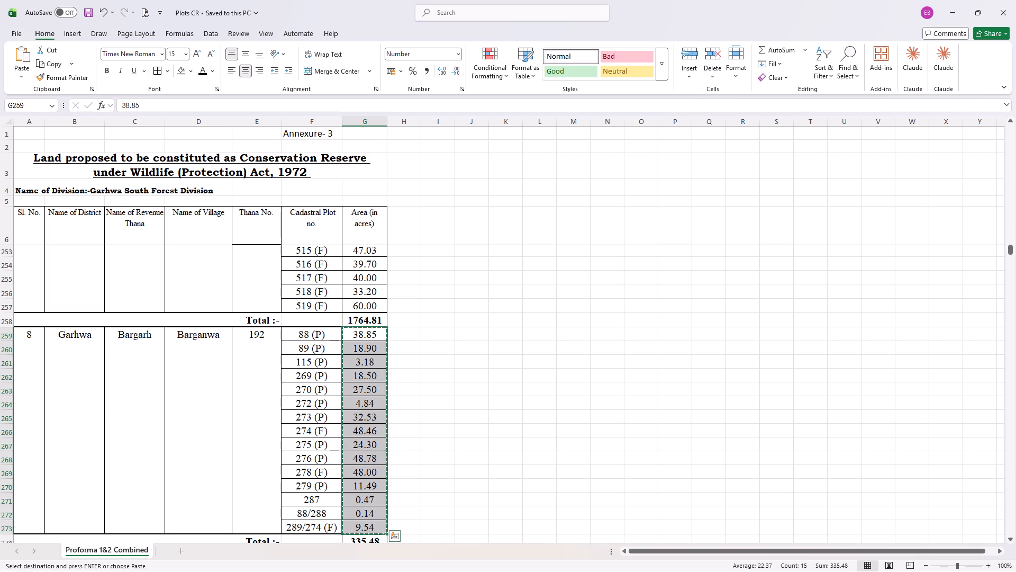
{"action": "key", "text": "alt+Tab"}
{"action": "scroll", "coordinate": [455, 390], "scroll_direction": "up", "scroll_amount": 2}
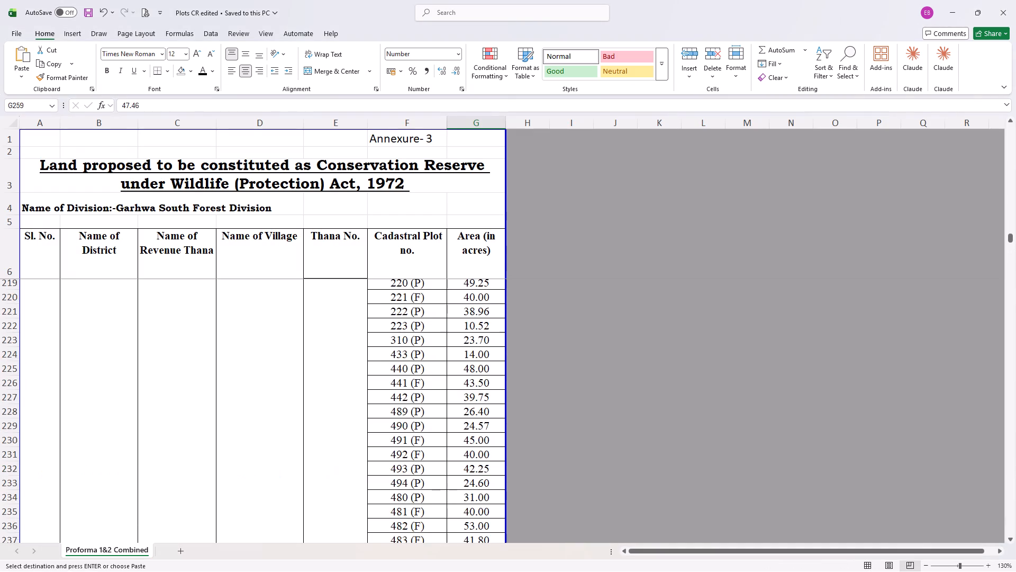
{"action": "scroll", "coordinate": [455, 390], "scroll_direction": "up", "scroll_amount": 1}
{"action": "scroll", "coordinate": [471, 376], "scroll_direction": "down", "scroll_amount": 3}
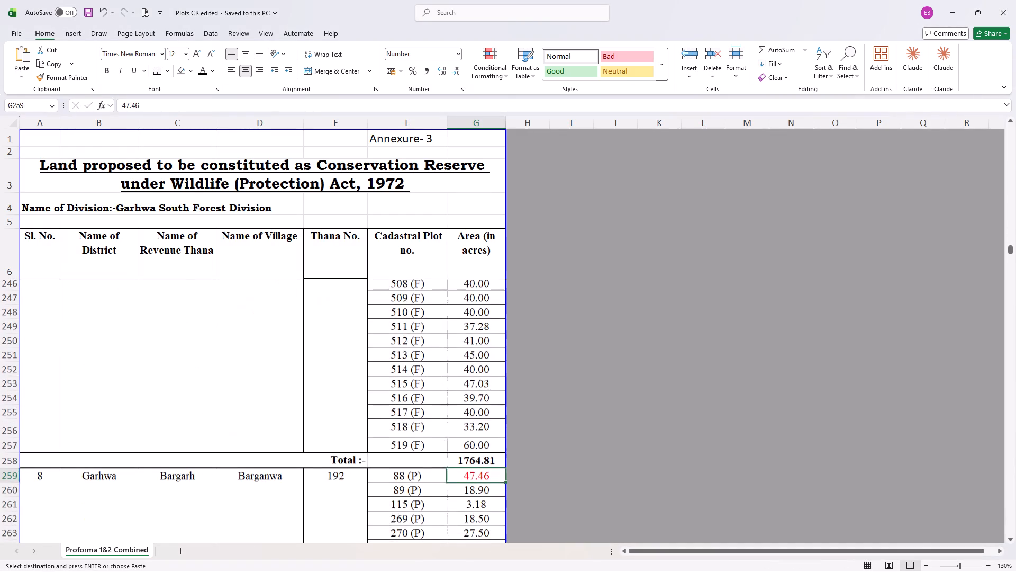
{"action": "scroll", "coordinate": [470, 381], "scroll_direction": "down", "scroll_amount": 1}
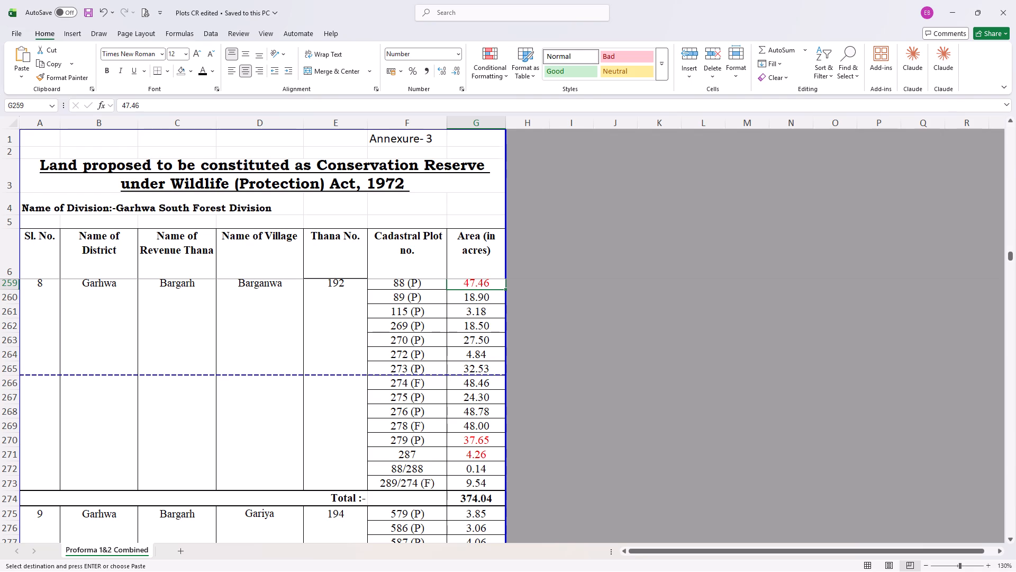
{"action": "key", "text": "ctrl+v"}
Apply the cell formatting of plot 514 (F)'s area to all the pasted Barganwa areas with Format Painter.
{"action": "scroll", "coordinate": [531, 316], "scroll_direction": "up", "scroll_amount": 1}
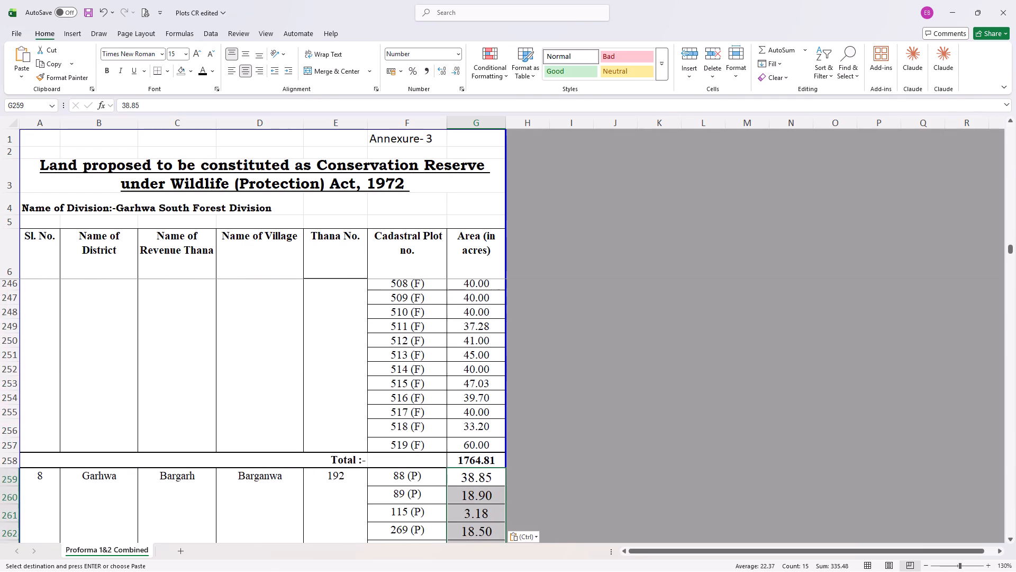
{"action": "scroll", "coordinate": [531, 316], "scroll_direction": "down", "scroll_amount": 2}
{"action": "scroll", "coordinate": [531, 316], "scroll_direction": "up", "scroll_amount": 2}
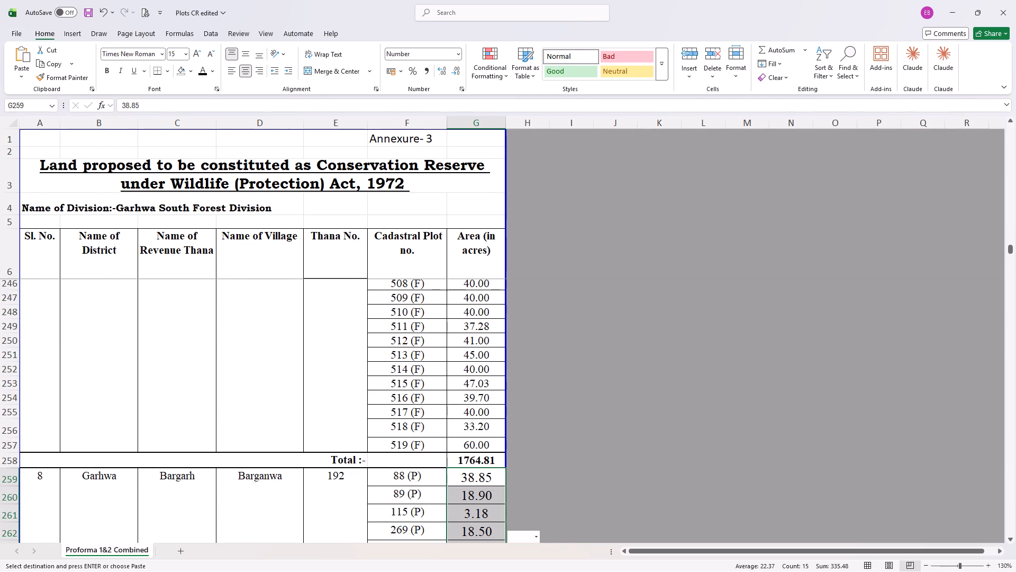
{"action": "left_click", "coordinate": [491, 370]}
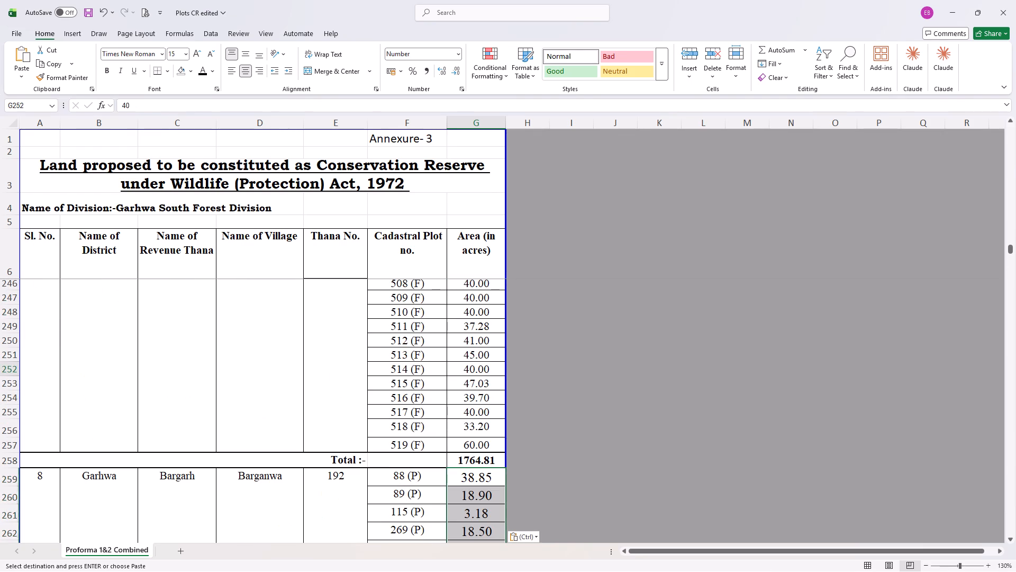
{"action": "left_click", "coordinate": [51, 78]}
{"action": "scroll", "coordinate": [567, 304], "scroll_direction": "down", "scroll_amount": 1}
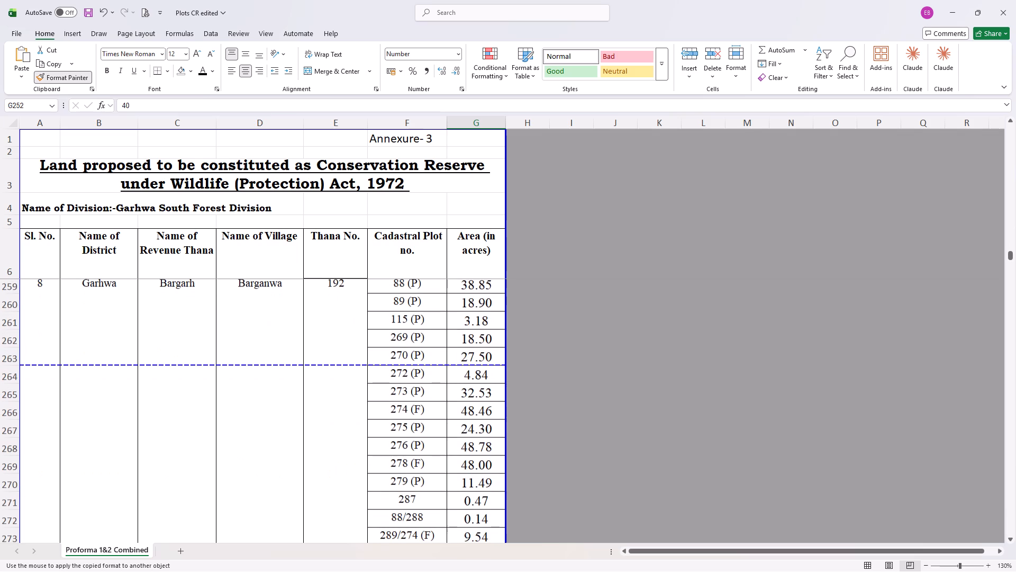
{"action": "left_click_drag", "start_coordinate": [480, 288], "coordinate": [479, 502]}
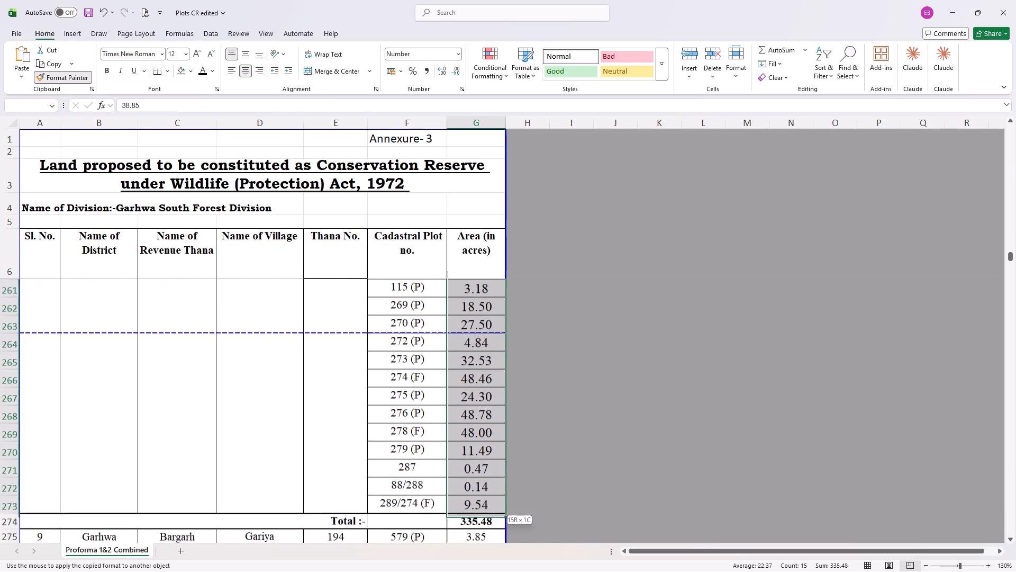
{"action": "left_click_drag", "start_coordinate": [479, 502], "coordinate": [482, 505]}
{"action": "scroll", "coordinate": [583, 462], "scroll_direction": "up", "scroll_amount": 1}
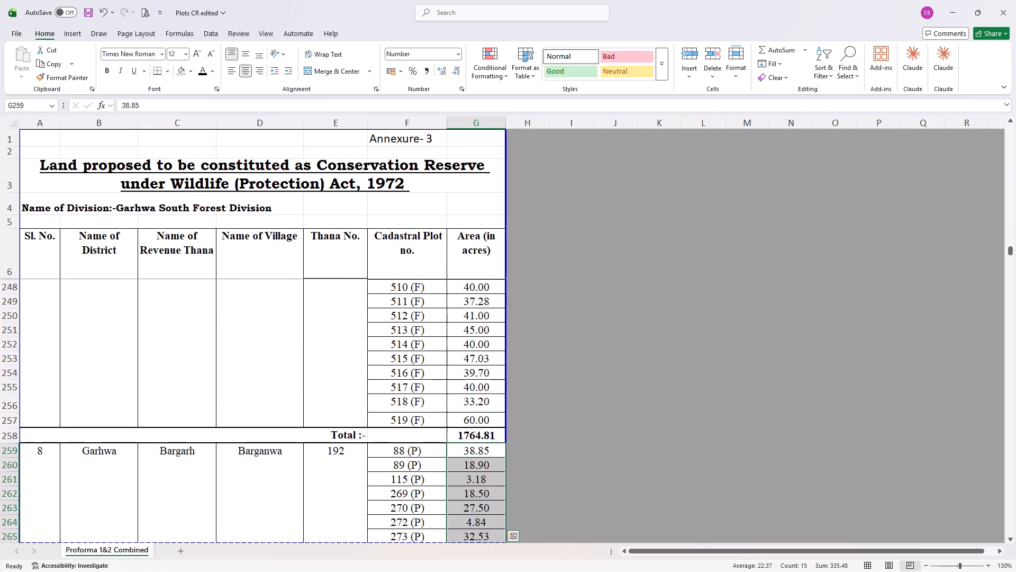
{"action": "left_click", "coordinate": [585, 440]}
{"action": "scroll", "coordinate": [577, 433], "scroll_direction": "down", "scroll_amount": 1}
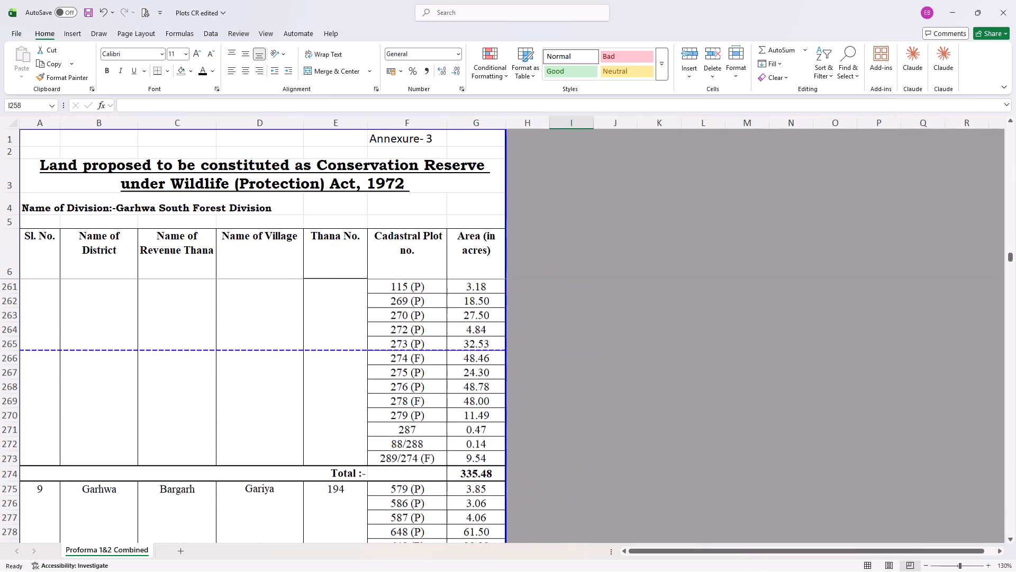
Copy the Gariya plot areas, 579 (P) through 810 (F), from Plots CR and paste them over the Gariya areas in Plots CR edited.
{"action": "key", "text": "alt+Tab"}
{"action": "scroll", "coordinate": [355, 361], "scroll_direction": "down", "scroll_amount": 1}
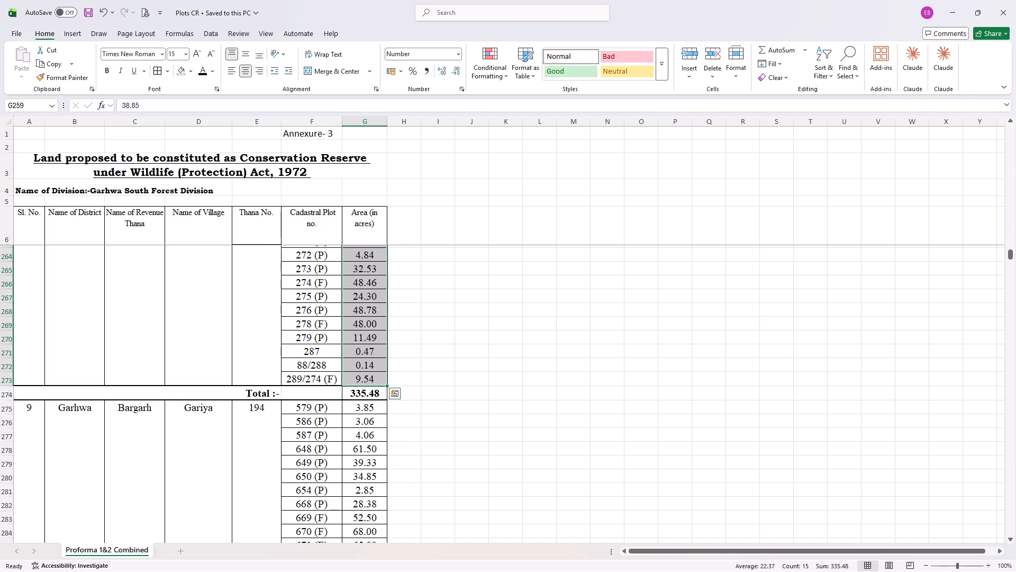
{"action": "left_click_drag", "start_coordinate": [374, 408], "coordinate": [377, 516]}
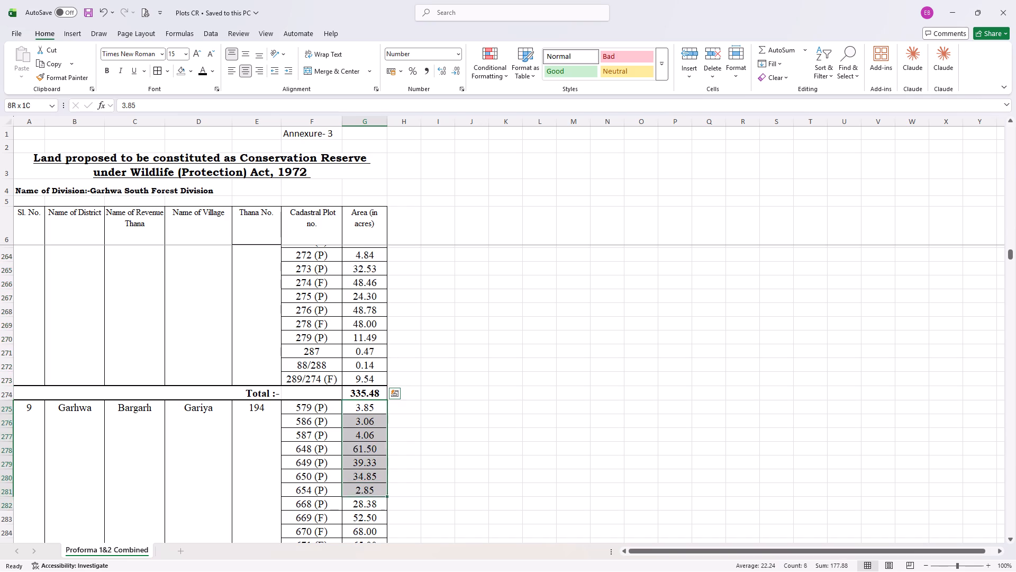
{"action": "left_click_drag", "start_coordinate": [377, 516], "coordinate": [376, 555]}
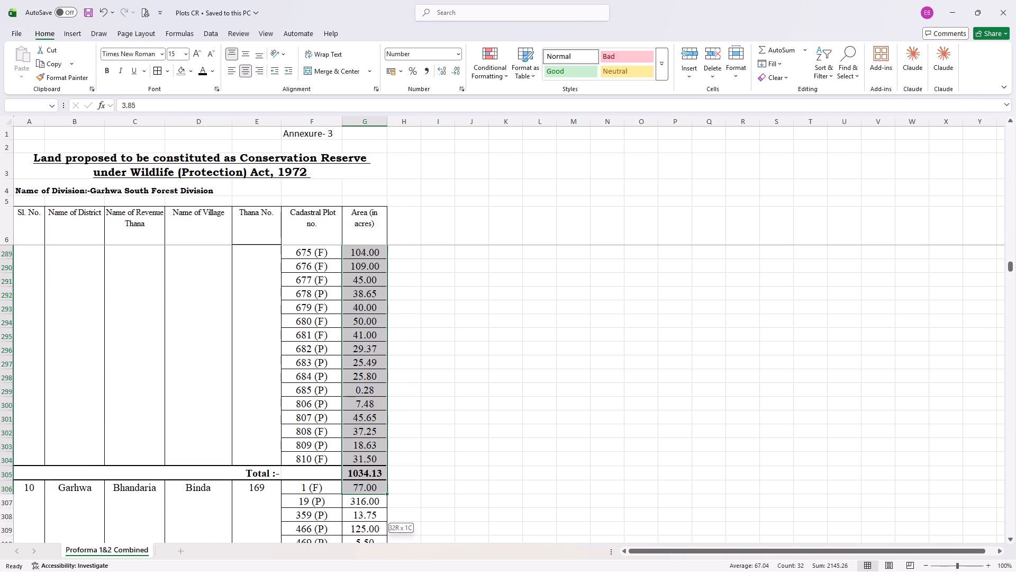
{"action": "left_click_drag", "start_coordinate": [376, 555], "coordinate": [366, 435]}
{"action": "key", "text": "ctrl+c"}
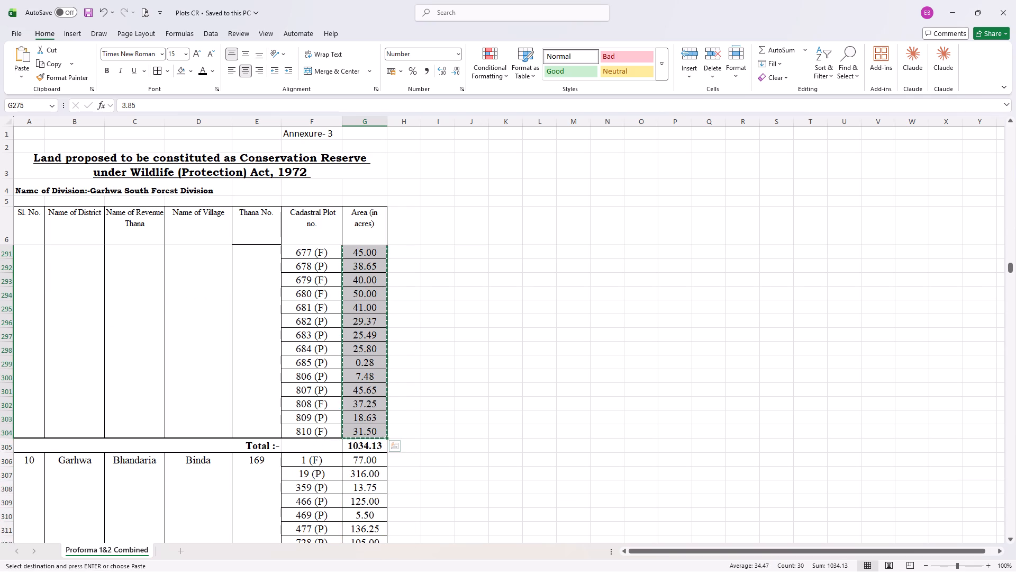
{"action": "key", "text": "alt+Tab"}
{"action": "scroll", "coordinate": [479, 421], "scroll_direction": "down", "scroll_amount": 1}
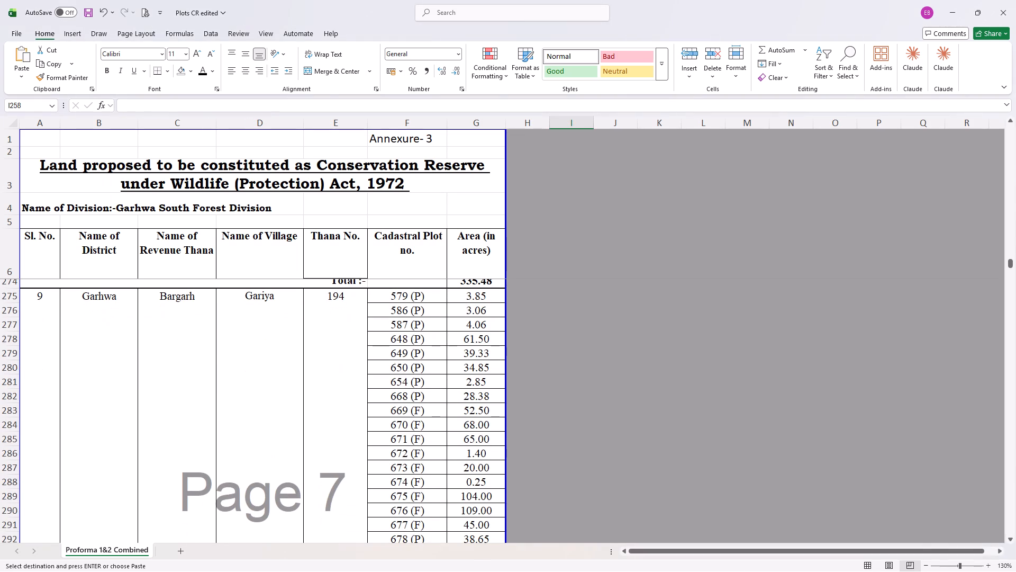
{"action": "left_click", "coordinate": [485, 289]}
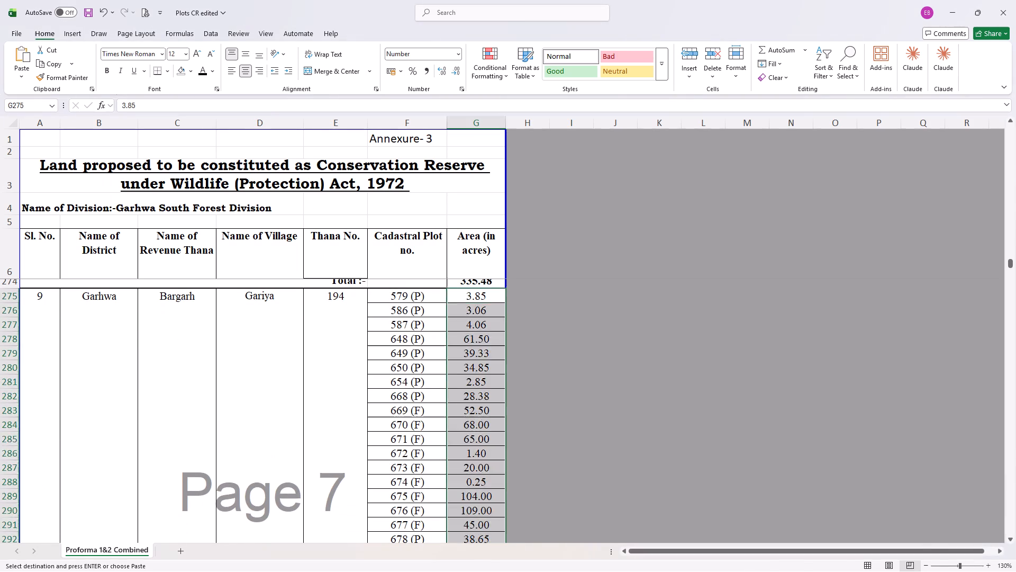
{"action": "key", "text": "ctrl+v"}
Set the font size of the pasted Gariya plot areas, 579 (P) through 810 (F), to 12.
{"action": "scroll", "coordinate": [500, 326], "scroll_direction": "up", "scroll_amount": 1}
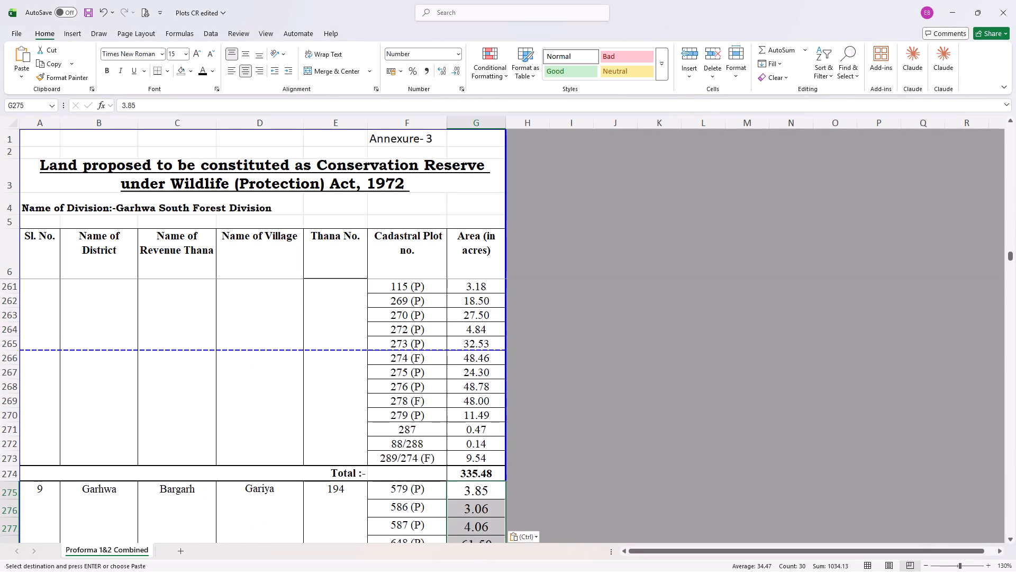
{"action": "left_click", "coordinate": [486, 446]}
{"action": "scroll", "coordinate": [486, 447], "scroll_direction": "down", "scroll_amount": 1}
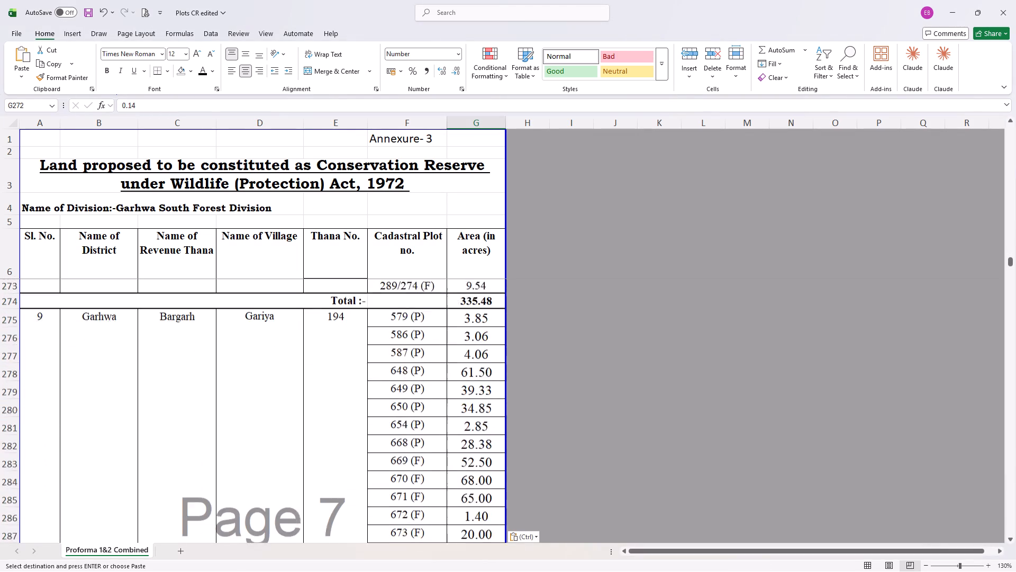
{"action": "left_click_drag", "start_coordinate": [470, 301], "coordinate": [477, 555]}
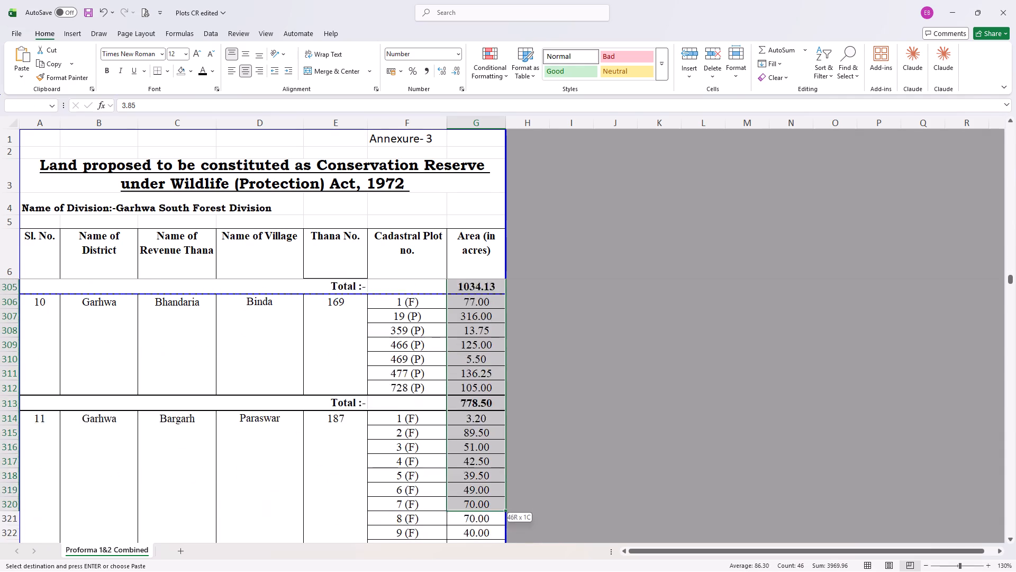
{"action": "left_click_drag", "start_coordinate": [477, 555], "coordinate": [473, 371]}
{"action": "scroll", "coordinate": [497, 406], "scroll_direction": "up", "scroll_amount": 2}
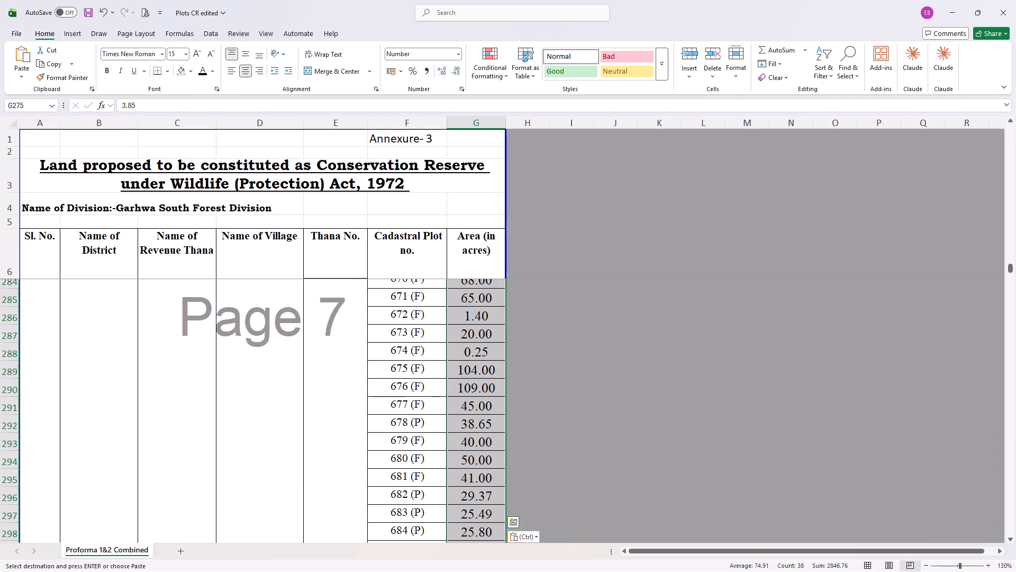
{"action": "scroll", "coordinate": [497, 406], "scroll_direction": "down", "scroll_amount": 1}
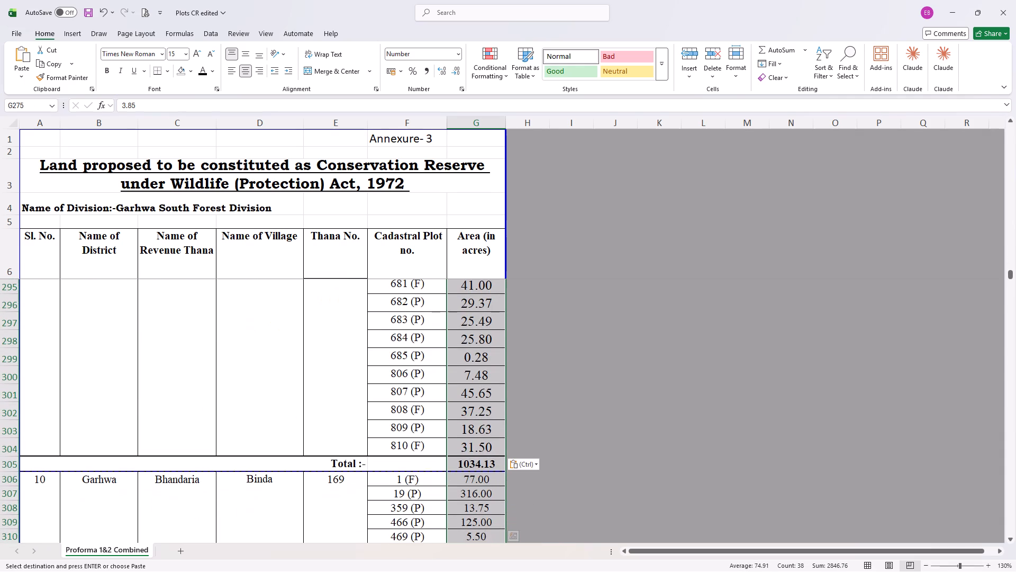
{"action": "left_click", "coordinate": [495, 453]}
{"action": "left_click_drag", "start_coordinate": [490, 446], "coordinate": [487, 286]}
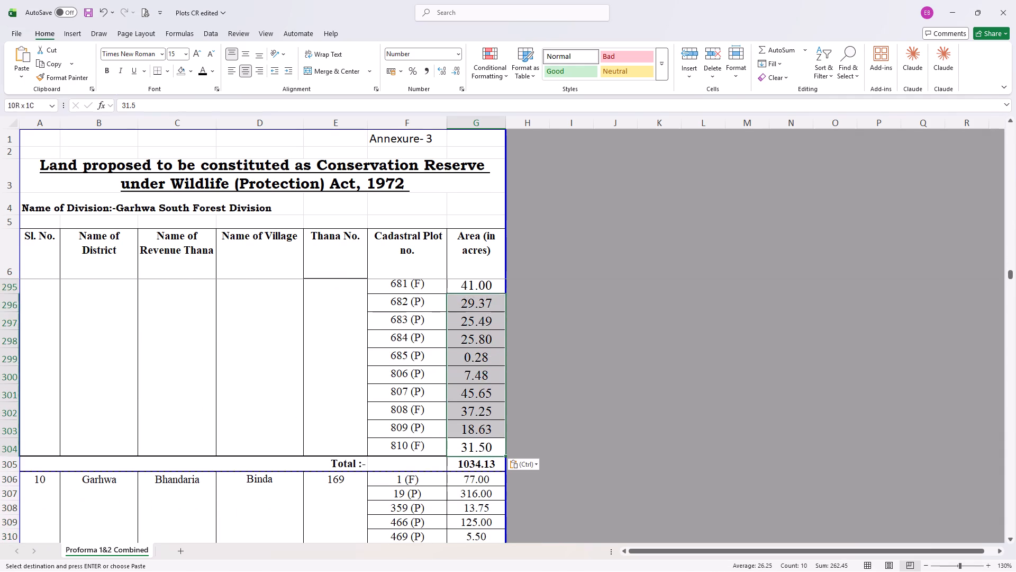
{"action": "left_click_drag", "start_coordinate": [487, 286], "coordinate": [472, 460]}
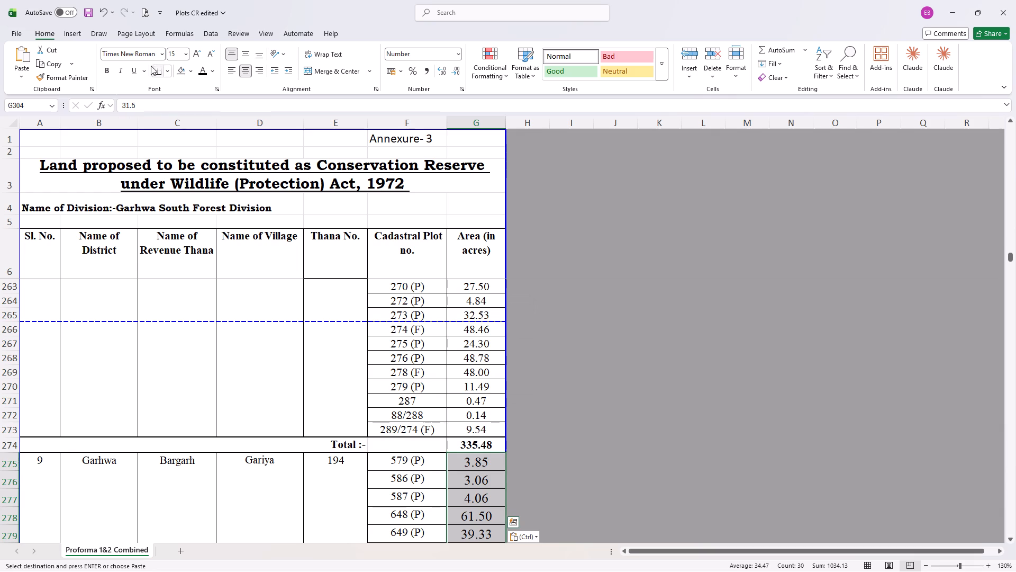
{"action": "left_click", "coordinate": [176, 54]}
{"action": "type", "text": "12"}
{"action": "key", "text": "Return"}
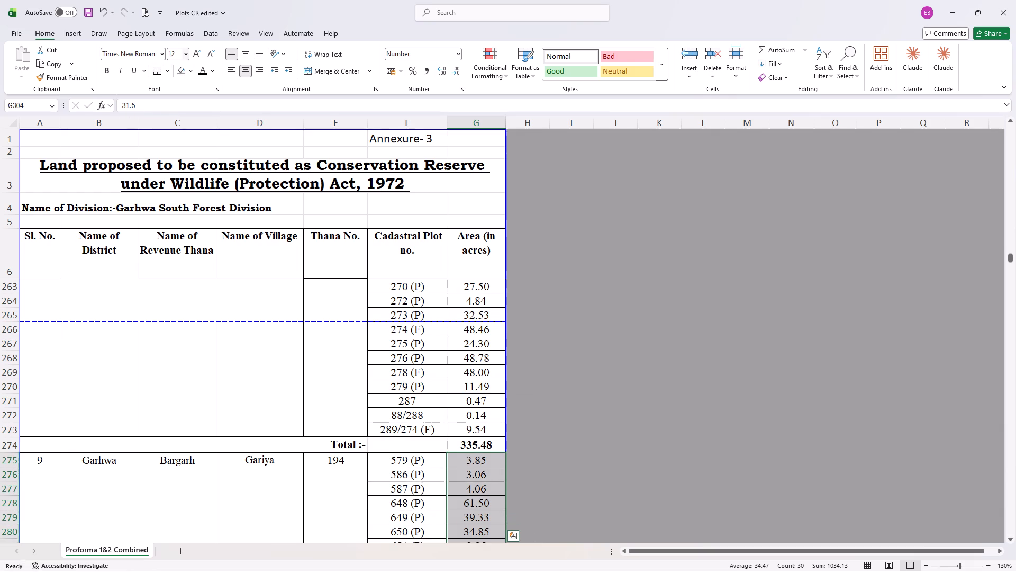
{"action": "left_click", "coordinate": [578, 330]}
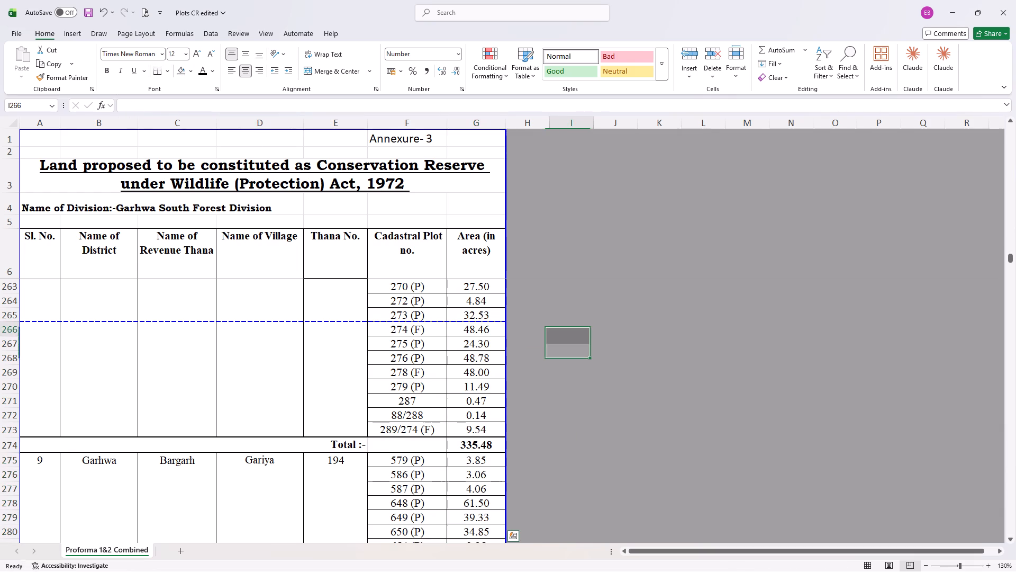
Look through the remaining plot list in Plots CR edited from Gariya to Jonhikhar, checking the area values and their formatting.
{"action": "scroll", "coordinate": [578, 330], "scroll_direction": "down", "scroll_amount": 1}
{"action": "scroll", "coordinate": [578, 330], "scroll_direction": "up", "scroll_amount": 1}
{"action": "scroll", "coordinate": [578, 330], "scroll_direction": "down", "scroll_amount": 2}
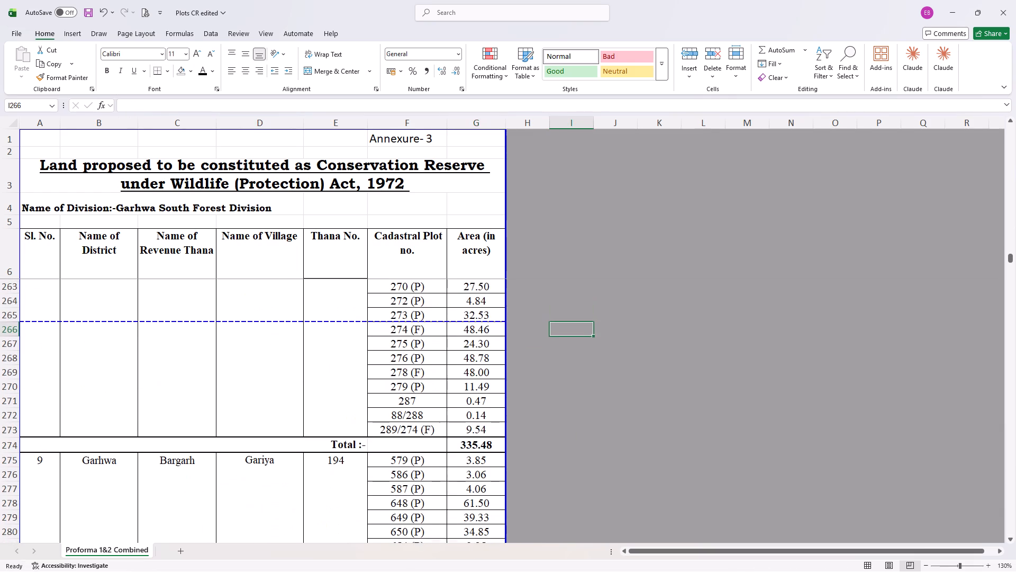
{"action": "scroll", "coordinate": [578, 330], "scroll_direction": "down", "scroll_amount": 2}
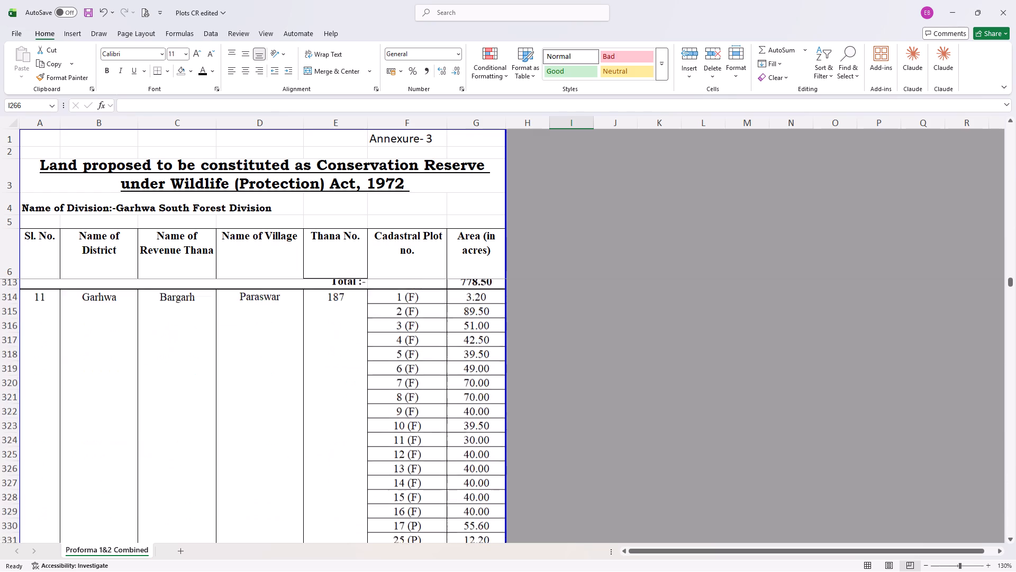
{"action": "scroll", "coordinate": [578, 330], "scroll_direction": "down", "scroll_amount": 7}
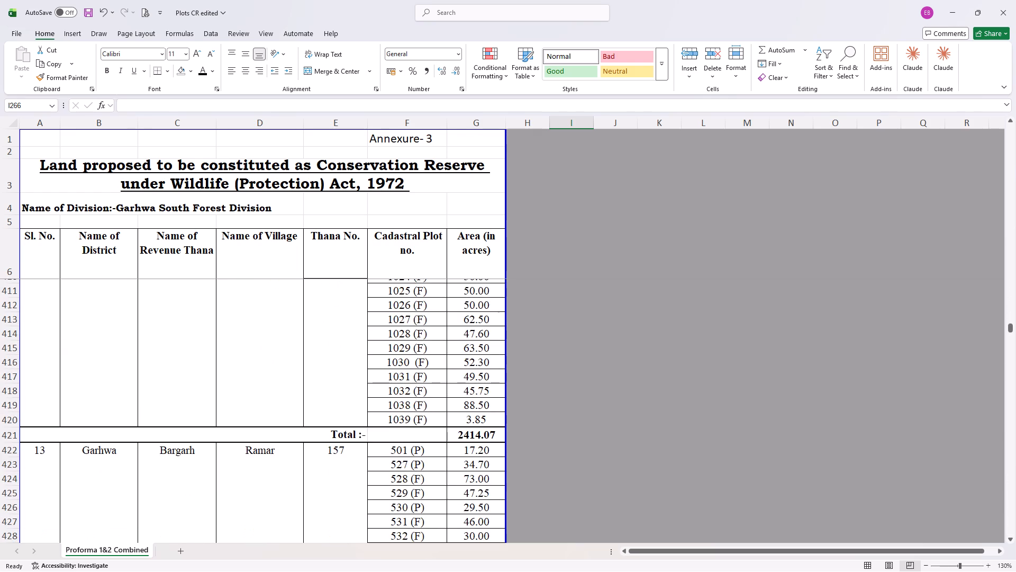
{"action": "scroll", "coordinate": [578, 330], "scroll_direction": "down", "scroll_amount": 13}
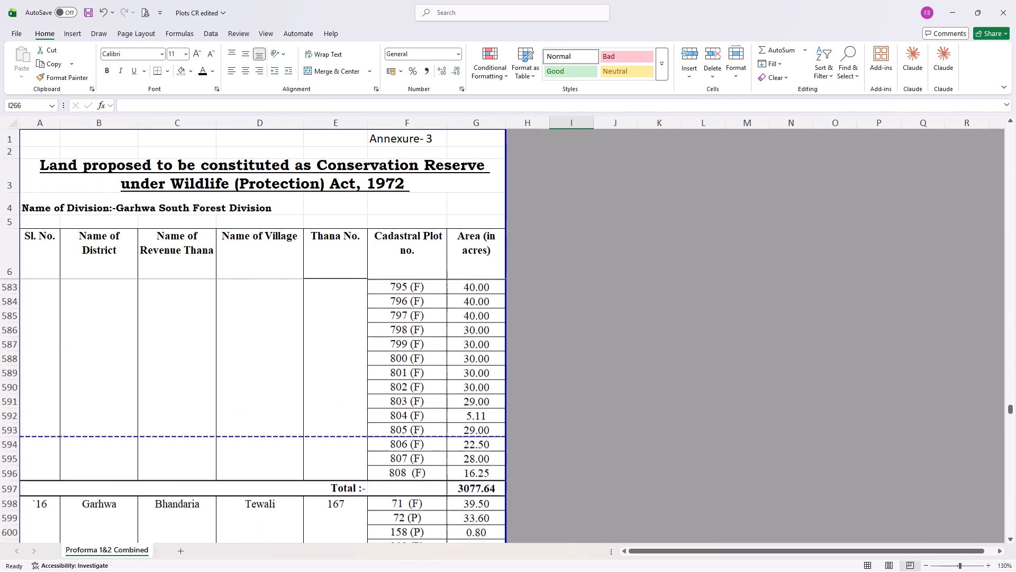
{"action": "scroll", "coordinate": [578, 330], "scroll_direction": "down", "scroll_amount": 4}
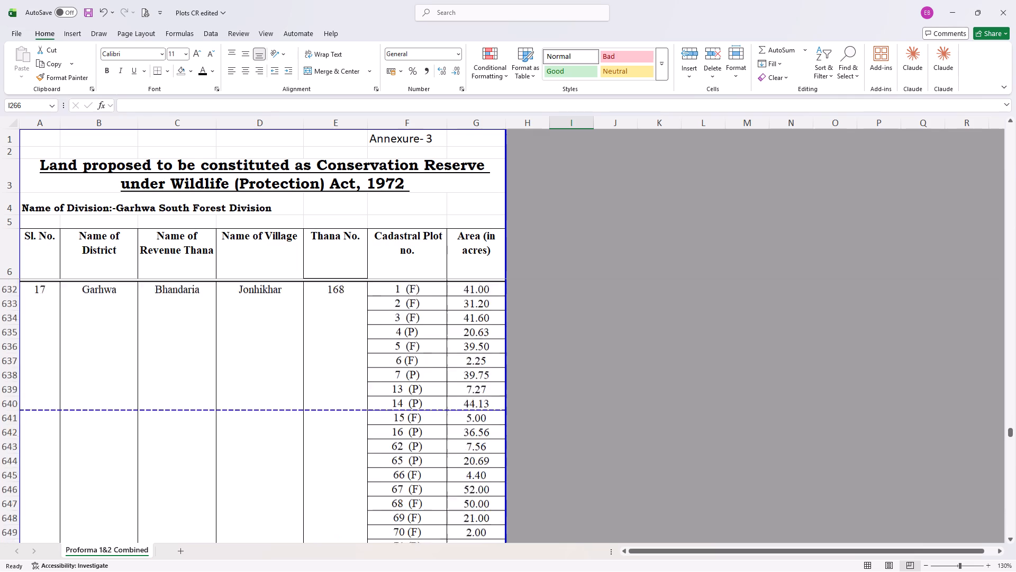
{"action": "scroll", "coordinate": [578, 330], "scroll_direction": "down", "scroll_amount": 3}
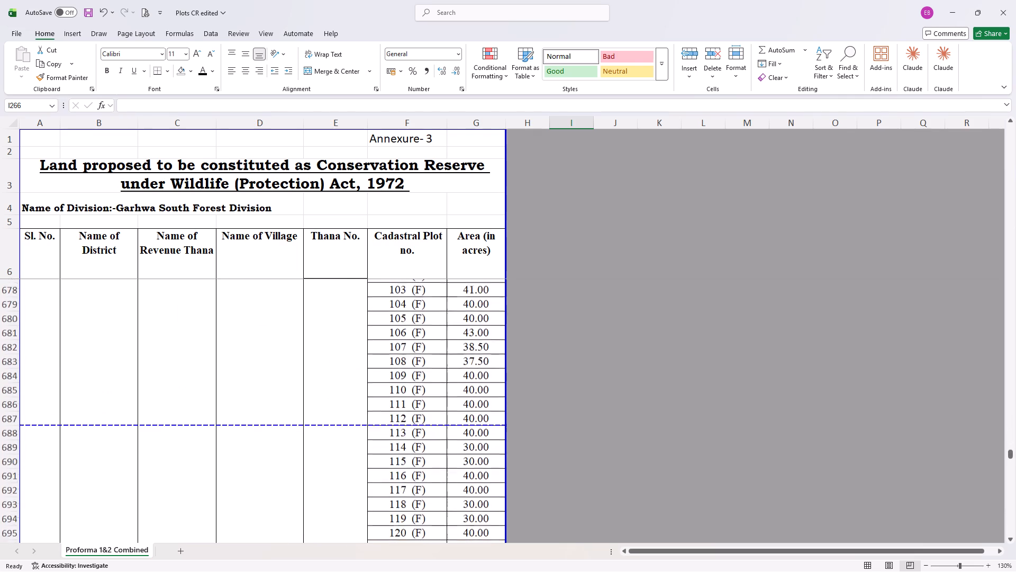
{"action": "scroll", "coordinate": [578, 330], "scroll_direction": "up", "scroll_amount": 2}
{"action": "scroll", "coordinate": [578, 330], "scroll_direction": "down", "scroll_amount": 4}
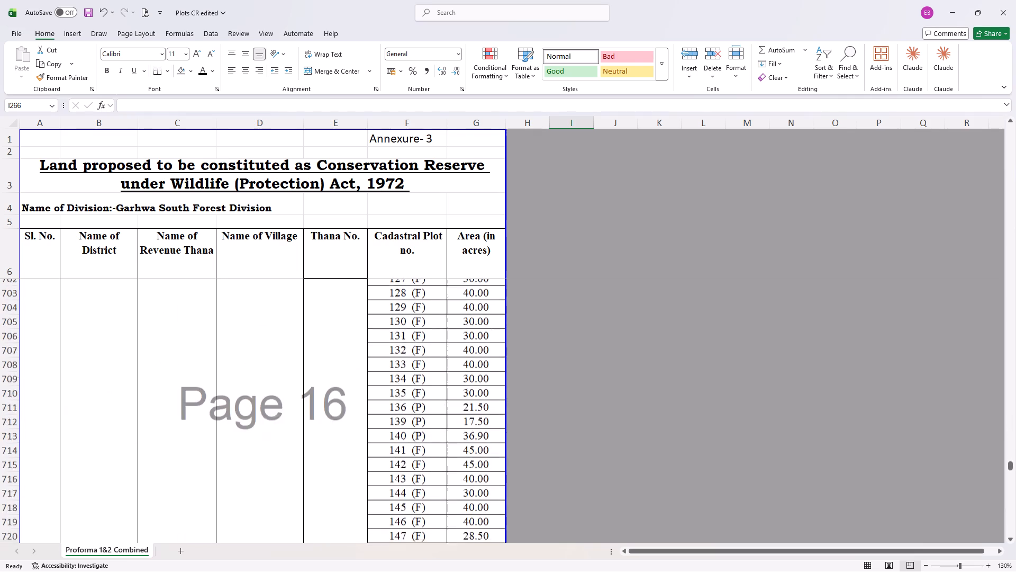
Look through the rest of the plot list in Plots CR edited, from plot 128 (F) to the Grand Total, checking the area values.
{"action": "scroll", "coordinate": [578, 330], "scroll_direction": "down", "scroll_amount": 3}
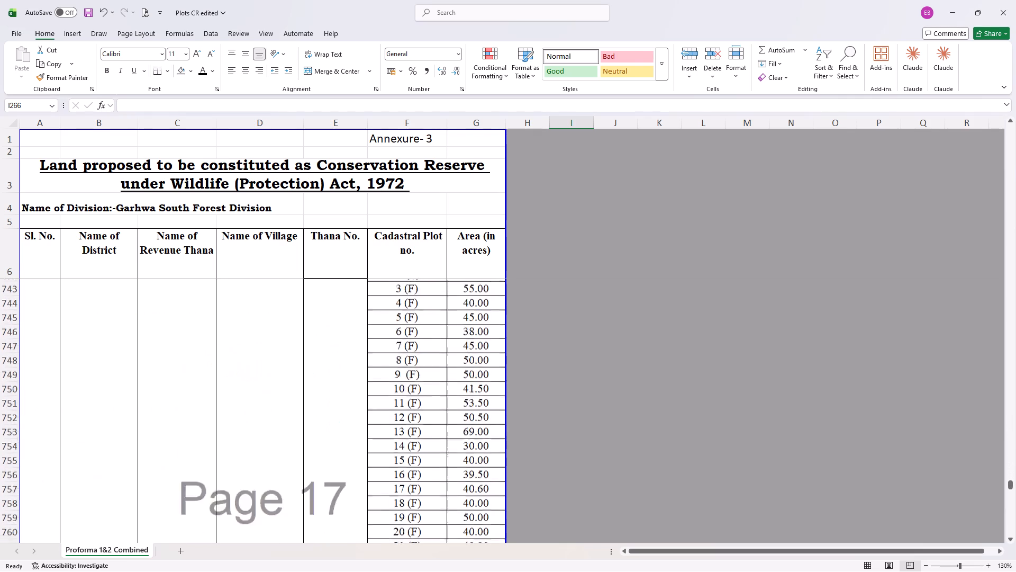
{"action": "scroll", "coordinate": [578, 330], "scroll_direction": "up", "scroll_amount": 1}
{"action": "scroll", "coordinate": [578, 330], "scroll_direction": "down", "scroll_amount": 4}
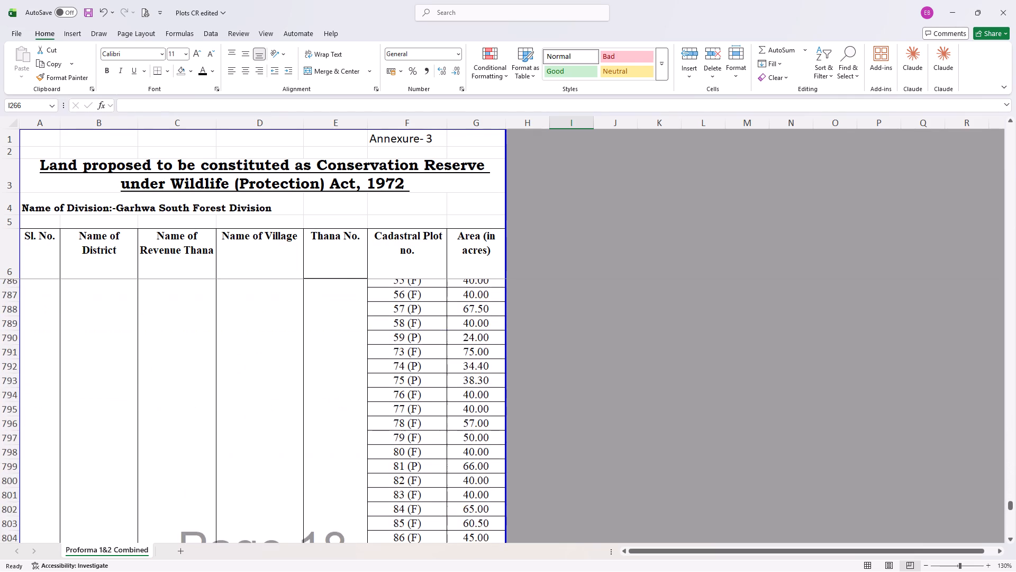
{"action": "scroll", "coordinate": [578, 330], "scroll_direction": "down", "scroll_amount": 4}
{"action": "scroll", "coordinate": [578, 330], "scroll_direction": "up", "scroll_amount": 8}
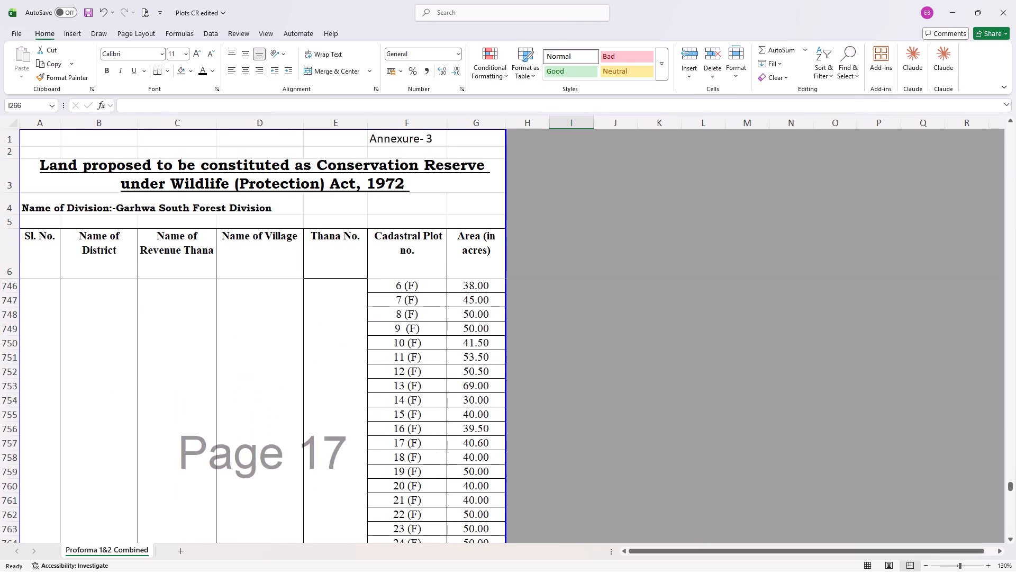
{"action": "scroll", "coordinate": [578, 330], "scroll_direction": "up", "scroll_amount": 1}
{"action": "scroll", "coordinate": [578, 330], "scroll_direction": "down", "scroll_amount": 5}
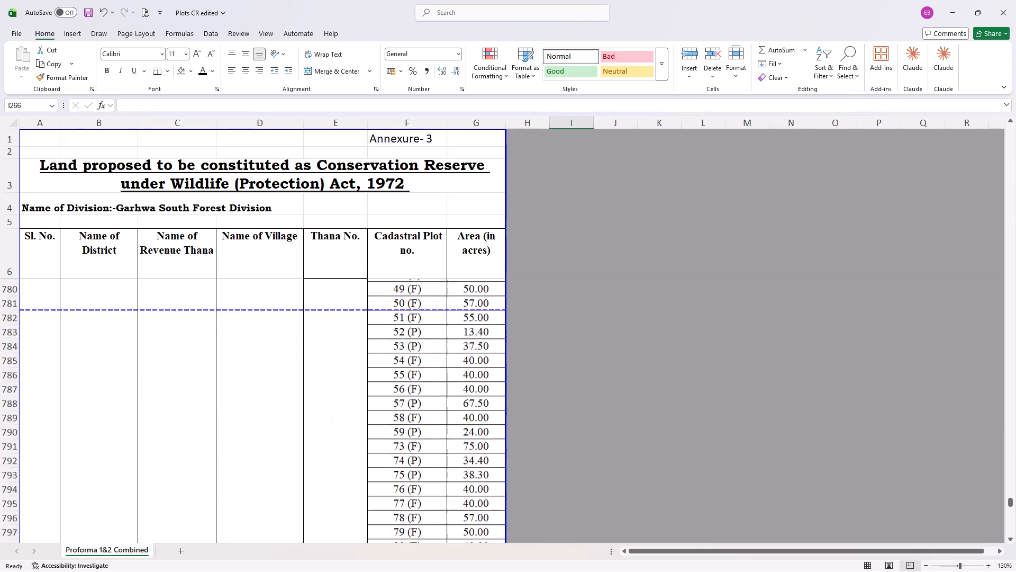
{"action": "scroll", "coordinate": [578, 330], "scroll_direction": "down", "scroll_amount": 5}
{"action": "scroll", "coordinate": [578, 330], "scroll_direction": "up", "scroll_amount": 1}
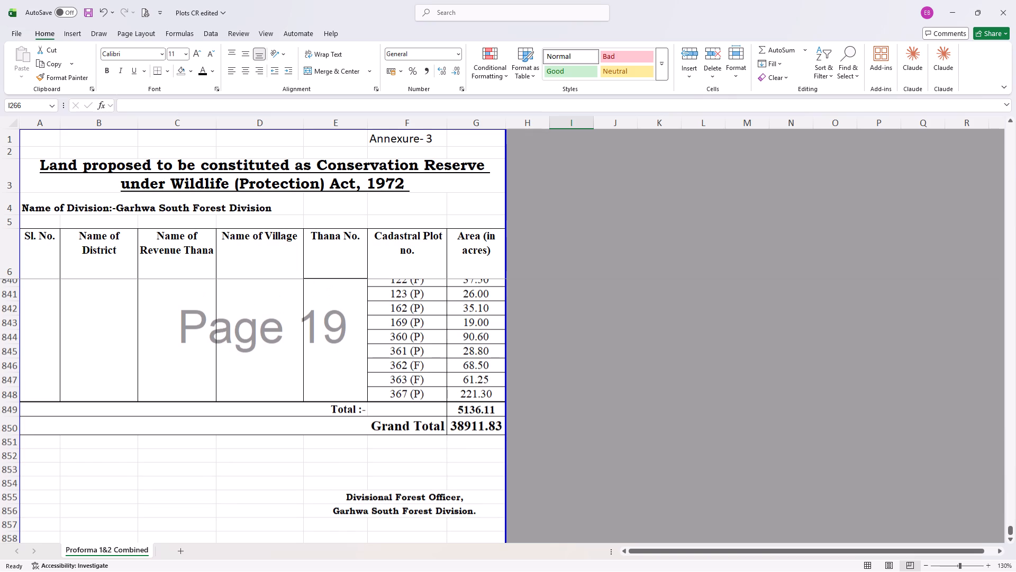
Copy the Grand Total area from the end of the plot list in Plots CR edited and switch to the previous window.
{"action": "left_click", "coordinate": [492, 422]}
{"action": "key", "text": "ctrl+c"}
{"action": "key", "text": "alt+Tab"}
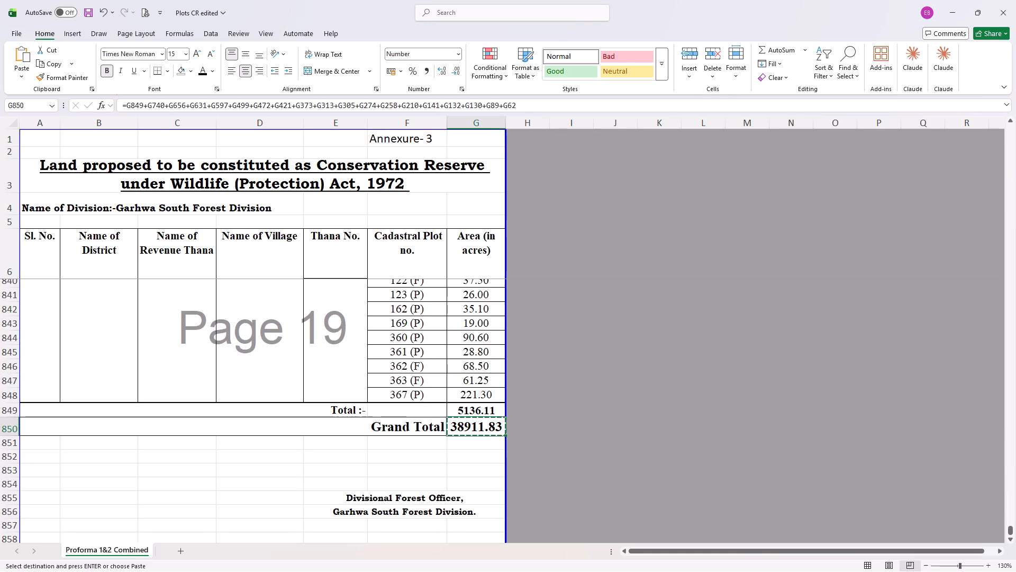
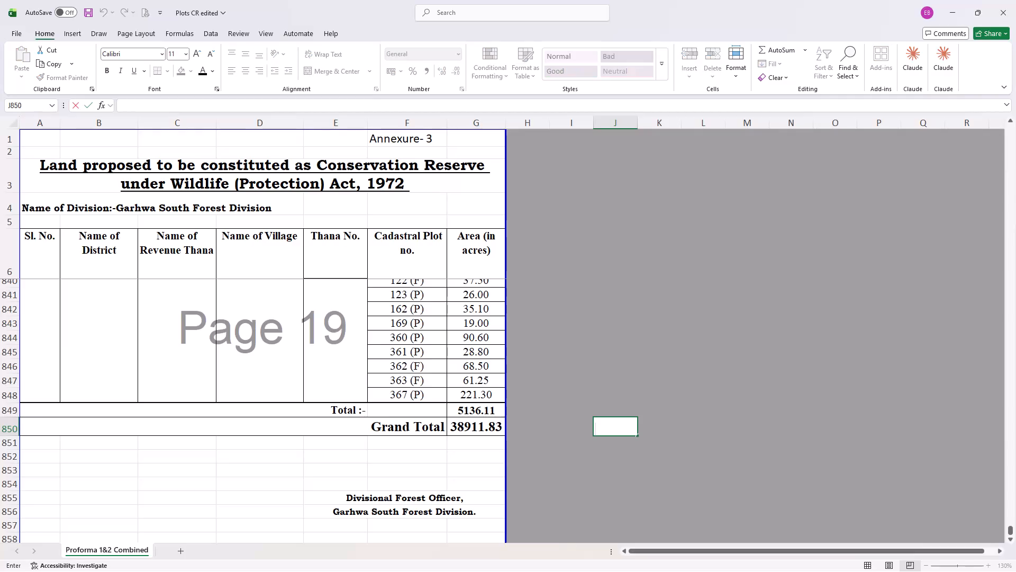
Leave the empty cell beside the grand total and save the Plots CR edited workbook.
{"action": "left_click", "coordinate": [747, 385], "text": "alt"}
{"action": "scroll", "coordinate": [496, 395], "scroll_direction": "up", "scroll_amount": 13, "text": "alt"}
{"action": "scroll", "coordinate": [496, 395], "scroll_direction": "down", "scroll_amount": 6, "text": "alt"}
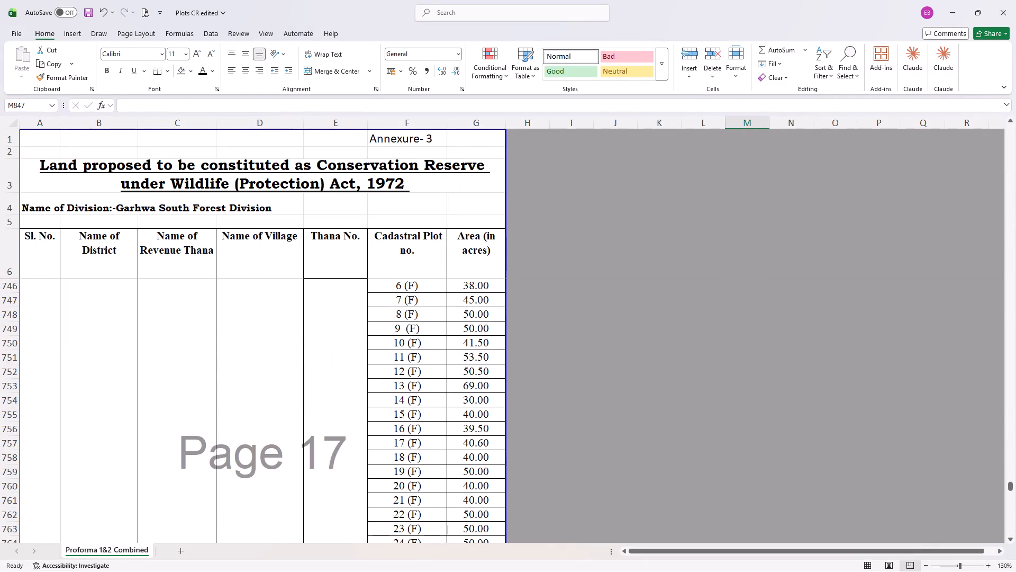
{"action": "scroll", "coordinate": [496, 395], "scroll_direction": "down", "scroll_amount": 10, "text": "alt"}
{"action": "scroll", "coordinate": [496, 395], "scroll_direction": "up", "scroll_amount": 3, "text": "alt"}
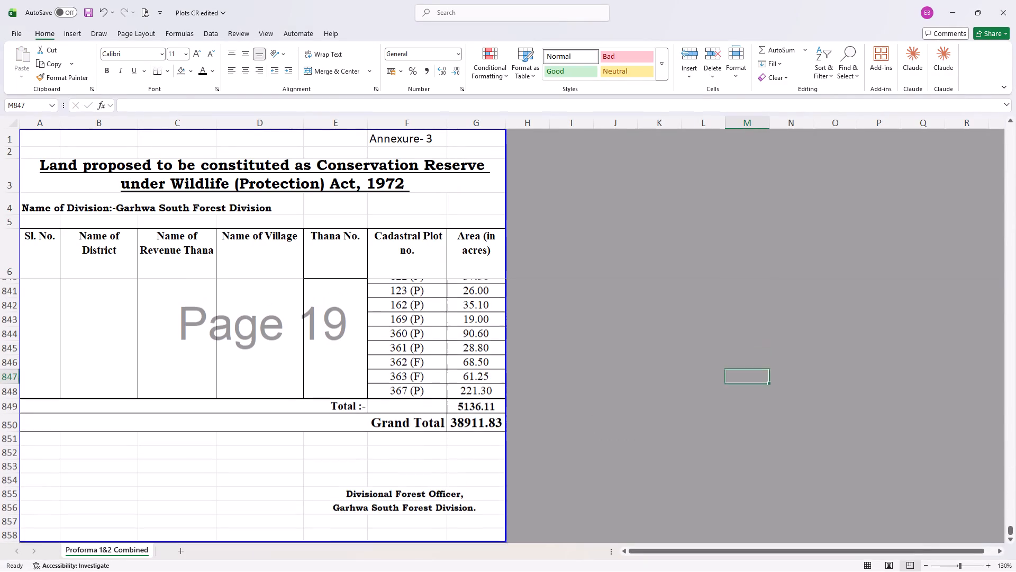
{"action": "left_click", "coordinate": [88, 10], "text": "alt"}
Look back through the plot list in Plots CR edited, from the grand total up to the first village, Marda.
{"action": "scroll", "coordinate": [431, 469], "scroll_direction": "up", "scroll_amount": 14, "text": "alt"}
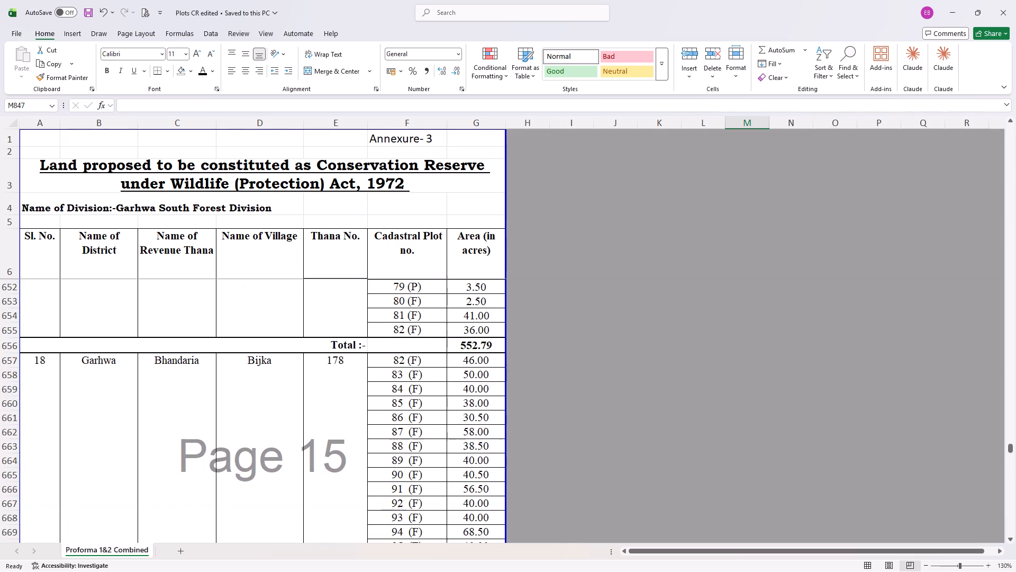
{"action": "scroll", "coordinate": [431, 469], "scroll_direction": "up", "scroll_amount": 16, "text": "alt"}
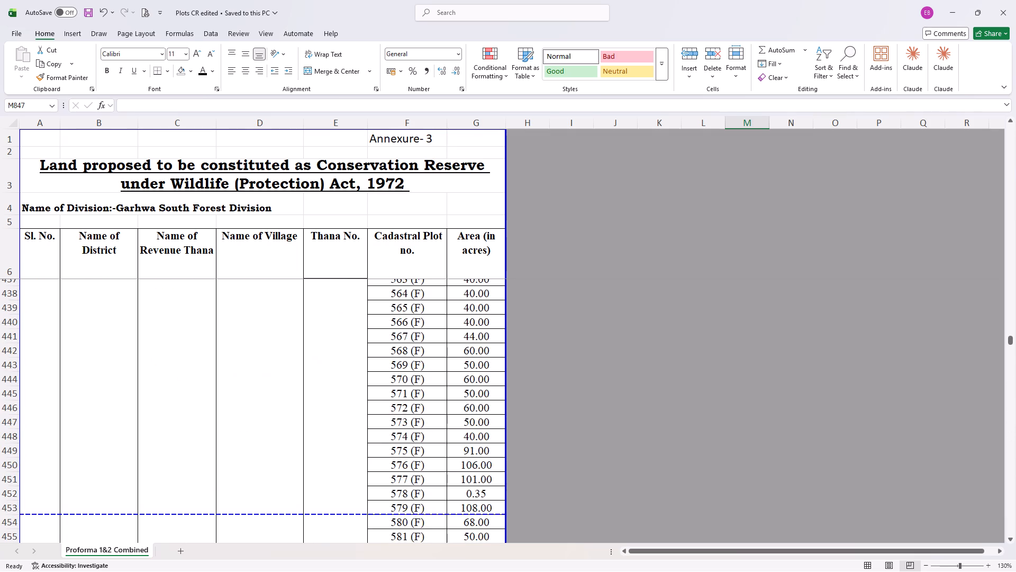
{"action": "scroll", "coordinate": [431, 469], "scroll_direction": "up", "scroll_amount": 17, "text": "alt"}
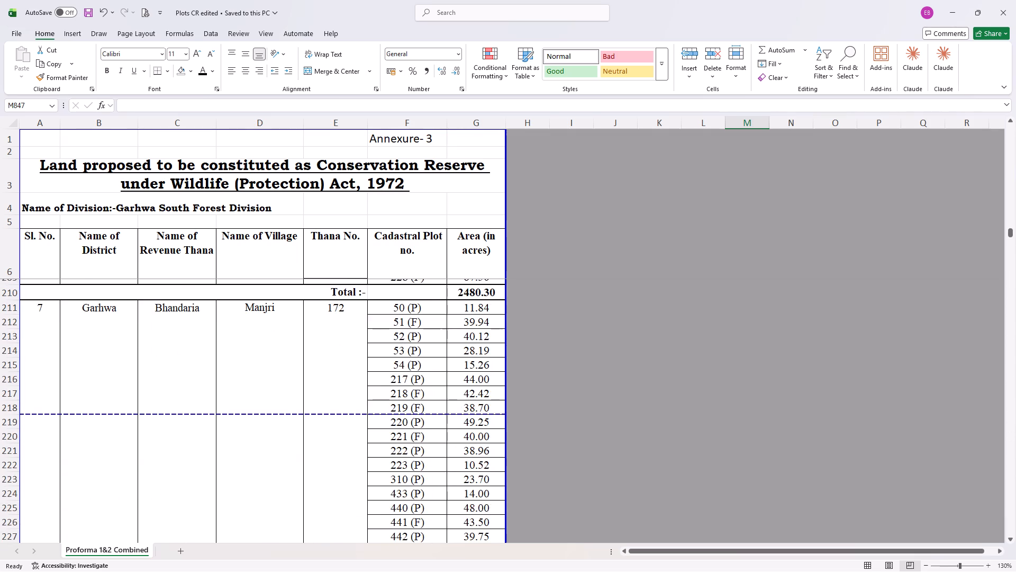
{"action": "scroll", "coordinate": [431, 469], "scroll_direction": "up", "scroll_amount": 16, "text": "alt"}
{"action": "scroll", "coordinate": [431, 469], "scroll_direction": "up", "scroll_amount": 14, "text": "alt"}
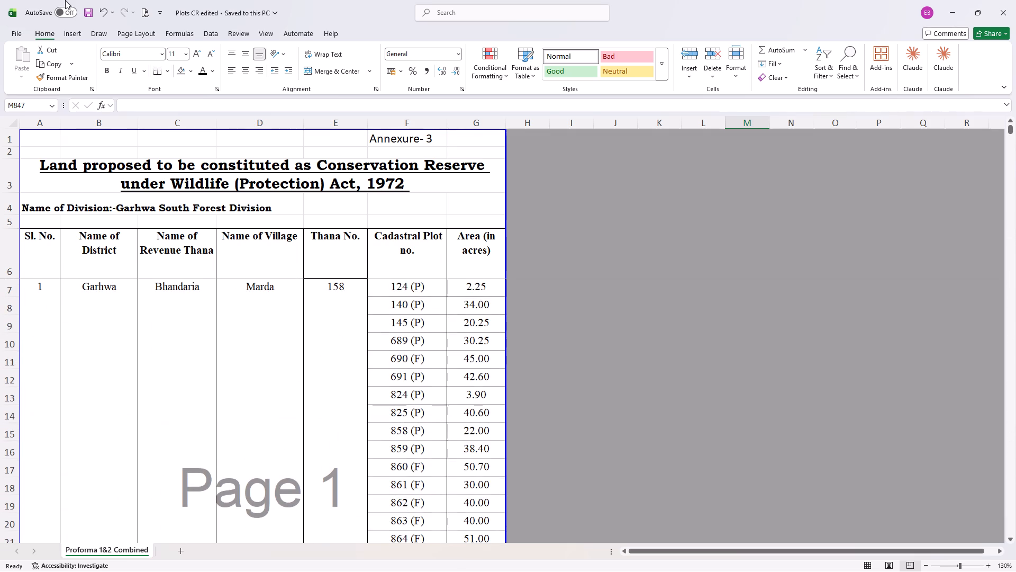
Save the Plots CR edited workbook once more with the list back at its first page.
{"action": "left_click", "coordinate": [11, 34], "text": "alt"}
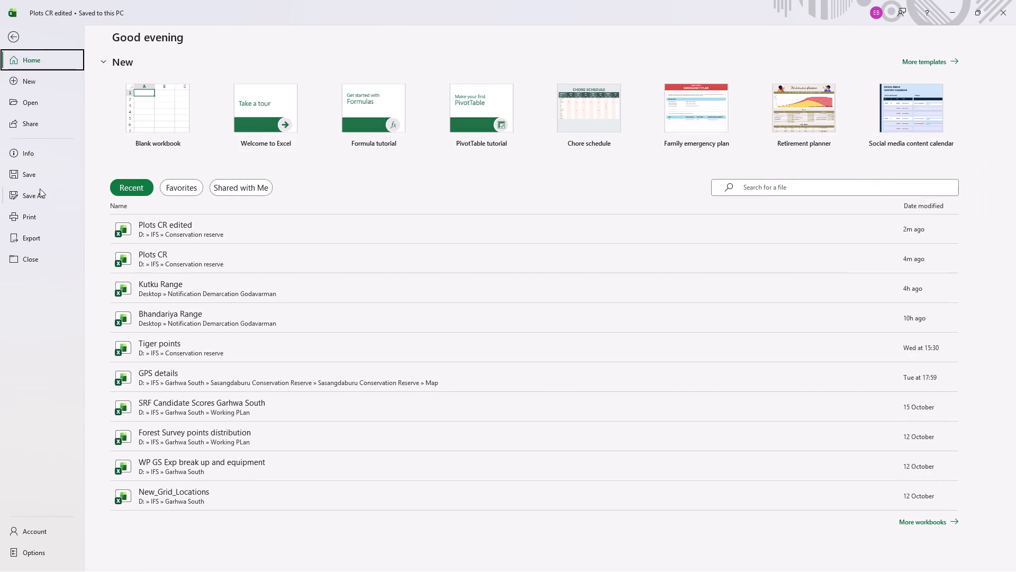
{"action": "left_click", "coordinate": [35, 172], "text": "alt"}
Switch to the Plots CR workbook.
{"action": "key", "text": "alt+Tab"}
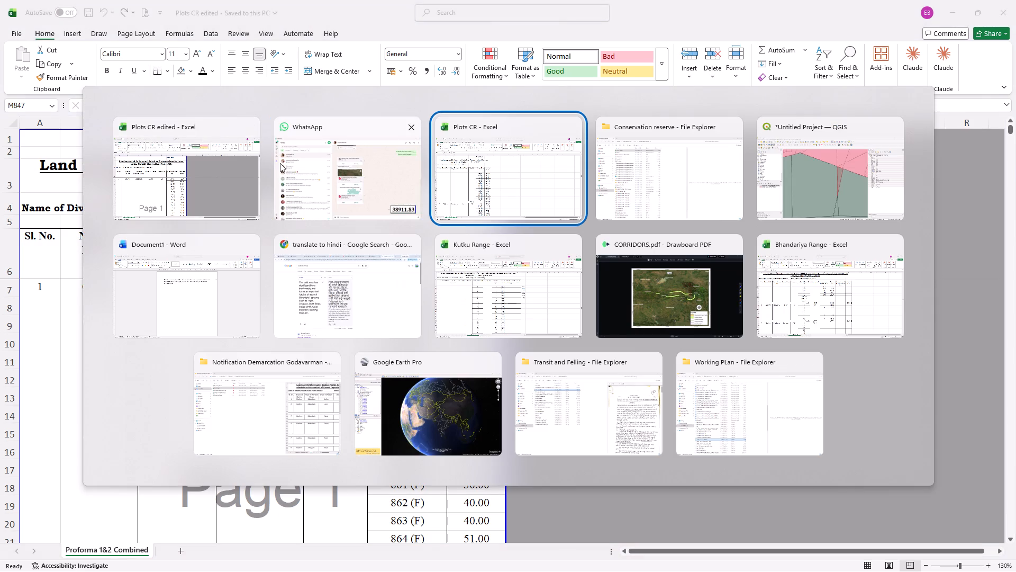
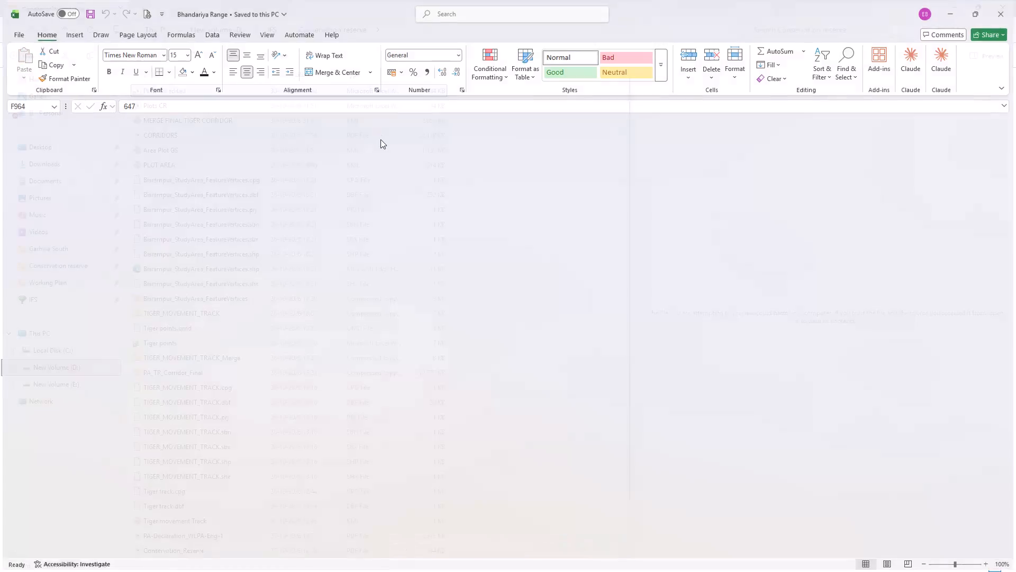
Close the File Explorer window that holds the tiger movement and plot files.
{"action": "key", "text": "alt+F4"}
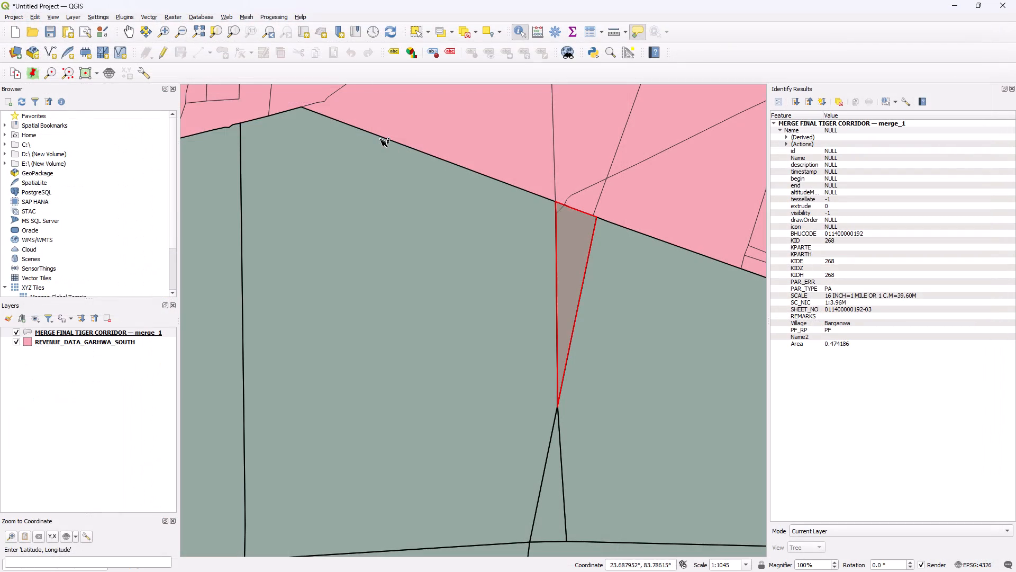
Close QGIS, choosing to save the untitled tiger corridor project first.
{"action": "key", "text": "alt+F4"}
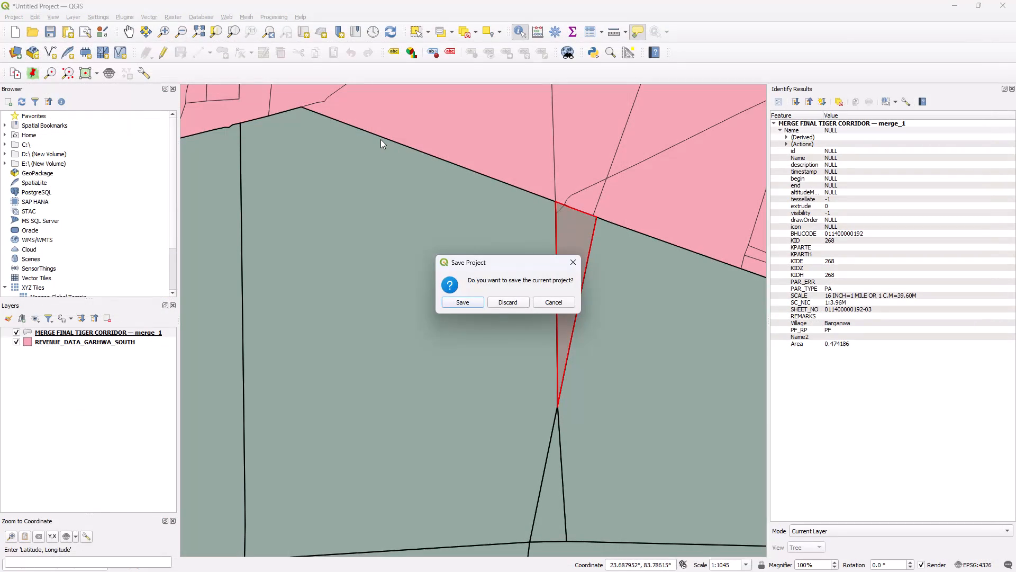
{"action": "left_click", "coordinate": [459, 303]}
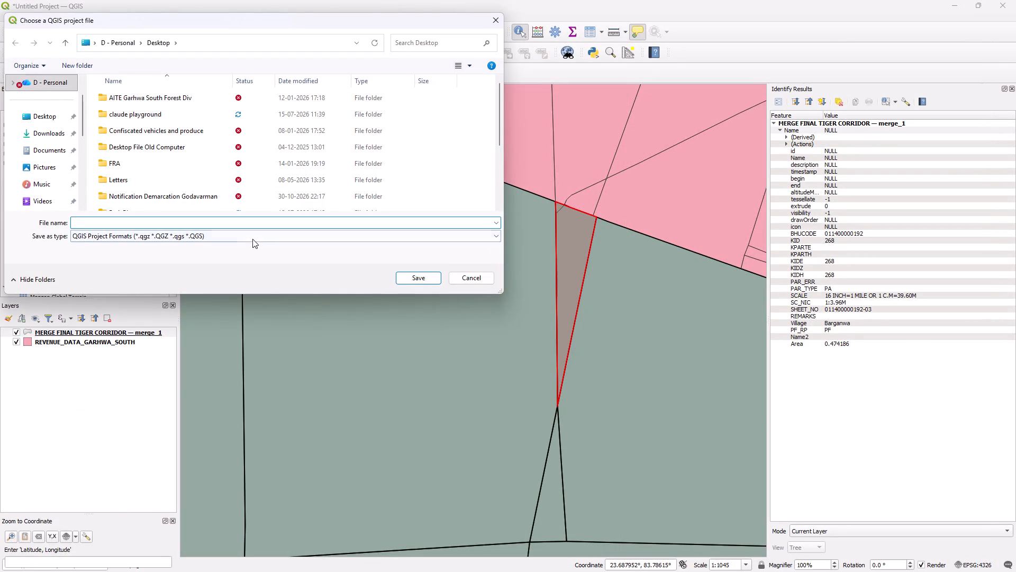
Save the QGIS project as Map in the Conservation reserve folder.
{"action": "scroll", "coordinate": [41, 199], "scroll_direction": "down", "scroll_amount": 1}
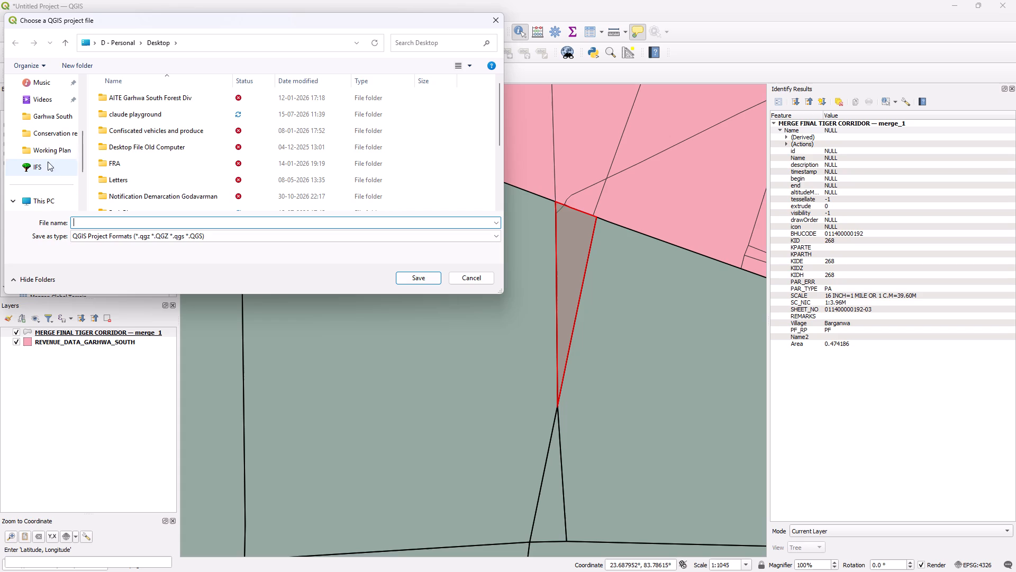
{"action": "left_click", "coordinate": [57, 135]}
{"action": "left_click", "coordinate": [108, 220]}
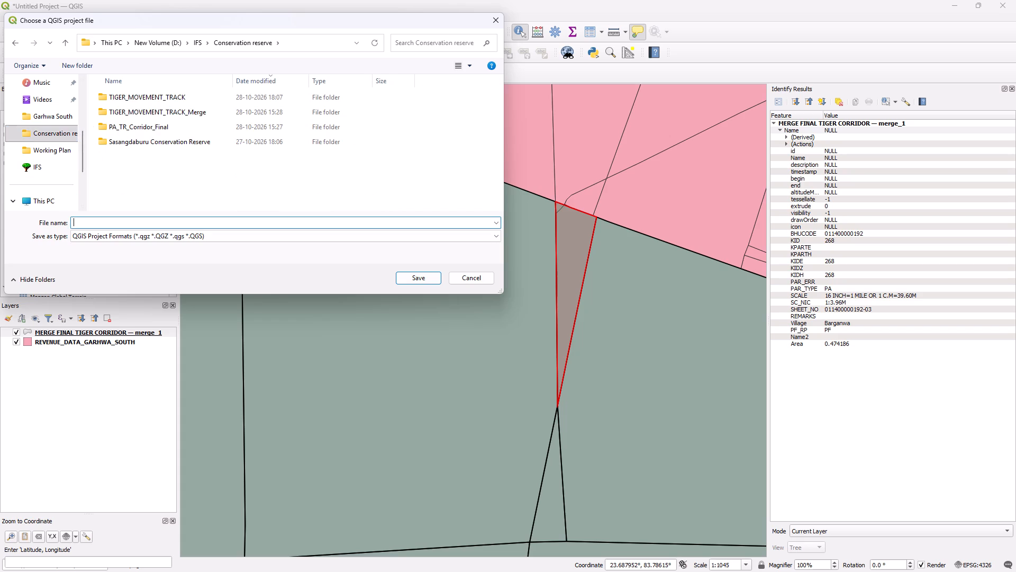
{"action": "type", "text": "Mapp"}
{"action": "key", "text": "BackSpace"}
{"action": "key", "text": "Return"}
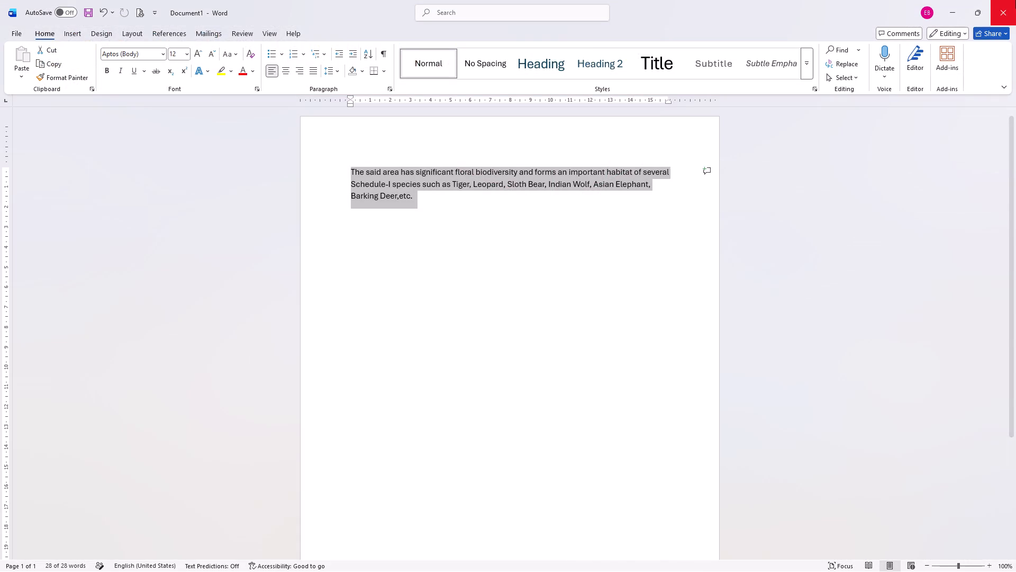
Close the untitled Word document containing the floral biodiversity paragraph without saving it.
{"action": "left_click", "coordinate": [1015, 0]}
{"action": "key", "text": "Right"}
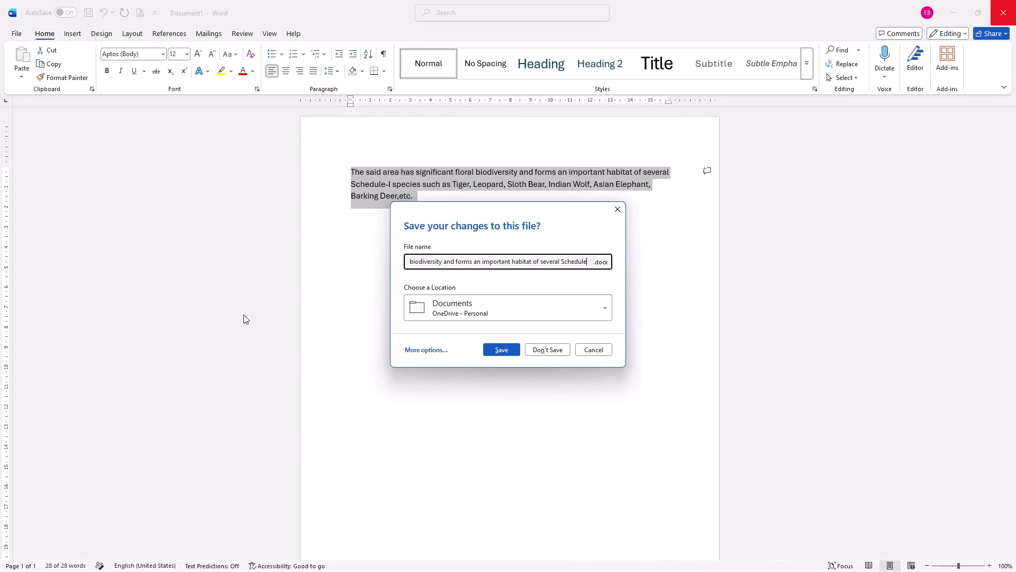
{"action": "left_click", "coordinate": [555, 344]}
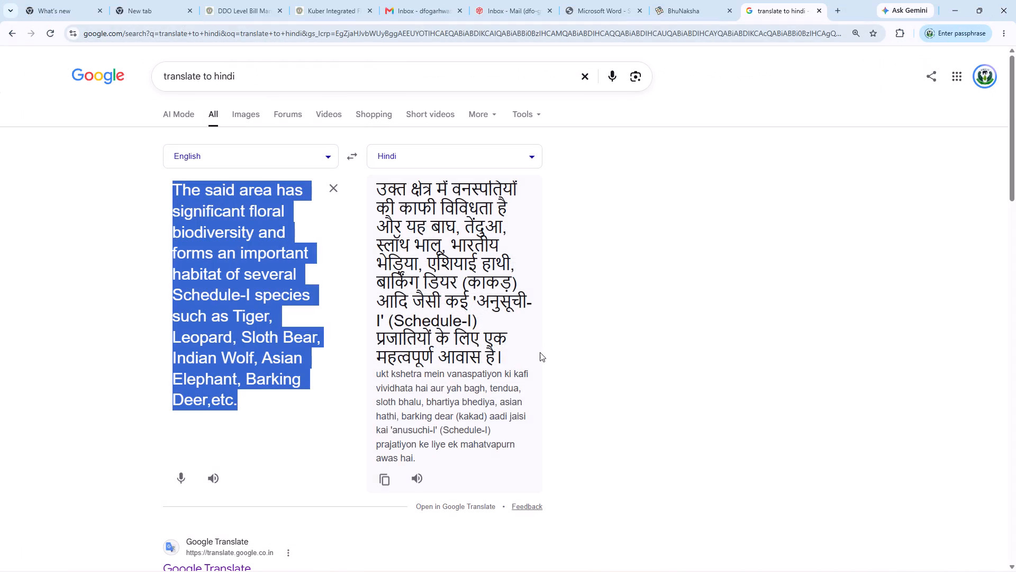
Close the remaining windows: the translation browser, the tiger movement map PDF and the Notification Demarcation Godavarman folder.
{"action": "left_click", "coordinate": [1015, 0]}
{"action": "left_click", "coordinate": [1015, 0]}
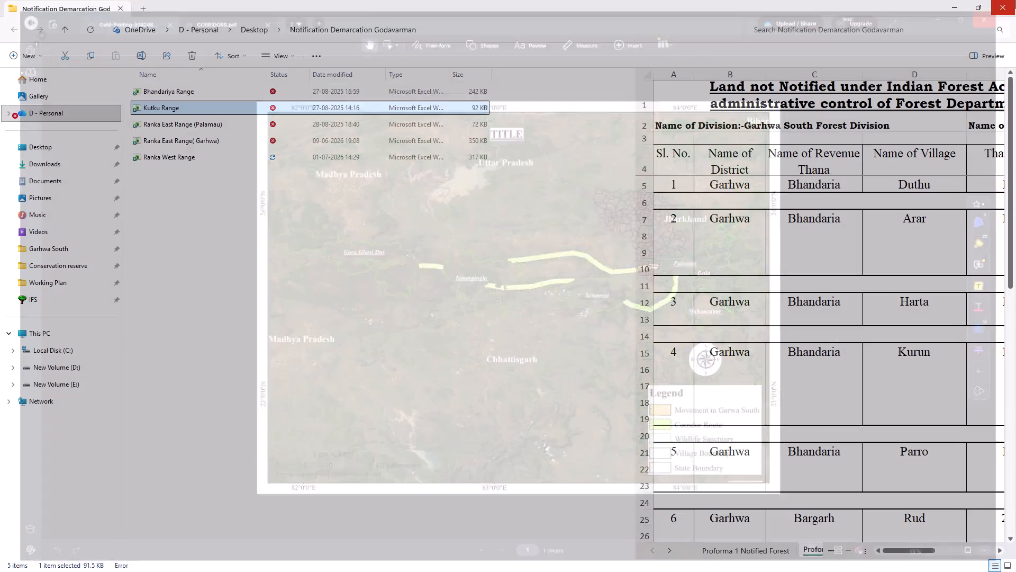
{"action": "left_click", "coordinate": [1015, 0]}
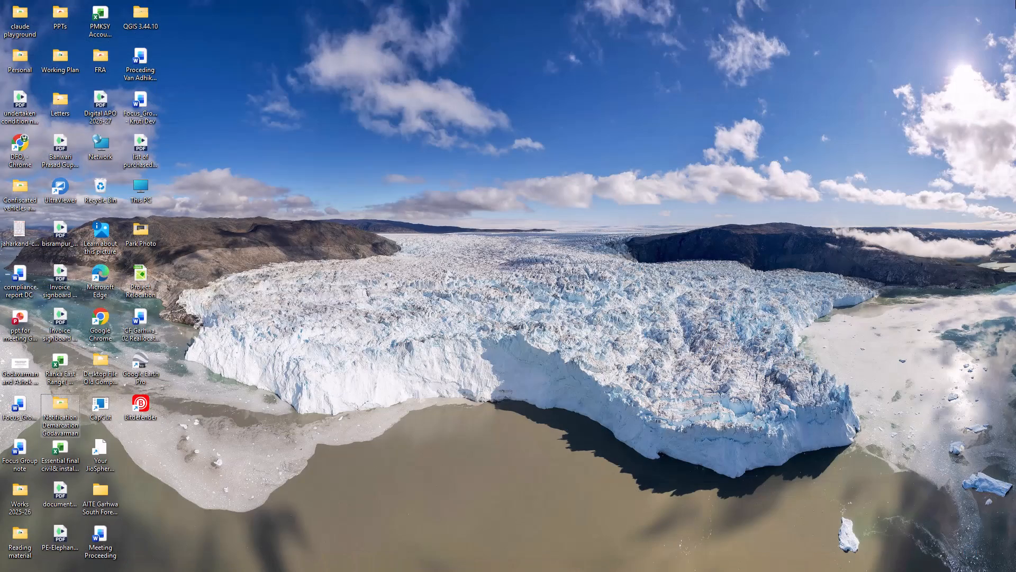
Bring up the Windows shutdown prompt from the desktop for shutting down the computer.
{"action": "key", "text": "alt+F4"}
{"action": "key", "text": "bracketright"}
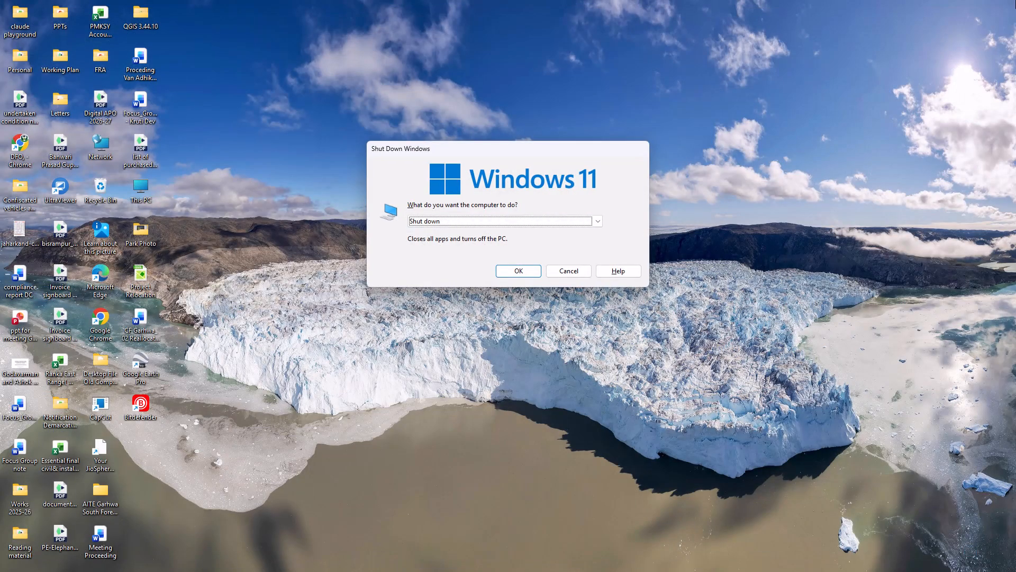